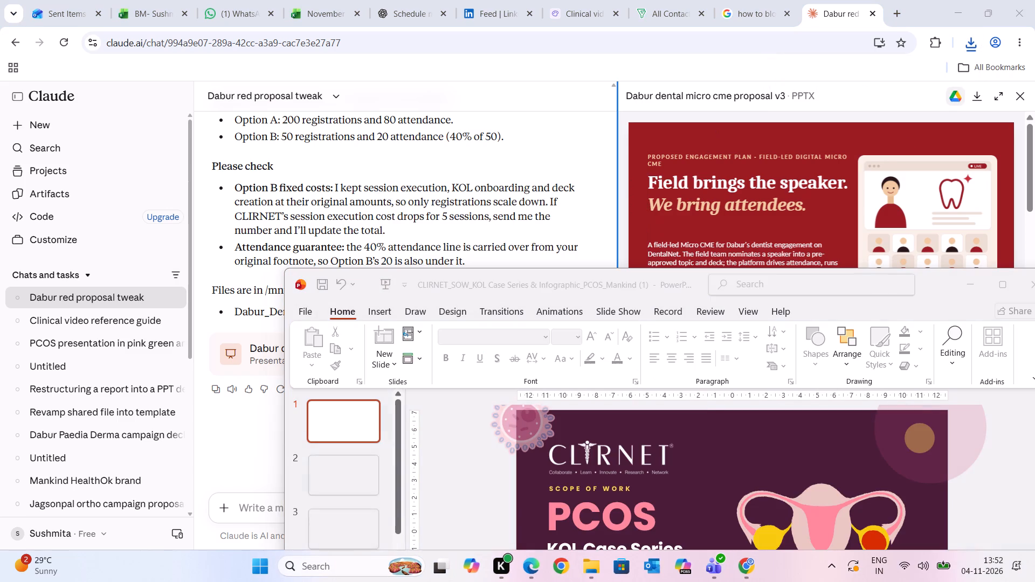
# Close the PCOS case series presentation, then maximize the Dabur_Dental_Micro_CME_Proposal_v3 deck and enable editing in it.
pyautogui.click(921, 288)
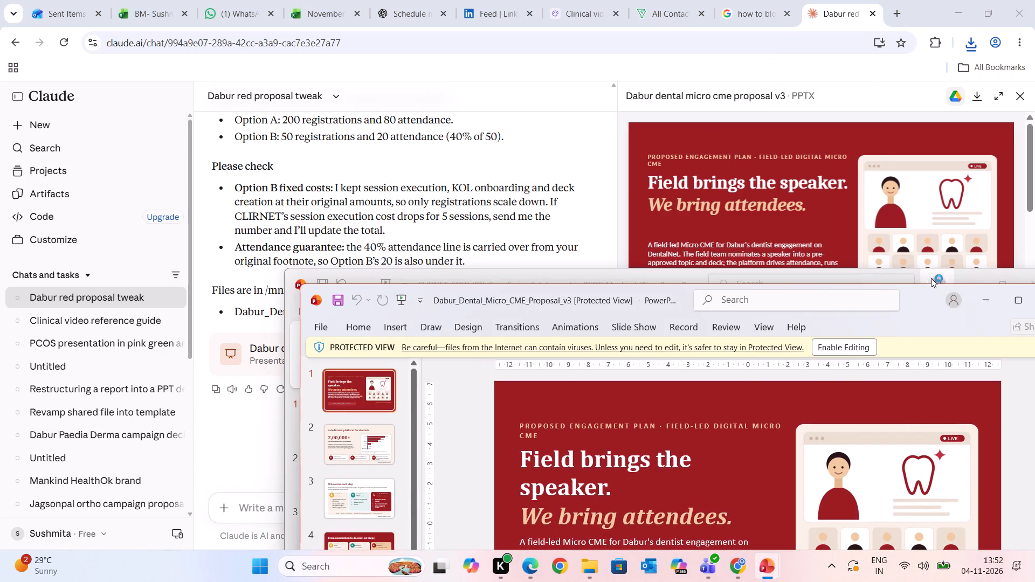
pyautogui.click(923, 280)
pyautogui.click(1032, 283)
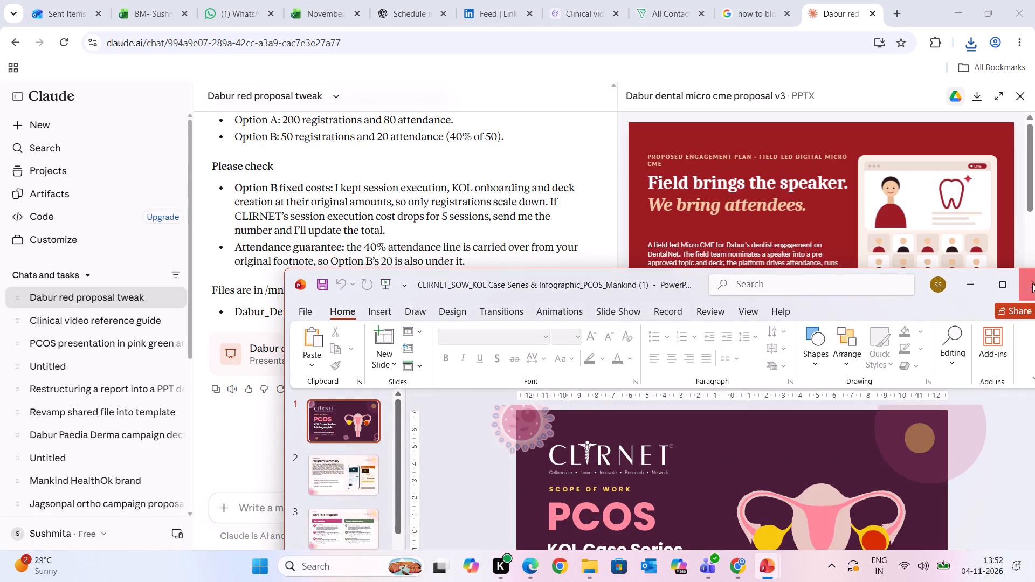
pyautogui.click(1019, 301)
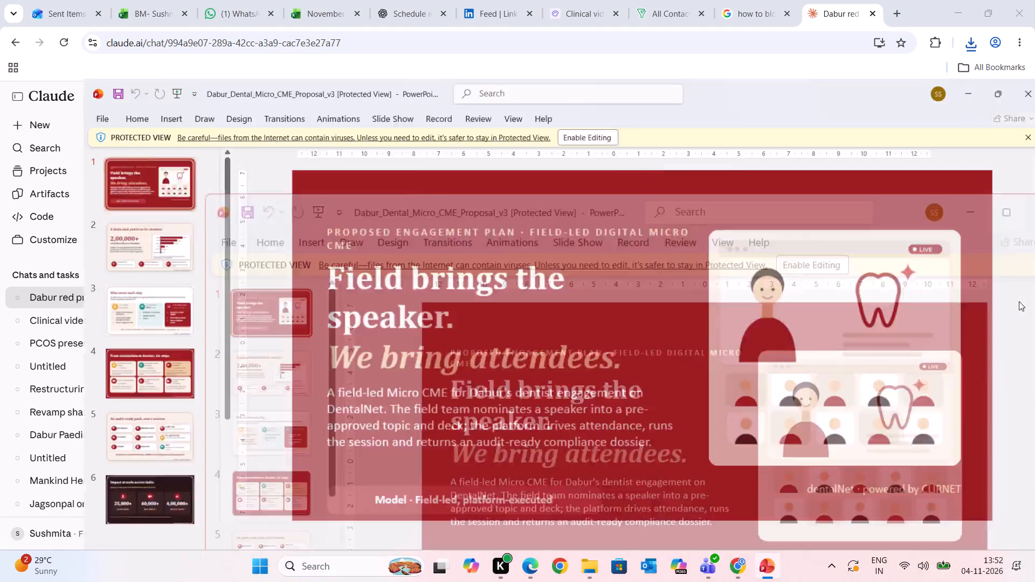
pyautogui.click(541, 65)
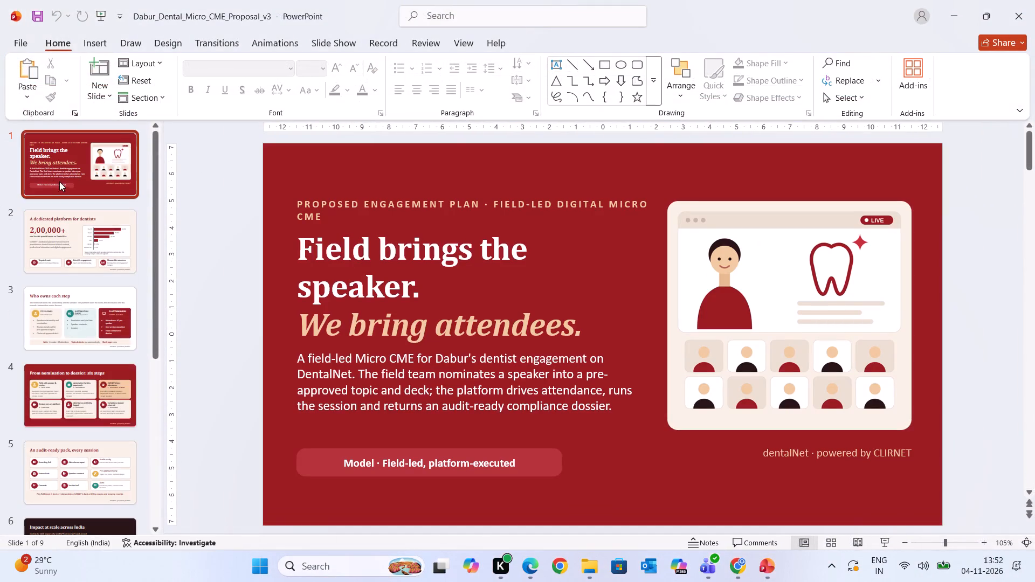
# Review the Dabur proposal slides in order from the cover through the investment options table on slide 8.
pyautogui.click(66, 183)
pyautogui.press('Down')
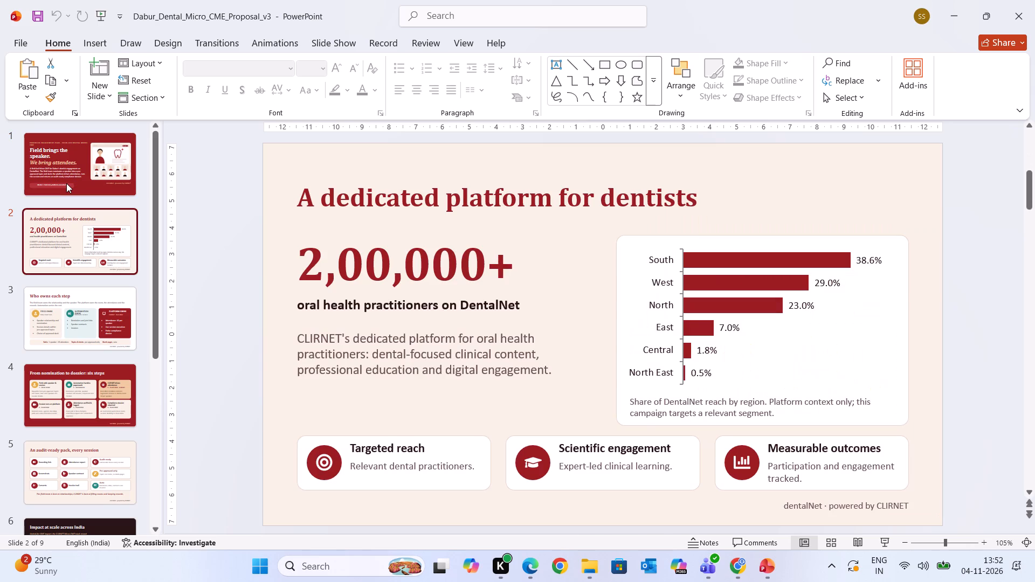
pyautogui.press('Down')
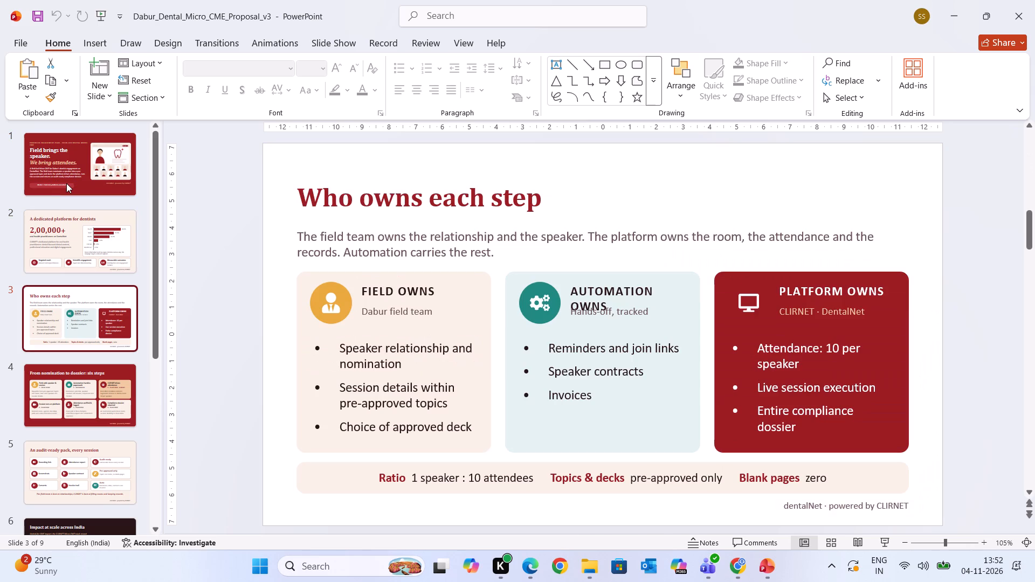
pyautogui.press('Down')
pyautogui.press('Up')
pyautogui.press('Down')
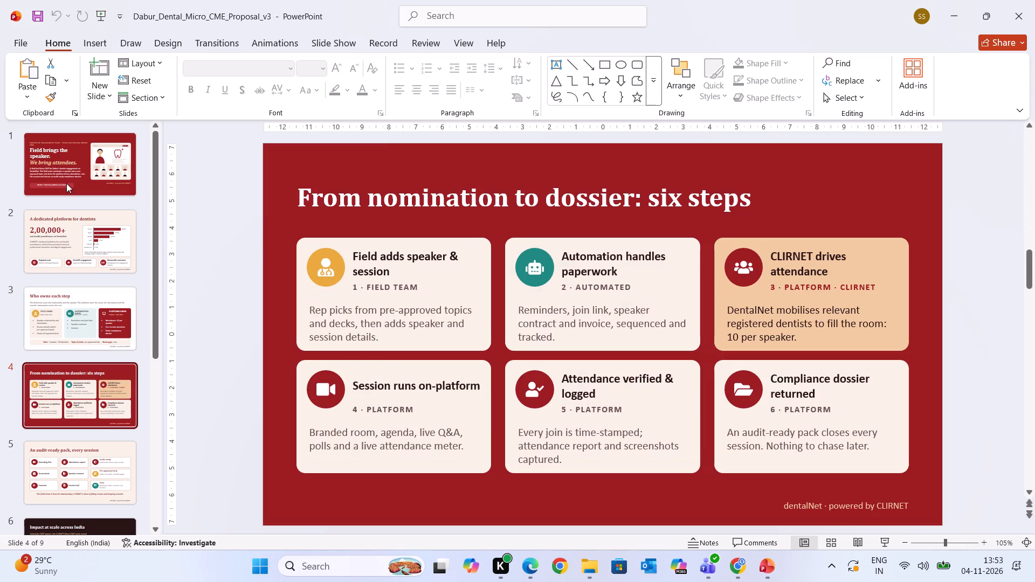
pyautogui.press('Down')
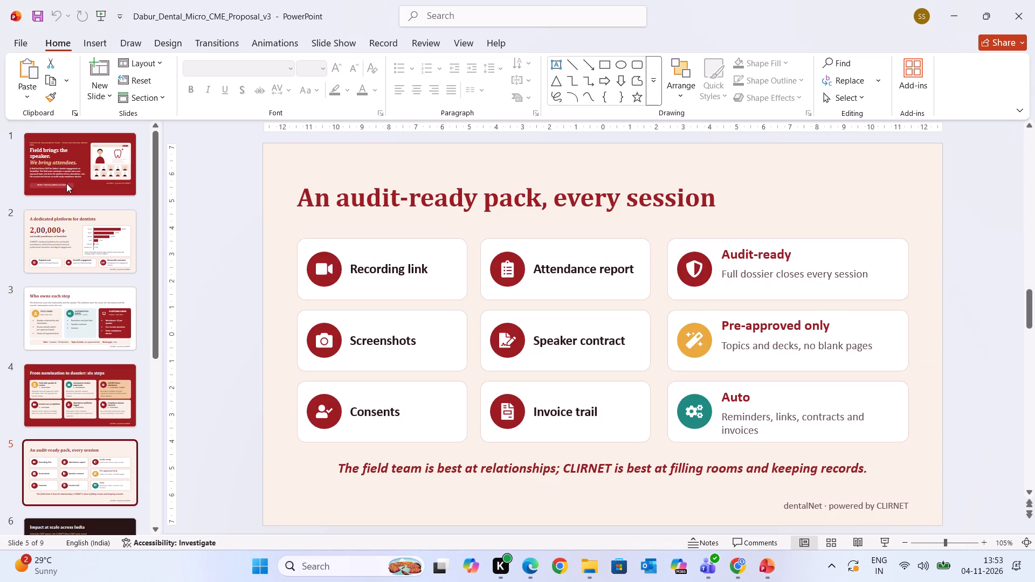
pyautogui.press('Down')
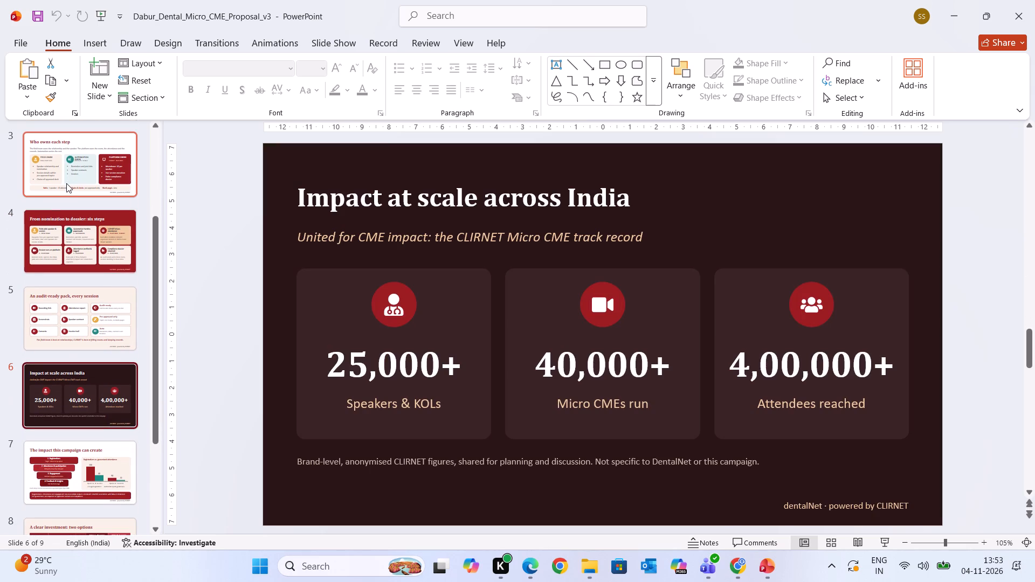
pyautogui.press('Down')
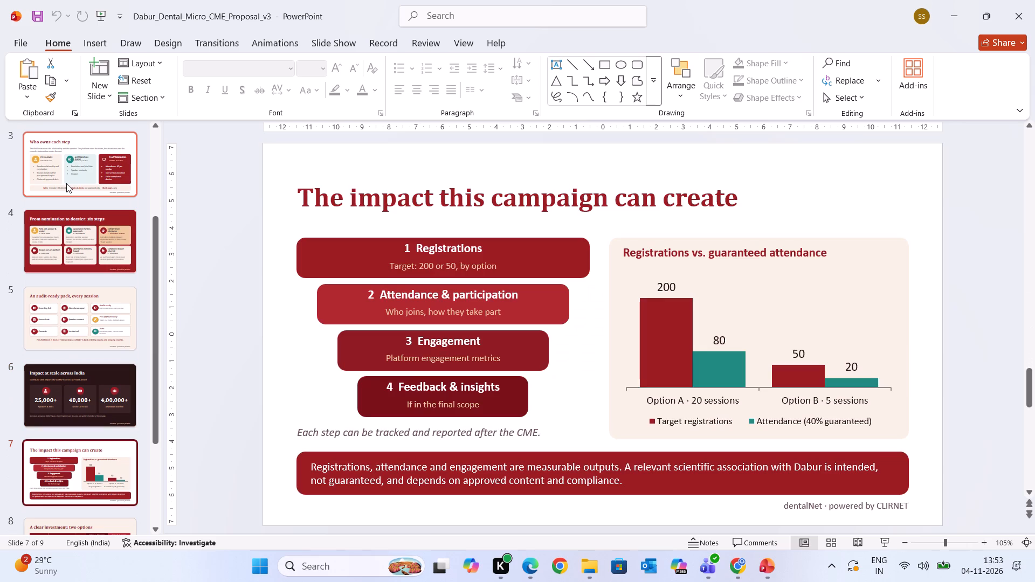
pyautogui.press('Down')
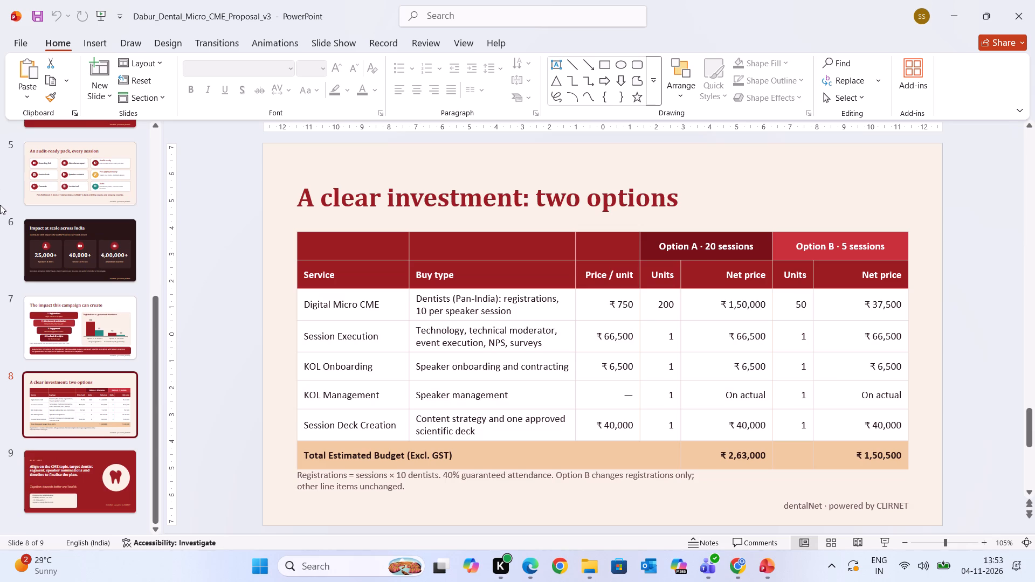
# Recheck slides 4 to 7 of the proposal, from the six-step process to the campaign impact slide.
pyautogui.click(60, 334)
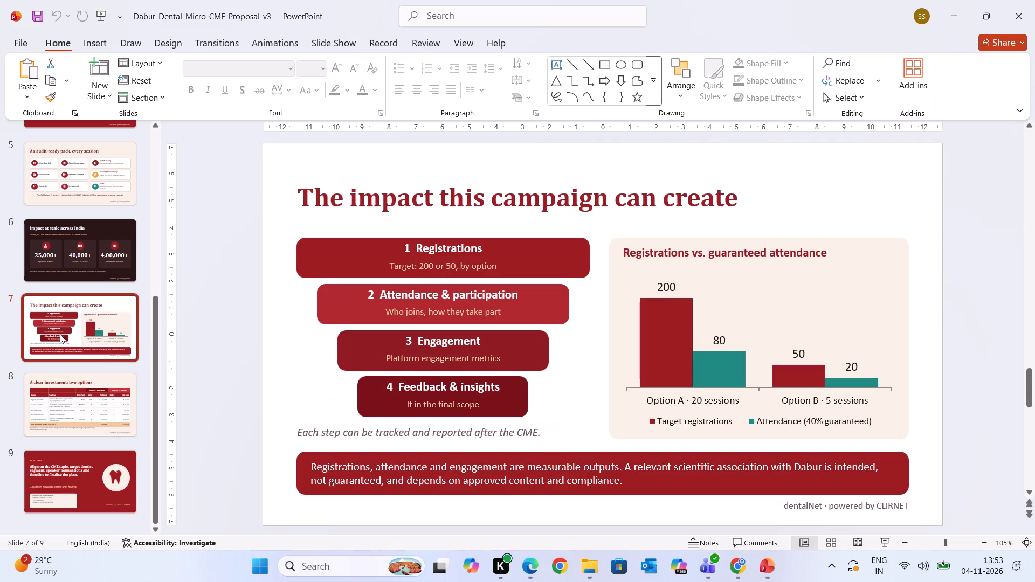
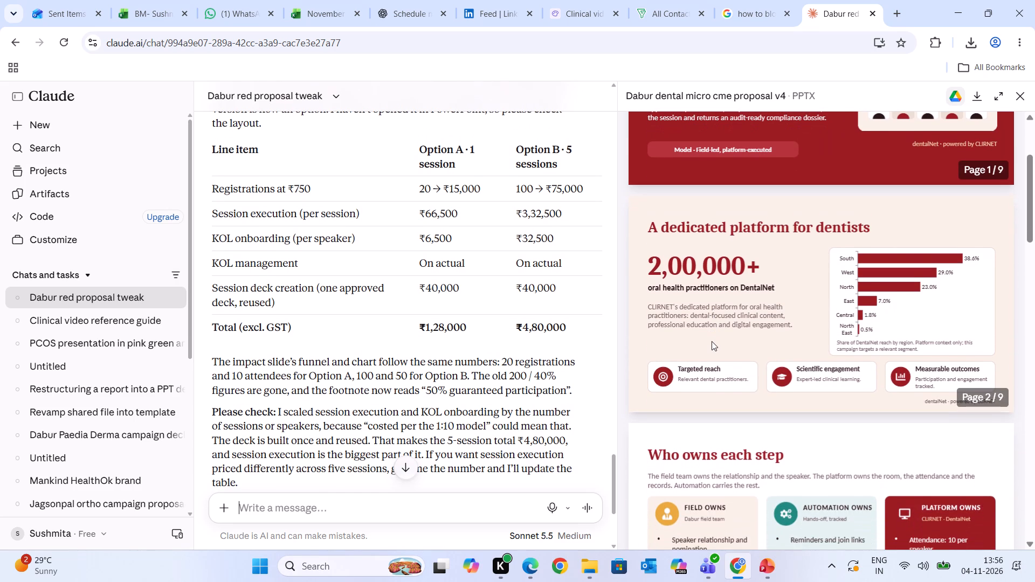
pyautogui.scroll(-7, 712, 341)
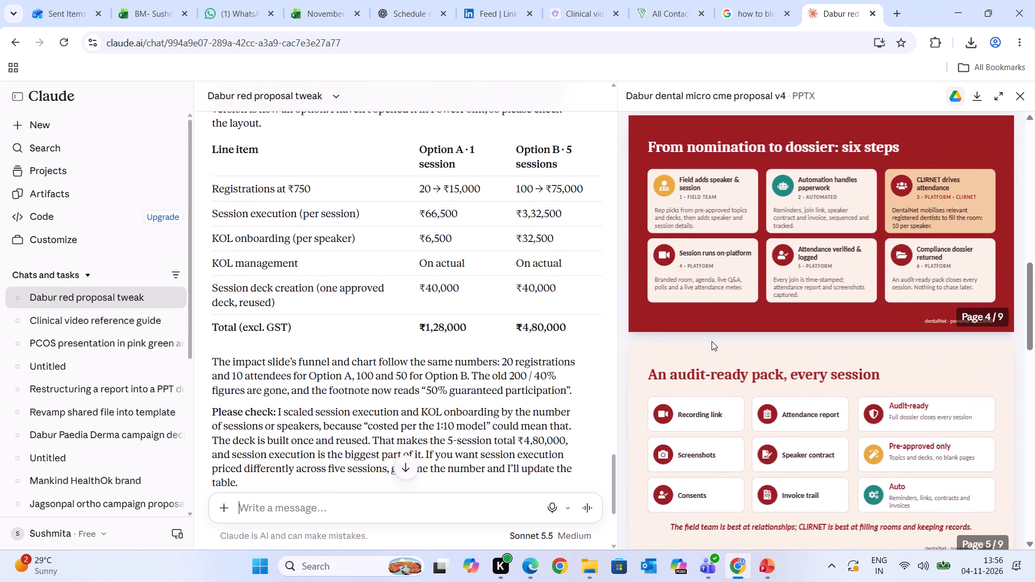
pyautogui.scroll(-6, 712, 341)
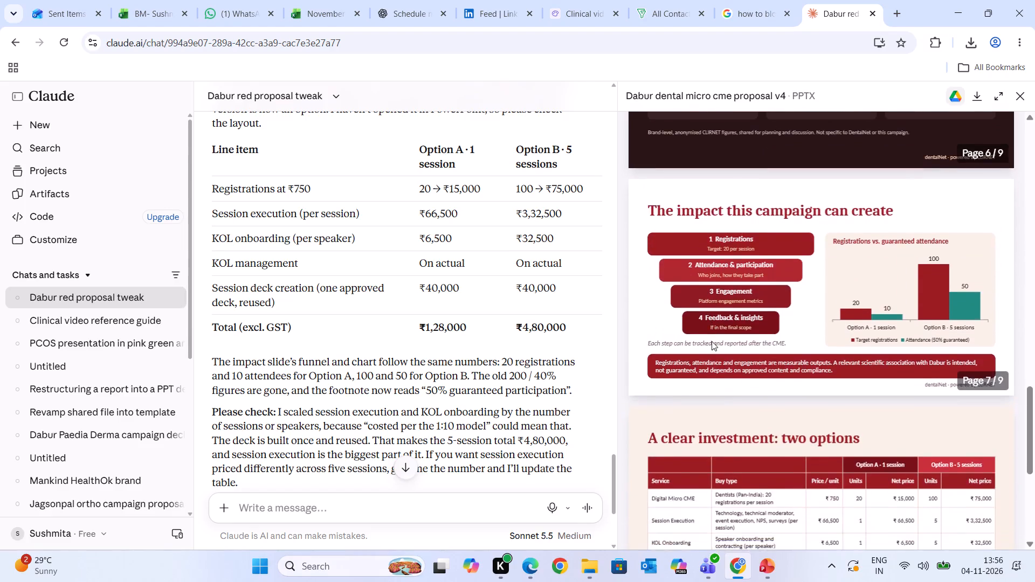
pyautogui.scroll(-4, 712, 341)
pyautogui.scroll(1, 712, 341)
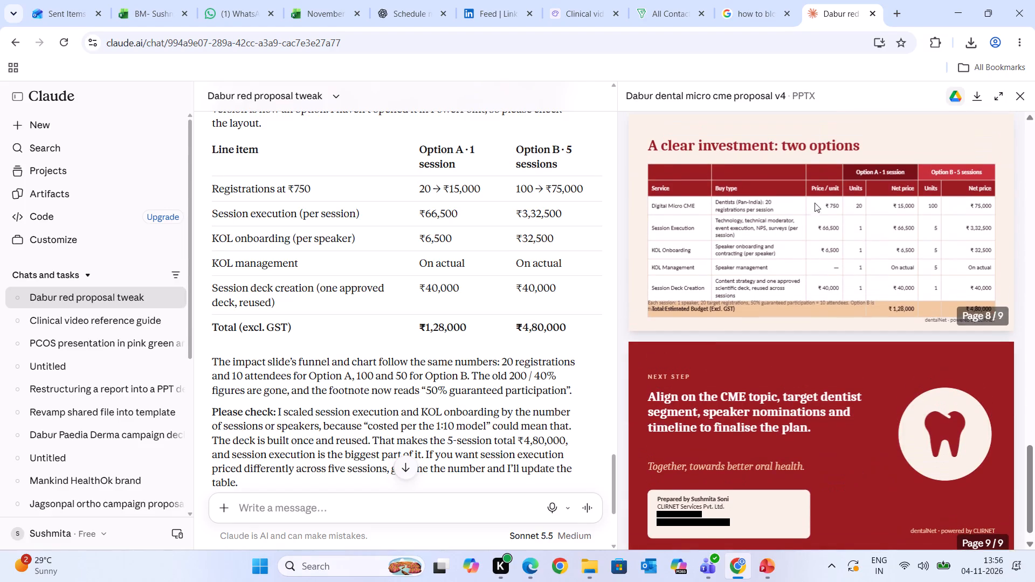
# Download the v4 Dabur dental micro CME proposal, open it in PowerPoint and enable editing.
pyautogui.click(979, 104)
pyautogui.doubleClick(892, 94)
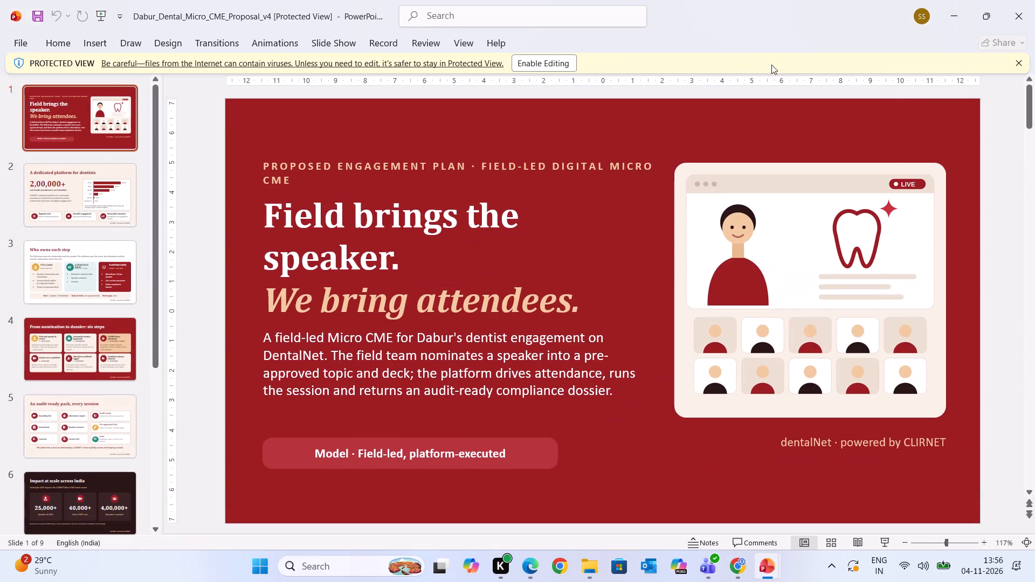
pyautogui.click(547, 59)
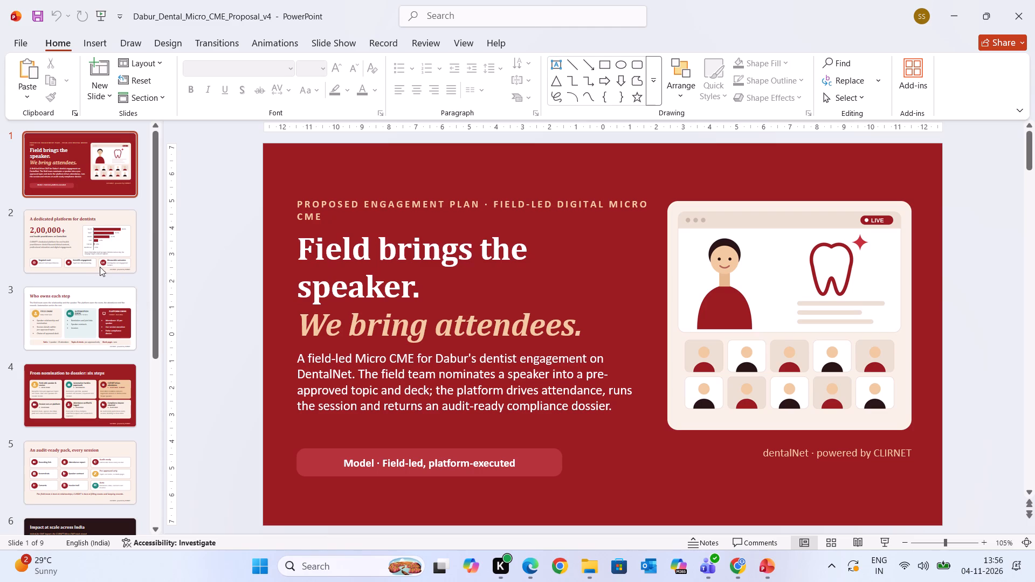
# Go through all nine slides of the v4 proposal to examine layout, text and figures, then return to the cover slide.
pyautogui.click(63, 162)
pyautogui.press('Down')
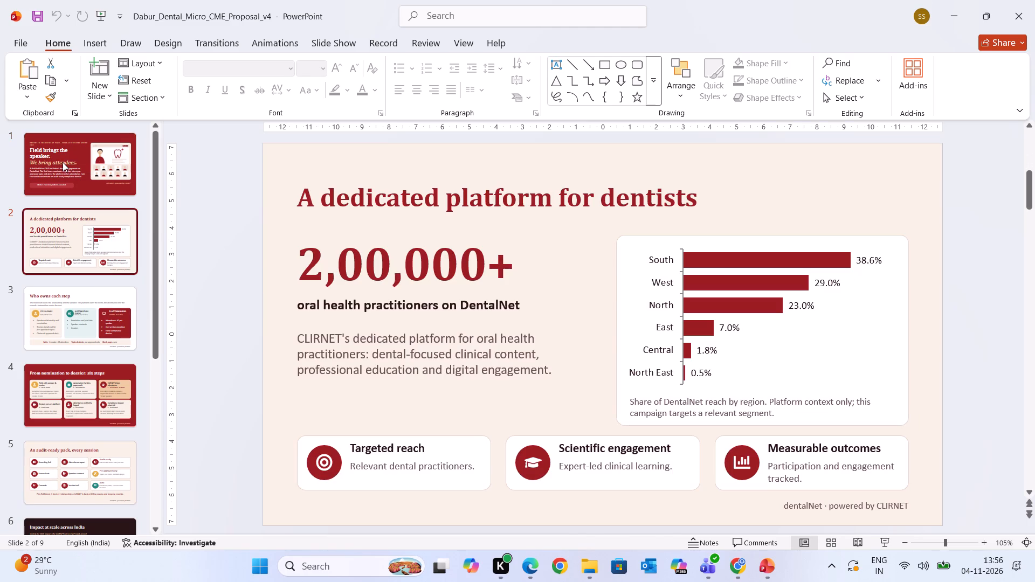
pyautogui.press('Down')
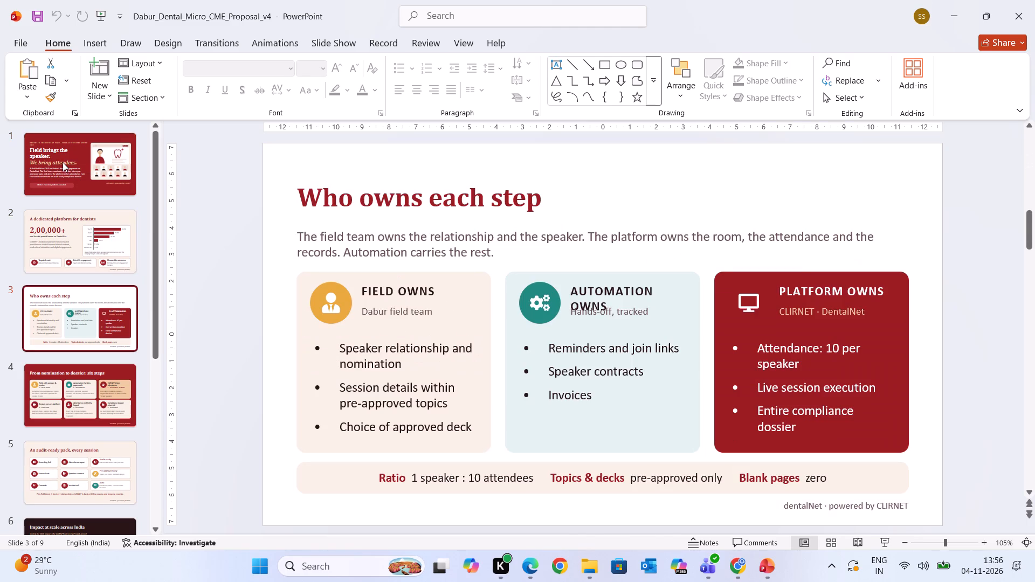
pyautogui.press('Down')
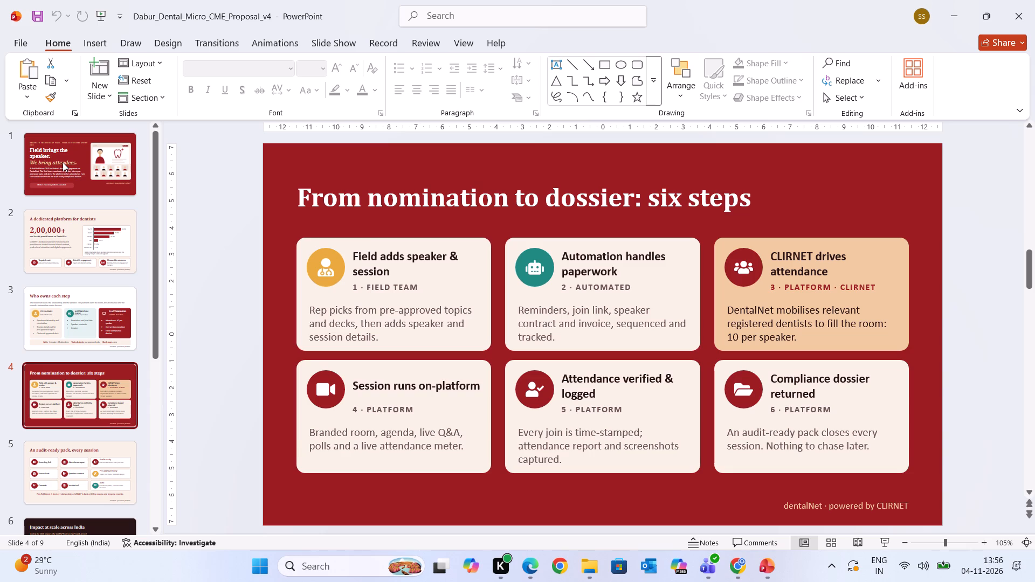
pyautogui.press('Down')
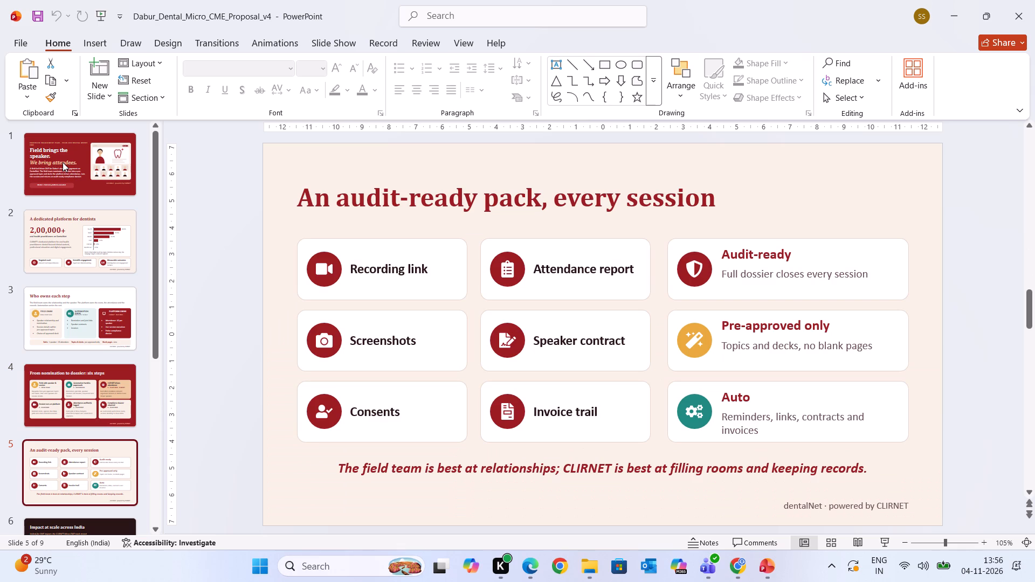
pyautogui.press('Down')
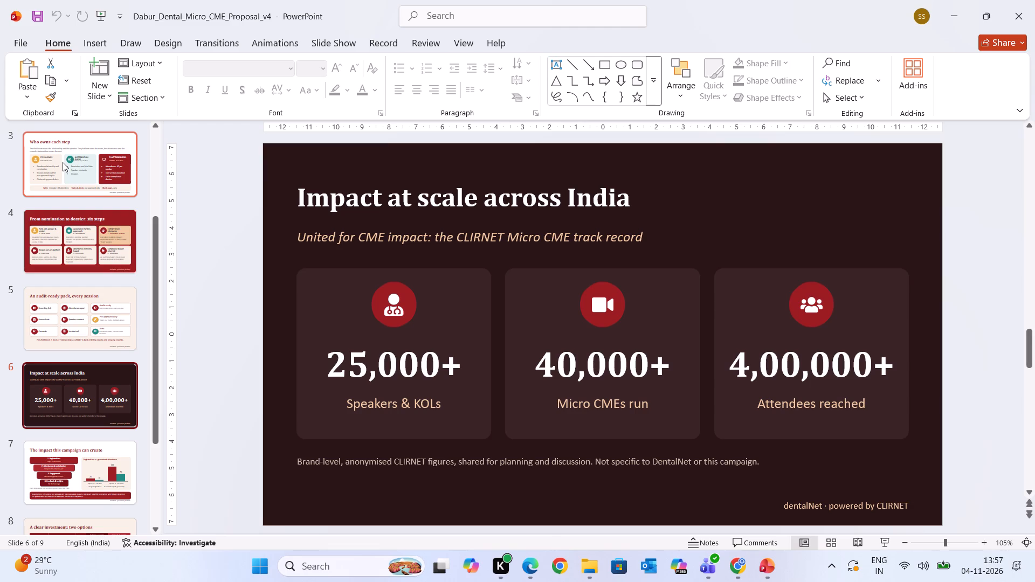
pyautogui.press('Down')
pyautogui.press('Down')
pyautogui.press('Up')
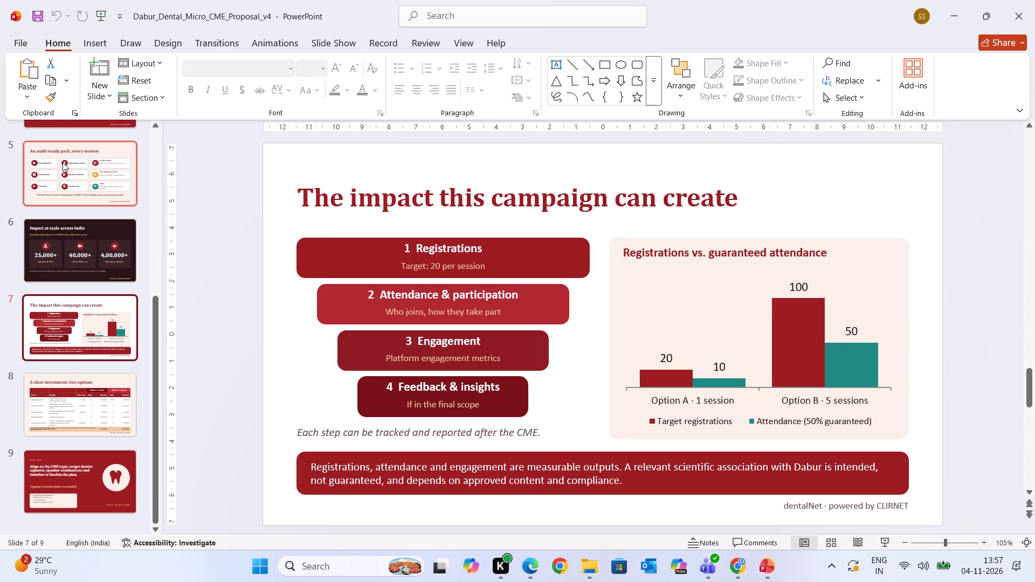
pyautogui.press('Down')
pyautogui.press('Down')
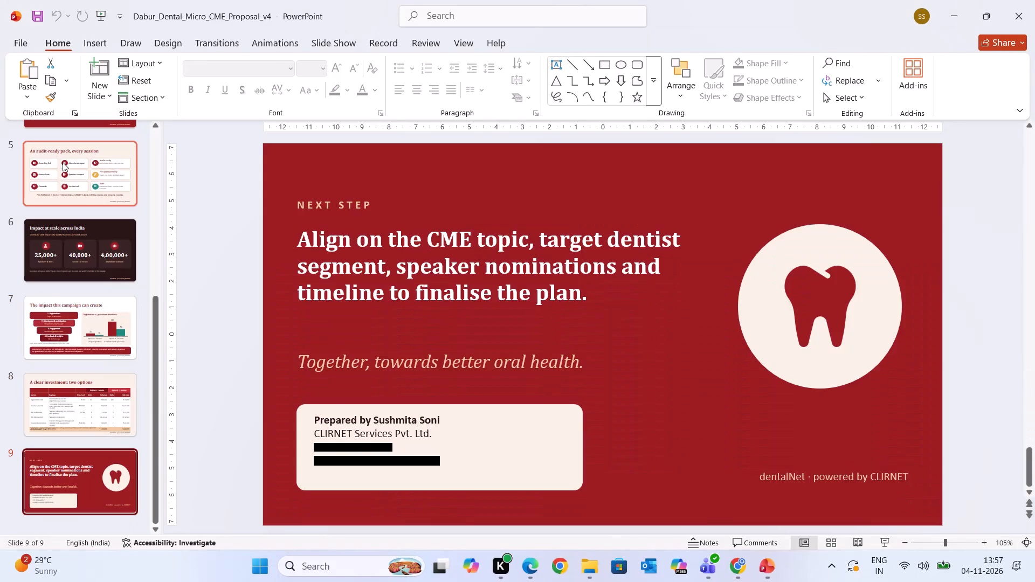
pyautogui.press('Down')
pyautogui.press('Up')
pyautogui.press('Up')
pyautogui.press('Up')
pyautogui.press('Up')
pyautogui.press('Up')
pyautogui.press('Up')
pyautogui.press('Up')
pyautogui.press('Up')
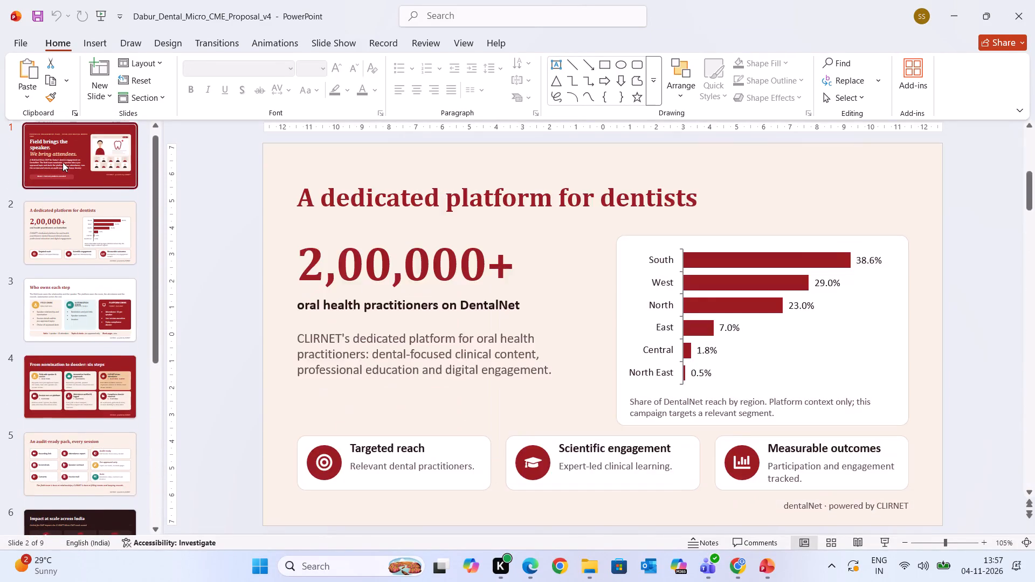
pyautogui.press('Up')
pyautogui.press('Up')
pyautogui.press('Up')
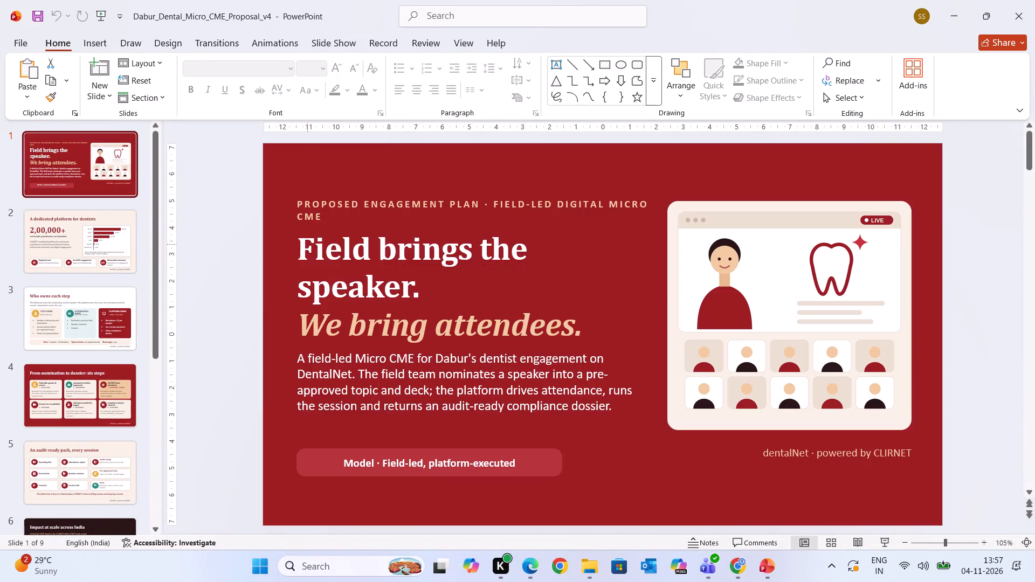
# Set the cover slide's "Model · Field-led, platform-executed" label to Poppins at 11 pt.
pyautogui.click(508, 455)
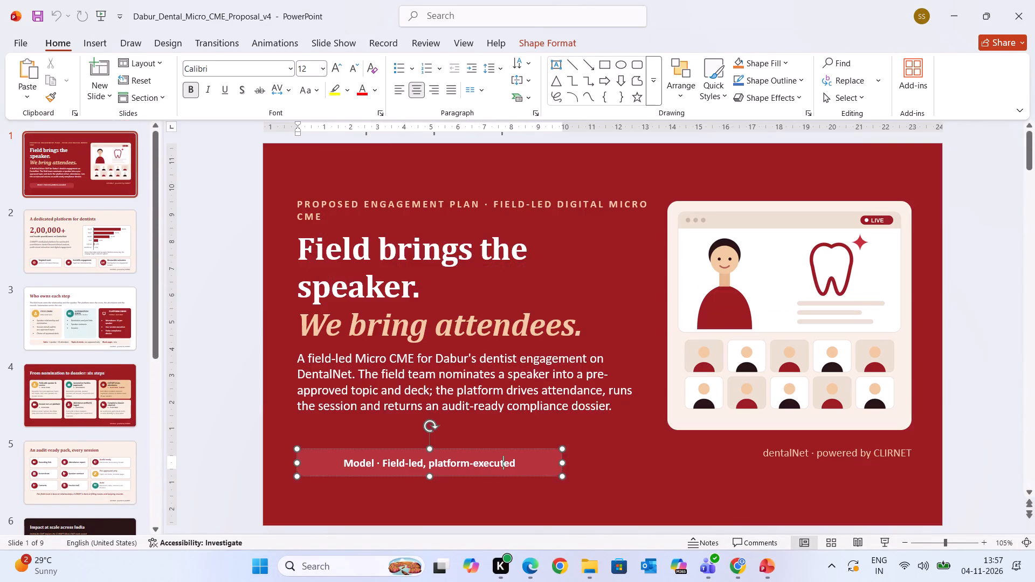
pyautogui.moveTo(512, 463); pyautogui.dragTo(424, 461)
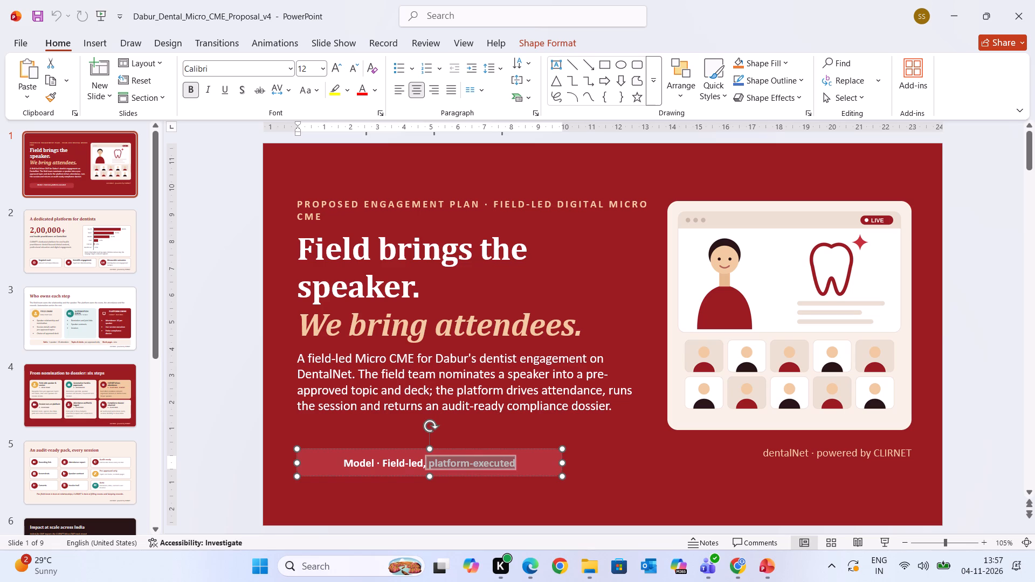
pyautogui.moveTo(424, 461); pyautogui.dragTo(323, 457)
pyautogui.click(226, 79)
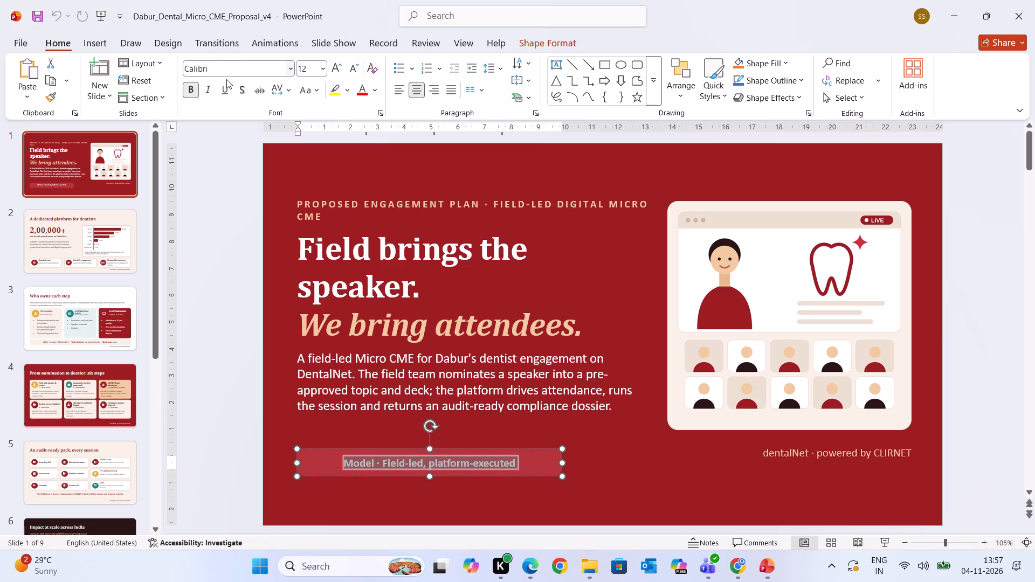
pyautogui.click(225, 72)
pyautogui.write('pop')
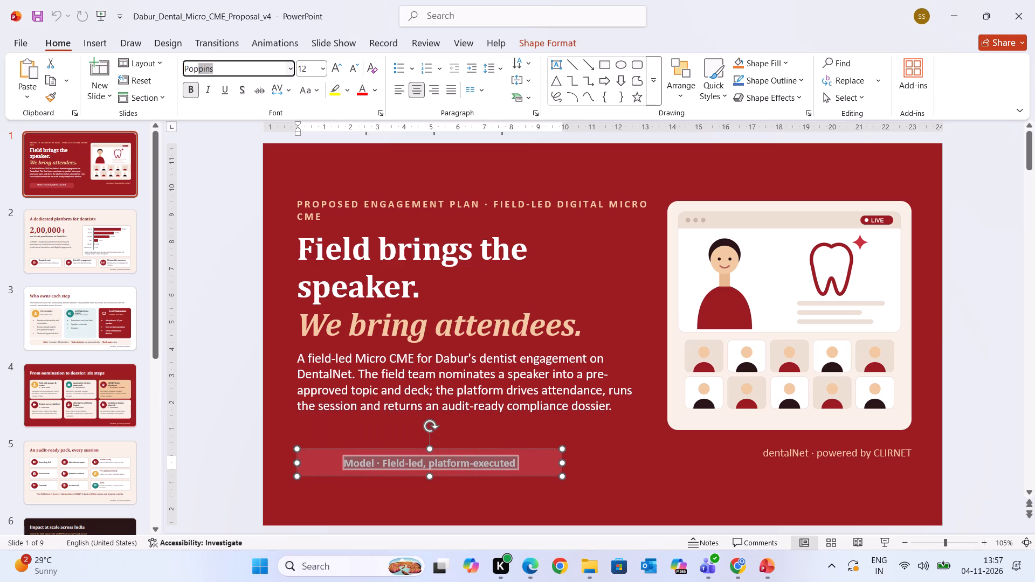
pyautogui.press('Return')
pyautogui.click(358, 65)
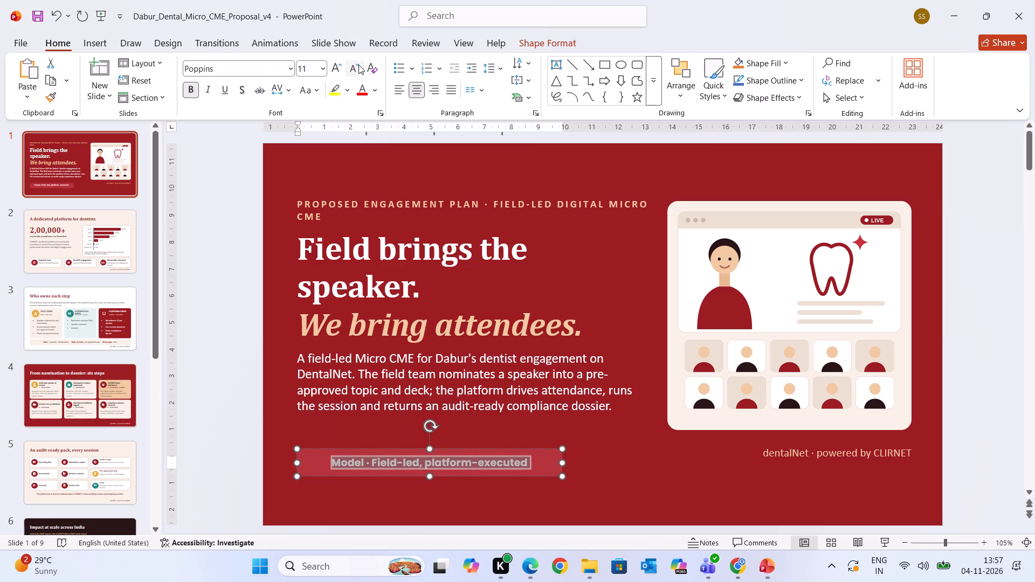
# Check the cover slide's title against the heading of the Micro CME Model for Scale Engagement PDF in Edge.
pyautogui.click(396, 345)
pyautogui.click(413, 305)
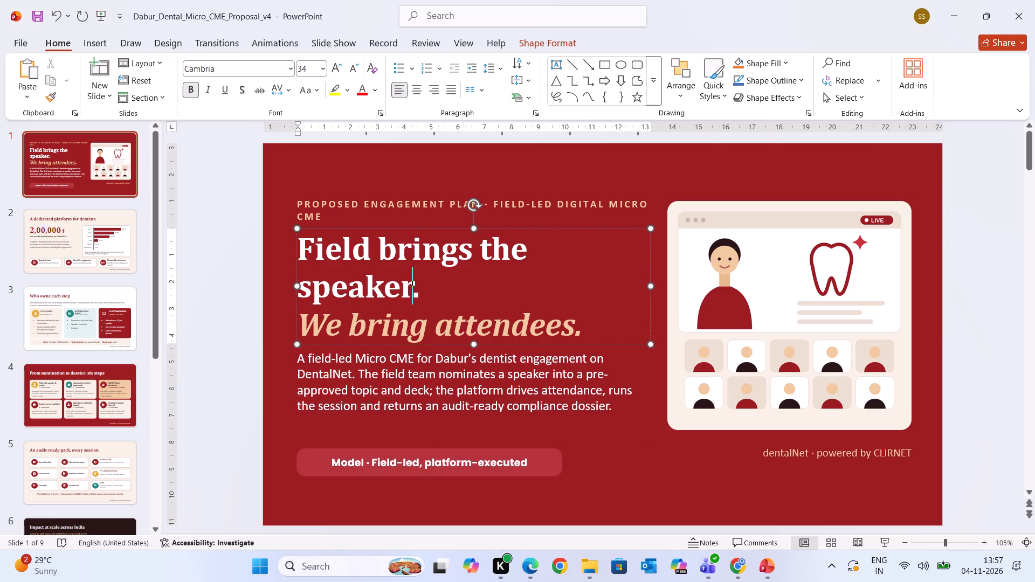
pyautogui.click(520, 575)
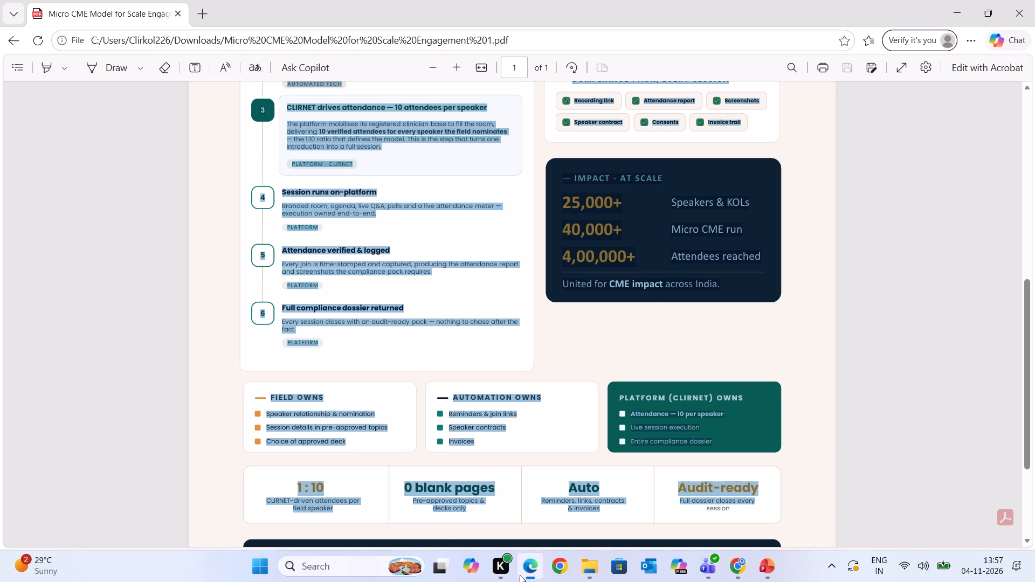
pyautogui.click(344, 207)
pyautogui.scroll(5, 344, 207)
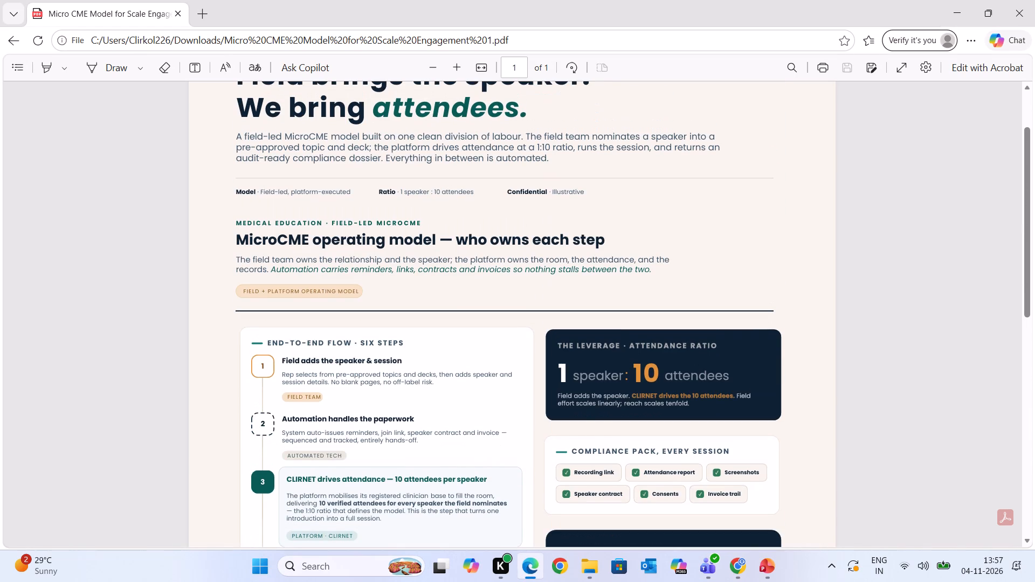
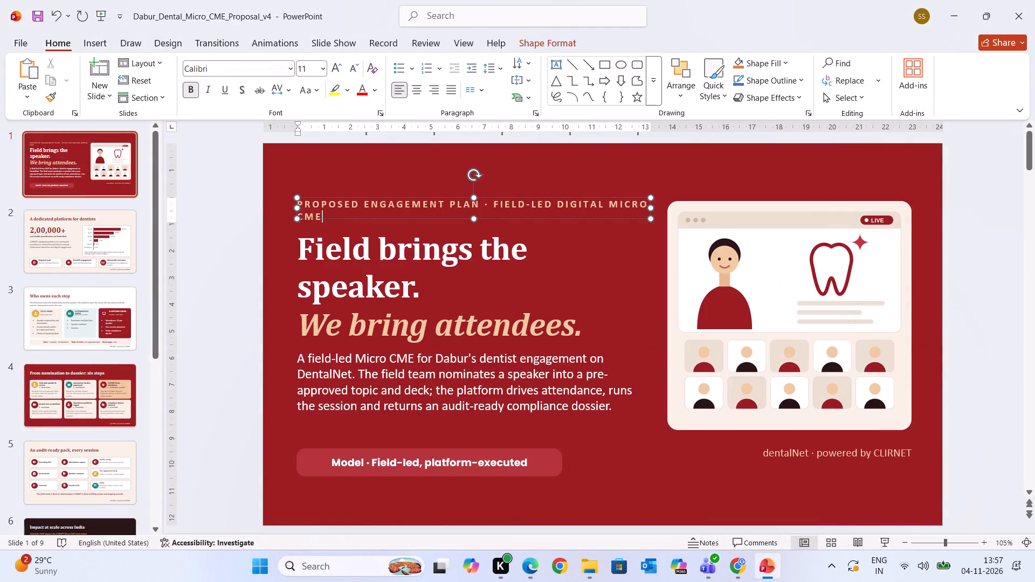
# Set the cover slide's "Proposed engagement plan · Field-led digital Micro CME" line to Poppins at 8 pt so it fits one line.
pyautogui.moveTo(336, 212); pyautogui.dragTo(302, 198)
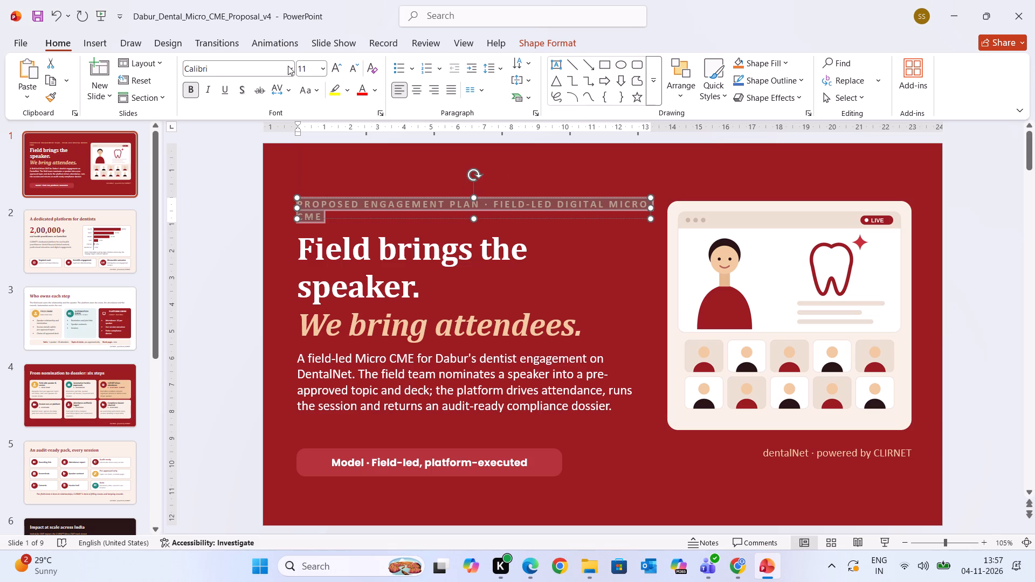
pyautogui.click(285, 68)
pyautogui.write('pop')
pyautogui.press('Return')
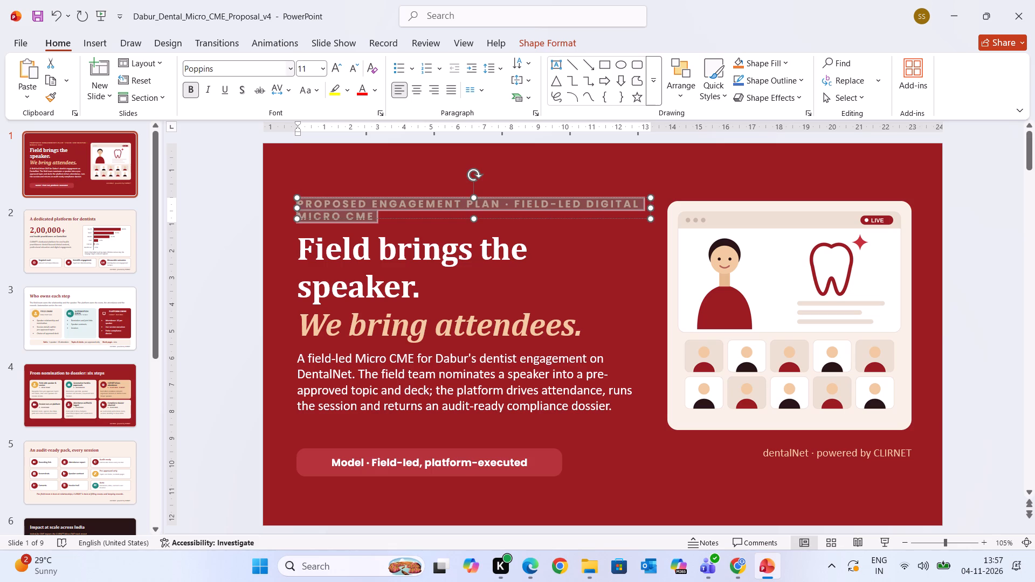
pyautogui.click(356, 64)
pyautogui.click(356, 64)
pyautogui.click(356, 64)
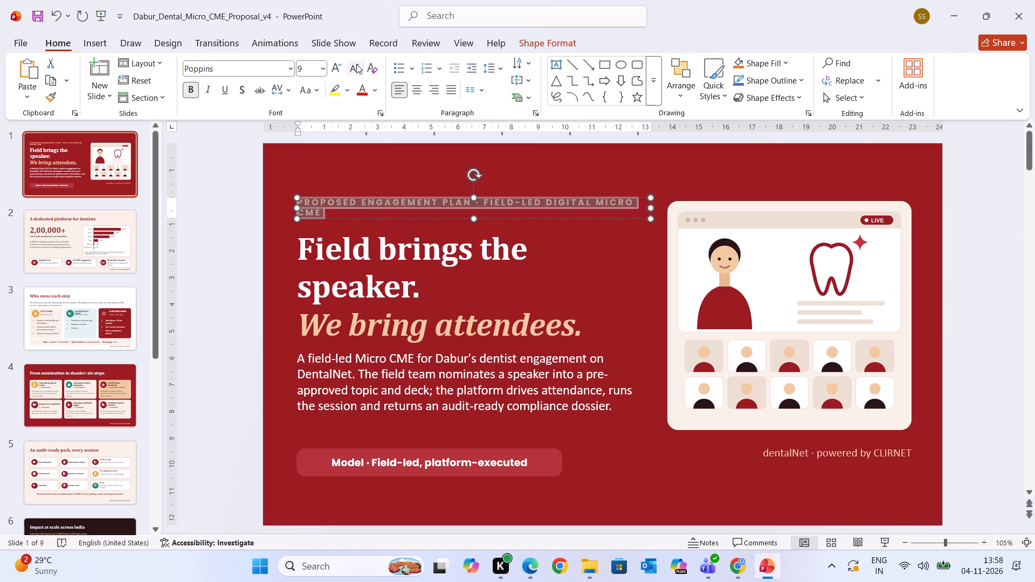
pyautogui.click(356, 64)
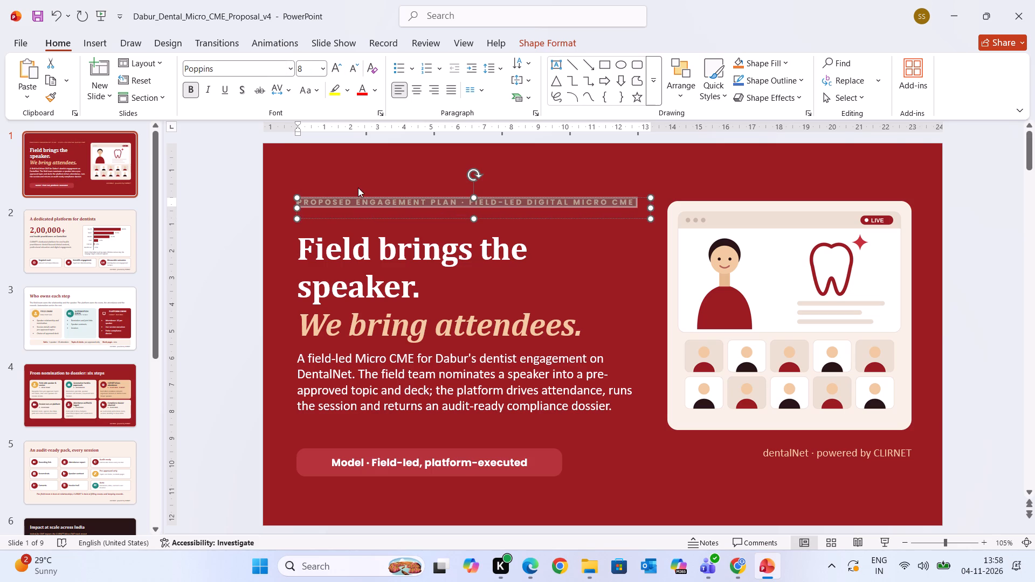
# Move the cover slide's "Proposed engagement plan" line slightly down, closer to the title.
pyautogui.click(357, 188)
pyautogui.click(366, 200)
pyautogui.moveTo(383, 220); pyautogui.dragTo(383, 231)
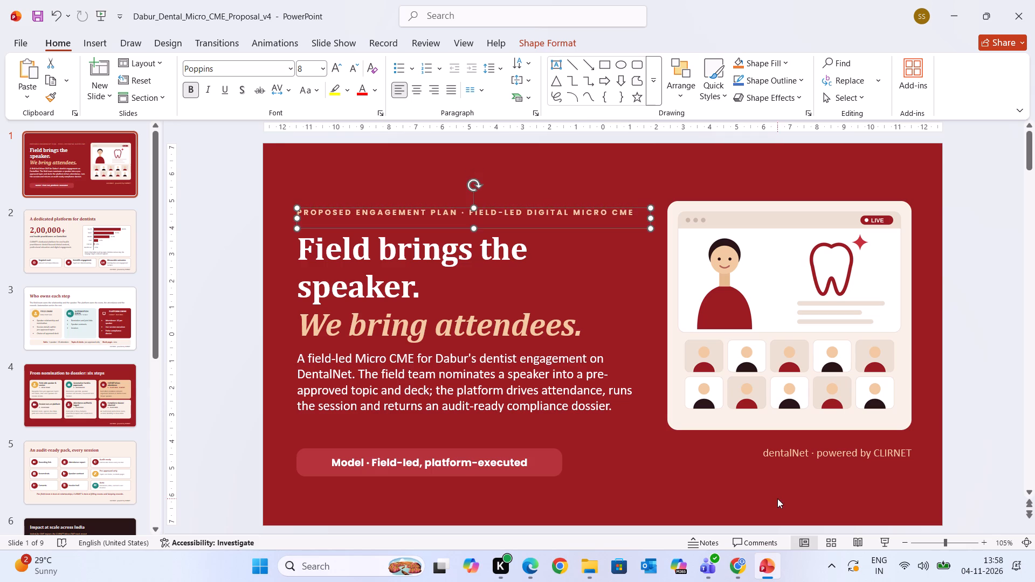
pyautogui.click(950, 411)
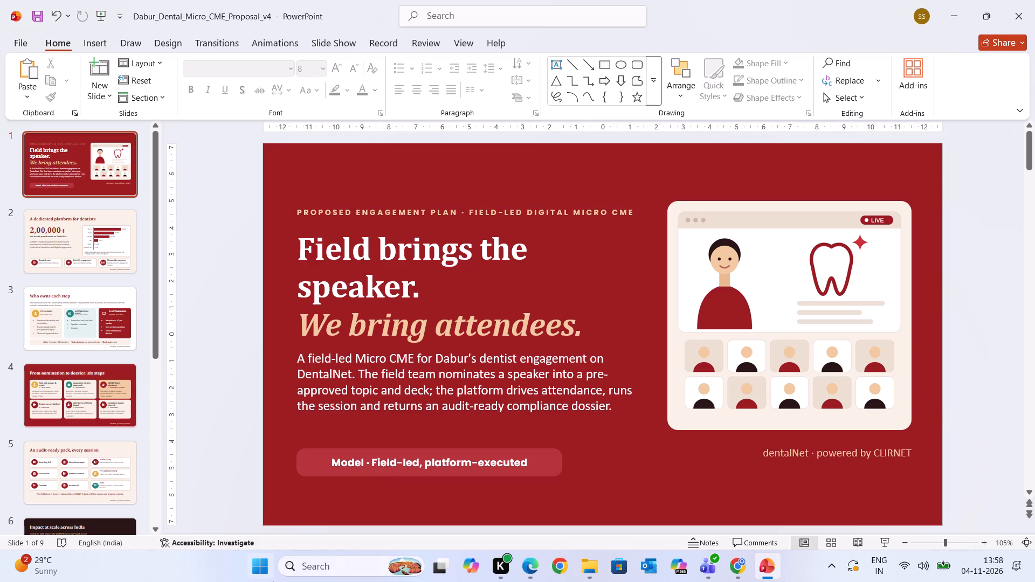
# Search the computer for Dabur files and open the Dental_SOW_CME Webinar_Dabur Red (1) presentation.
pyautogui.click(306, 560)
pyautogui.write('dental')
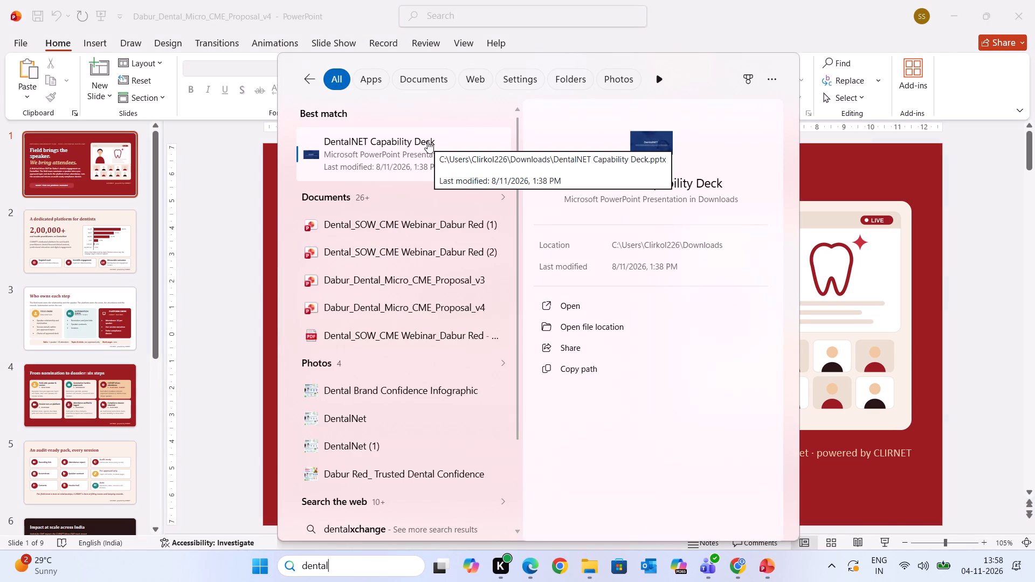
pyautogui.press('BackSpace')
pyautogui.press('BackSpace')
pyautogui.press('BackSpace')
pyautogui.press('BackSpace')
pyautogui.press('BackSpace')
pyautogui.write('abur')
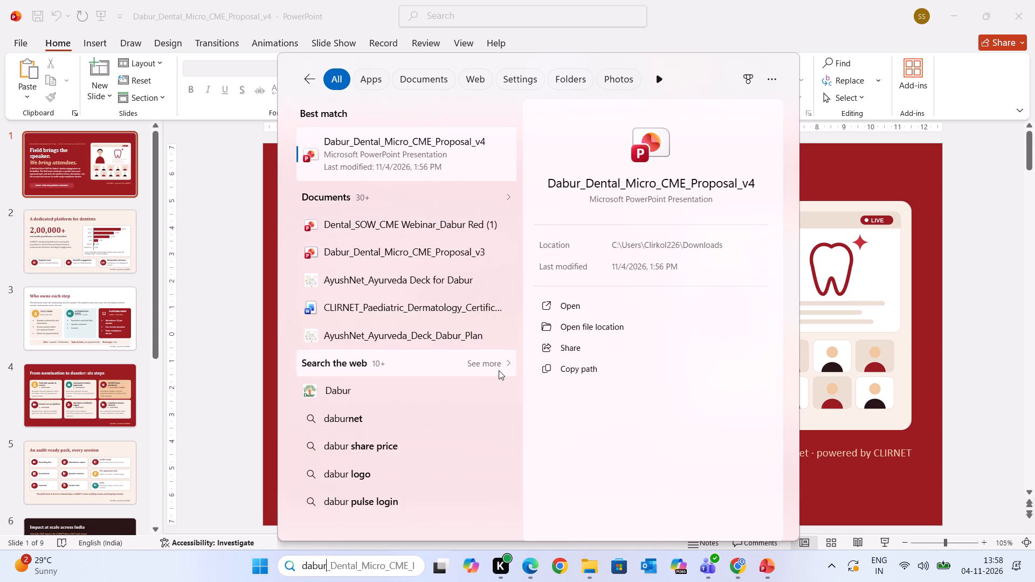
pyautogui.doubleClick(412, 225)
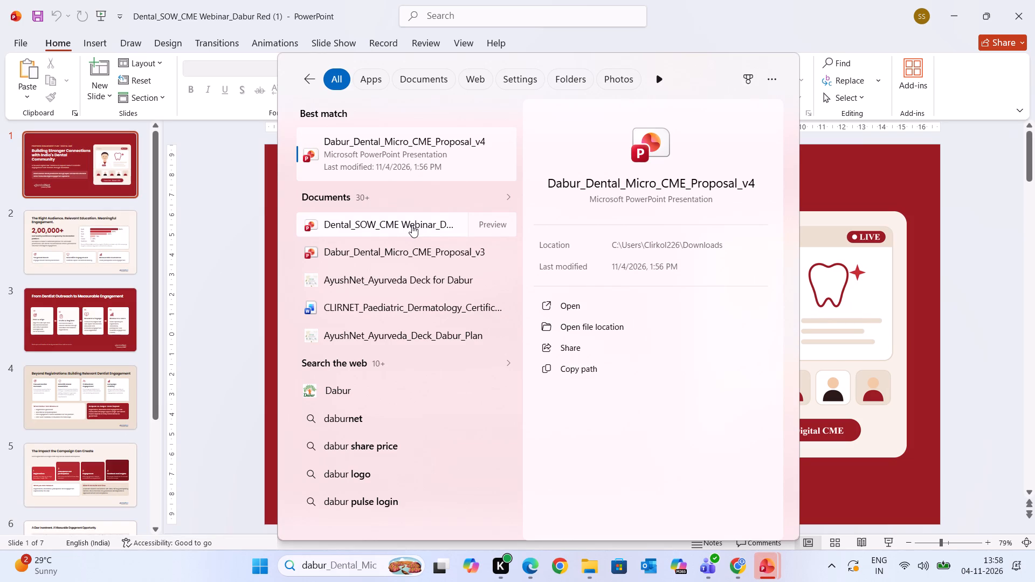
pyautogui.click(412, 225)
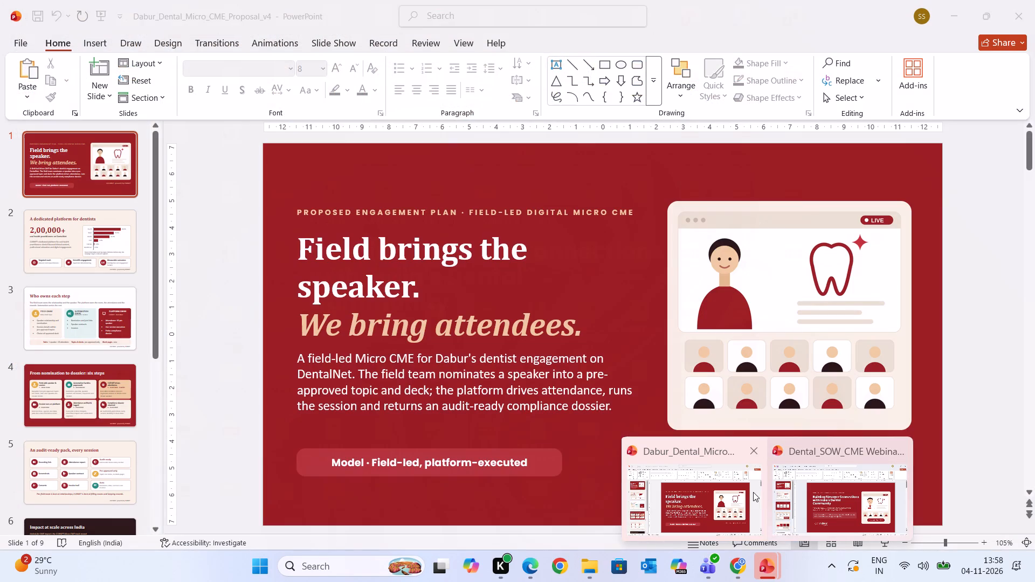
# Copy the dentalNet logo from the webinar presentation's cover and place it above the engagement plan line on the v4 cover.
pyautogui.click(753, 492)
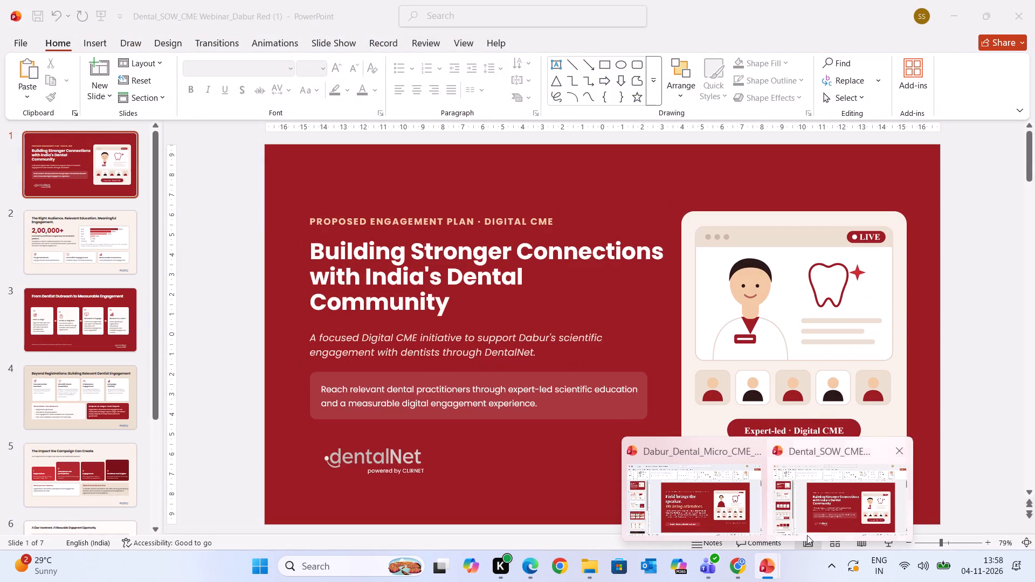
pyautogui.click(807, 535)
pyautogui.click(824, 493)
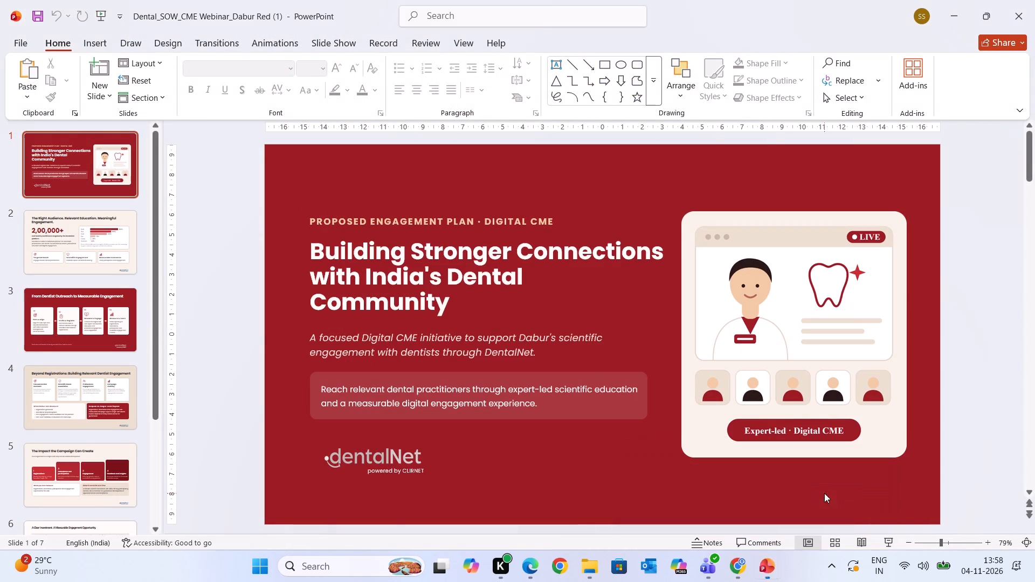
pyautogui.click(404, 459)
pyautogui.hotkey('ctrl', 'c')
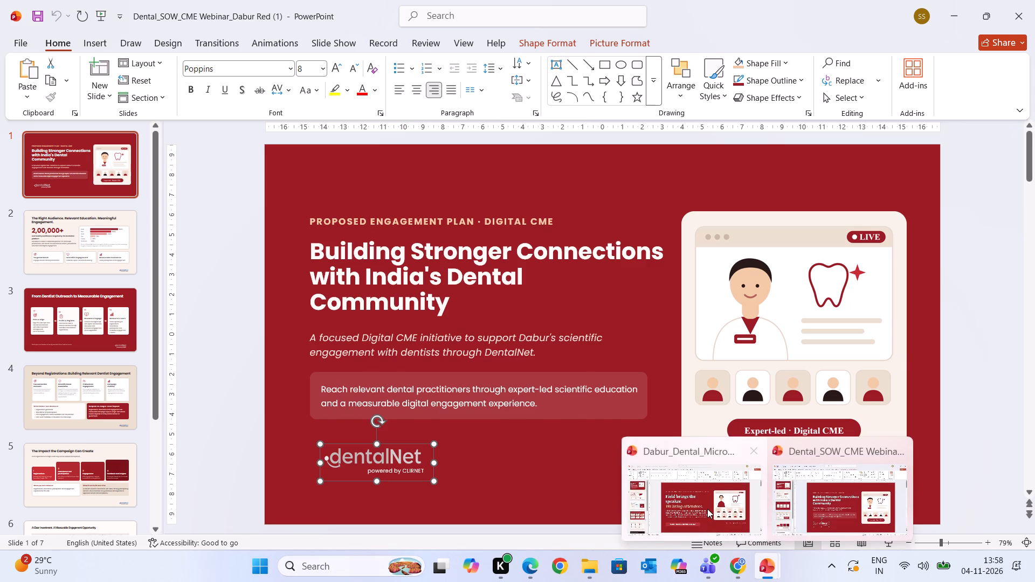
pyautogui.click(706, 508)
pyautogui.hotkey('ctrl', 'v')
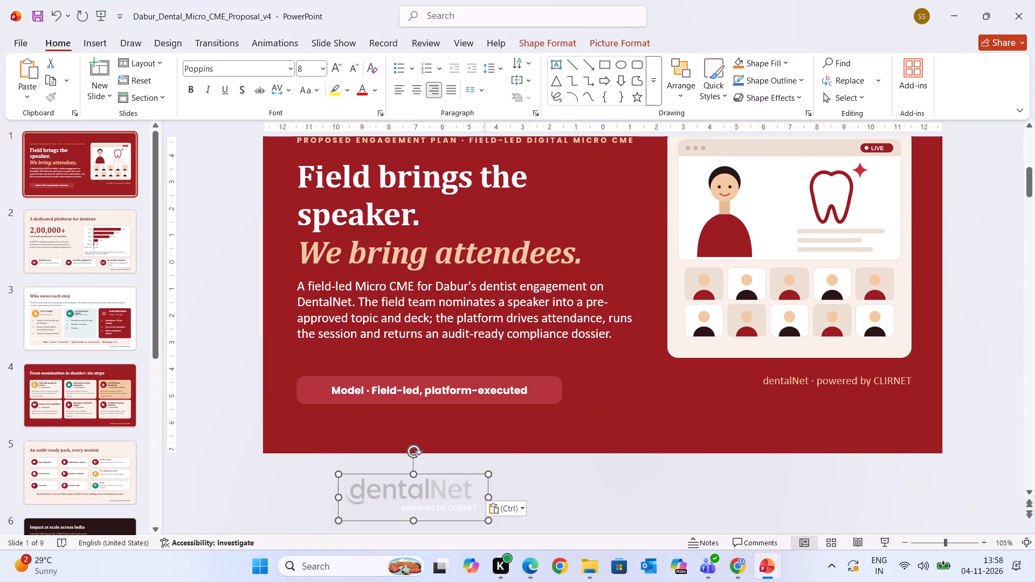
pyautogui.moveTo(440, 493); pyautogui.dragTo(433, 315)
pyautogui.scroll(2, 433, 315)
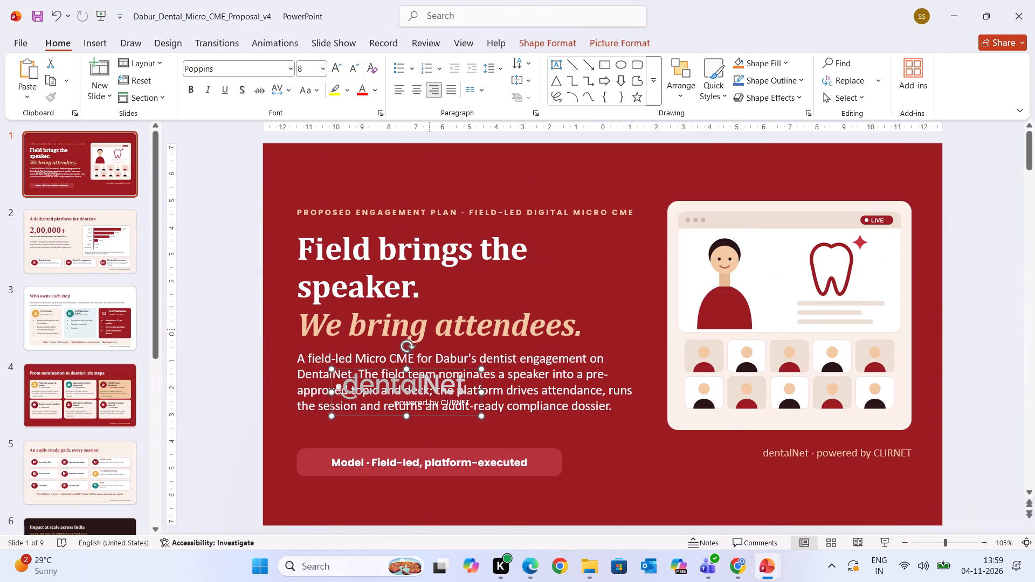
pyautogui.moveTo(416, 388); pyautogui.dragTo(383, 175)
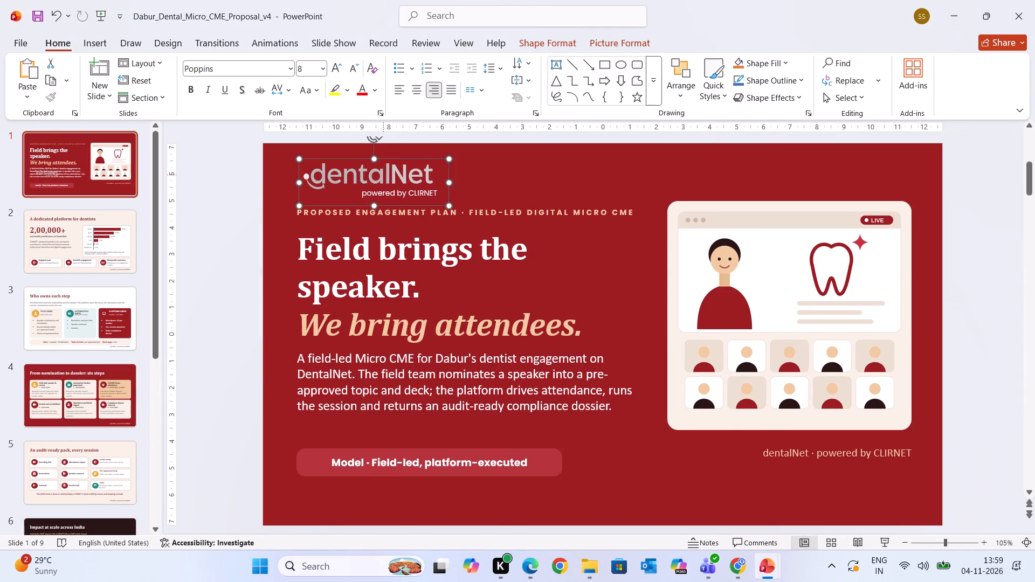
pyautogui.click(710, 476)
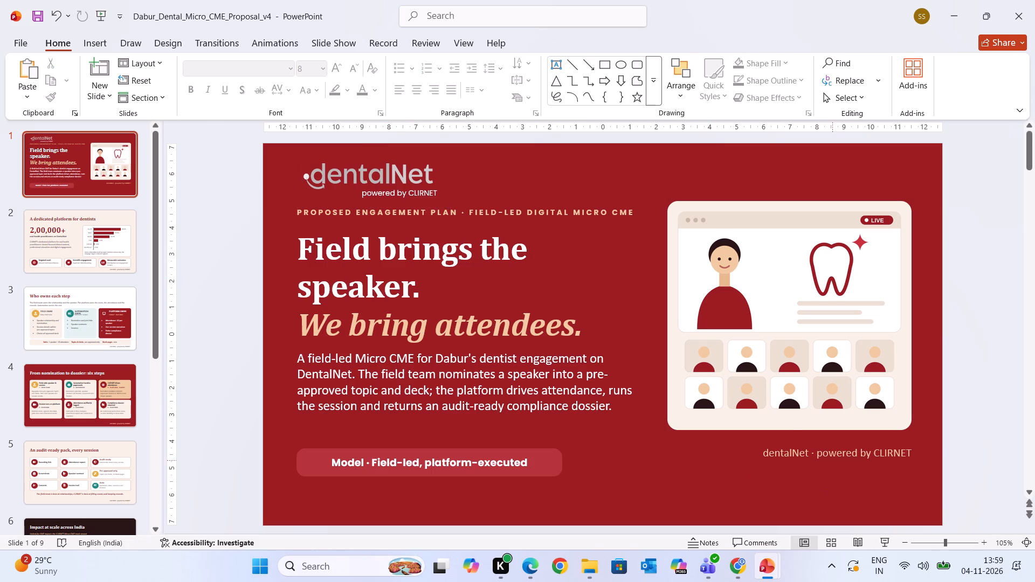
# Delete the "dentalNet · powered by CLIRNET" text box beneath the cover slide's illustration.
pyautogui.click(830, 459)
pyautogui.press('Delete')
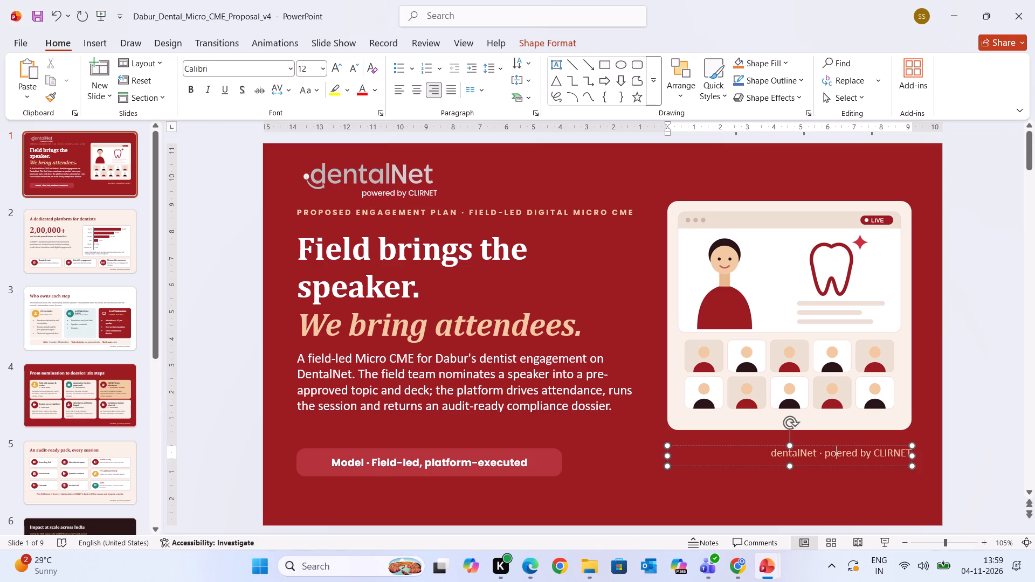
pyautogui.click(769, 446)
pyautogui.press('Delete')
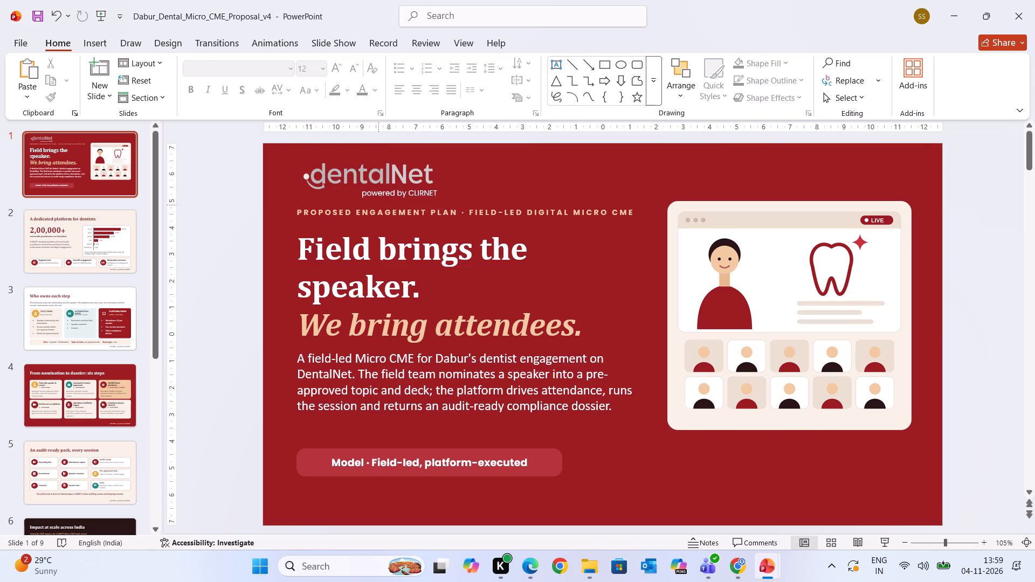
# Move the dentalNet logo beneath the cover slide's illustration, in the bottom-right corner of the slide.
pyautogui.moveTo(358, 171); pyautogui.dragTo(829, 455)
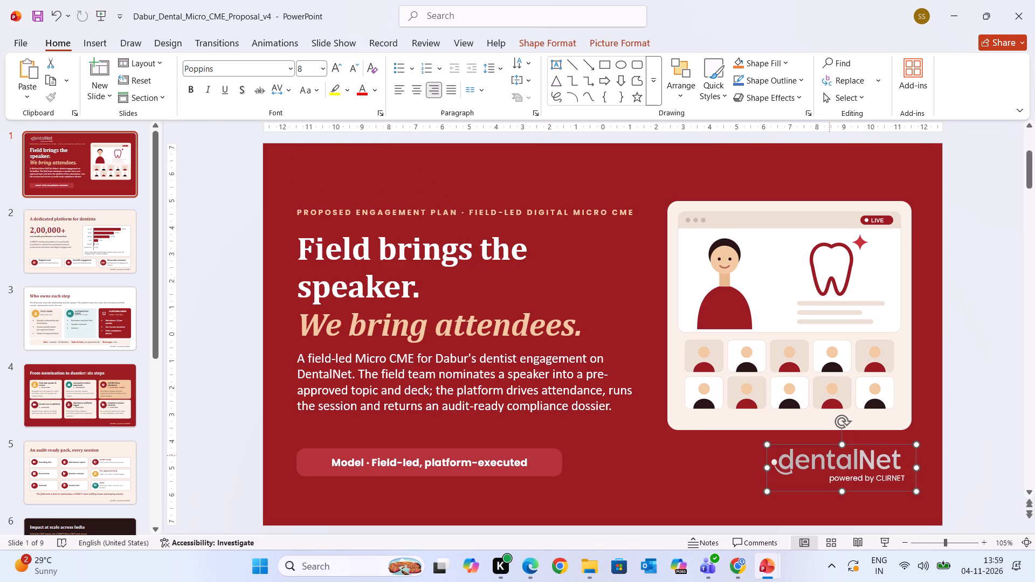
pyautogui.click(957, 387)
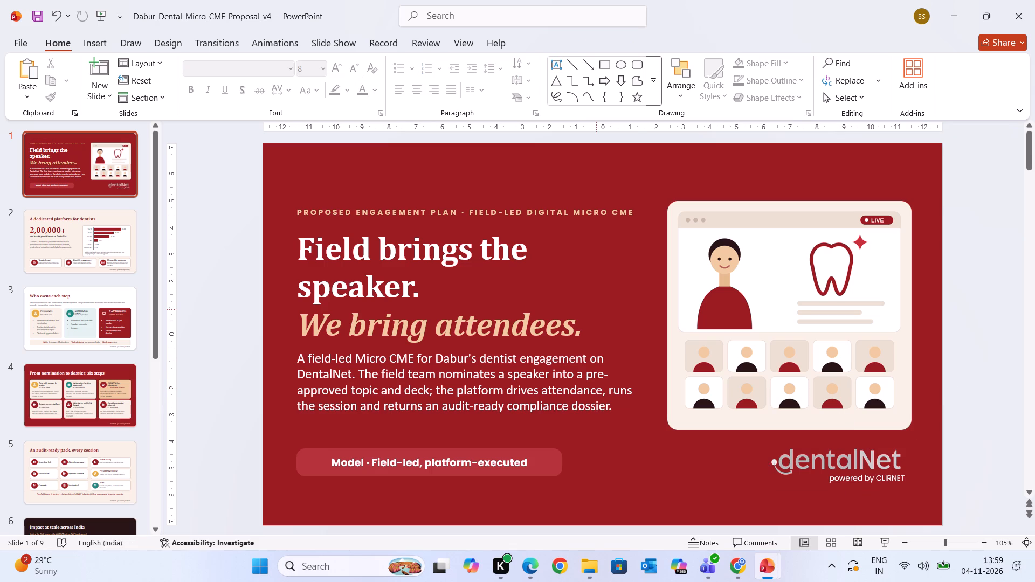
# Set the cover slide's title "Field brings the speaker. We bring attendees." to Poppins at 32 pt.
pyautogui.click(468, 271)
pyautogui.moveTo(581, 329); pyautogui.dragTo(305, 264)
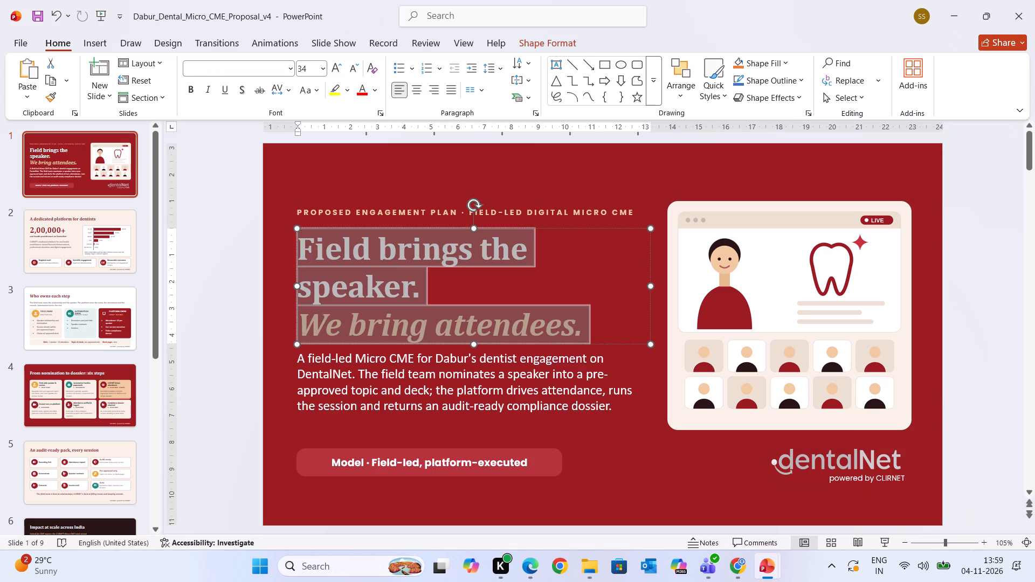
pyautogui.moveTo(305, 264); pyautogui.dragTo(303, 262)
pyautogui.click(238, 64)
pyautogui.write('pop')
pyautogui.press('Return')
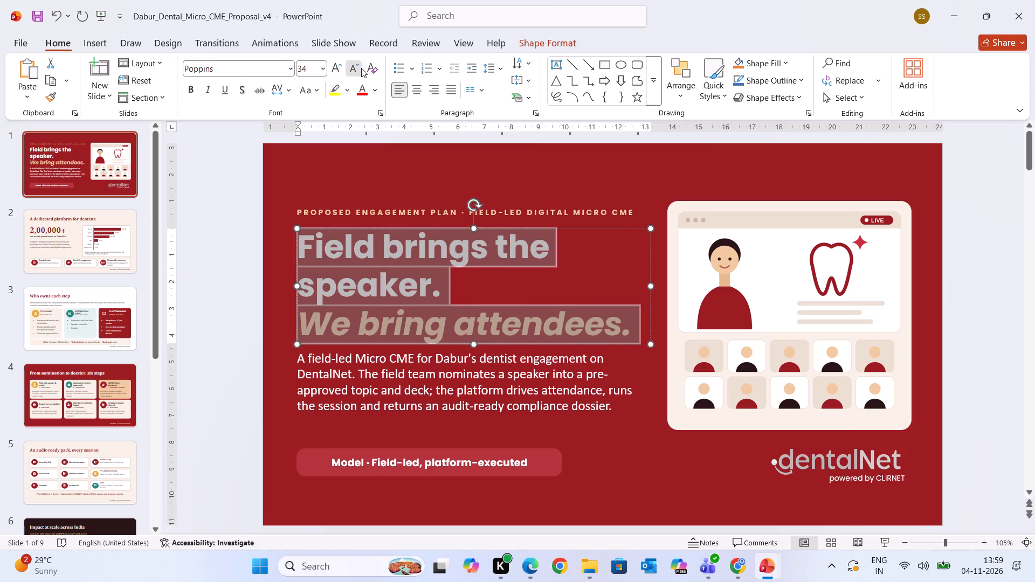
pyautogui.click(361, 68)
pyautogui.click(361, 68)
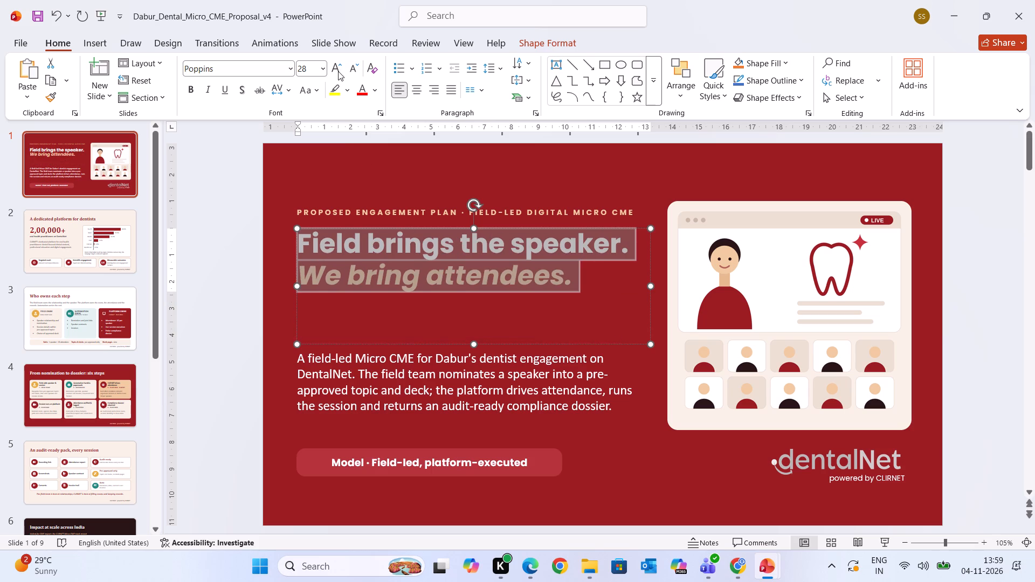
pyautogui.click(338, 71)
pyautogui.click(650, 175)
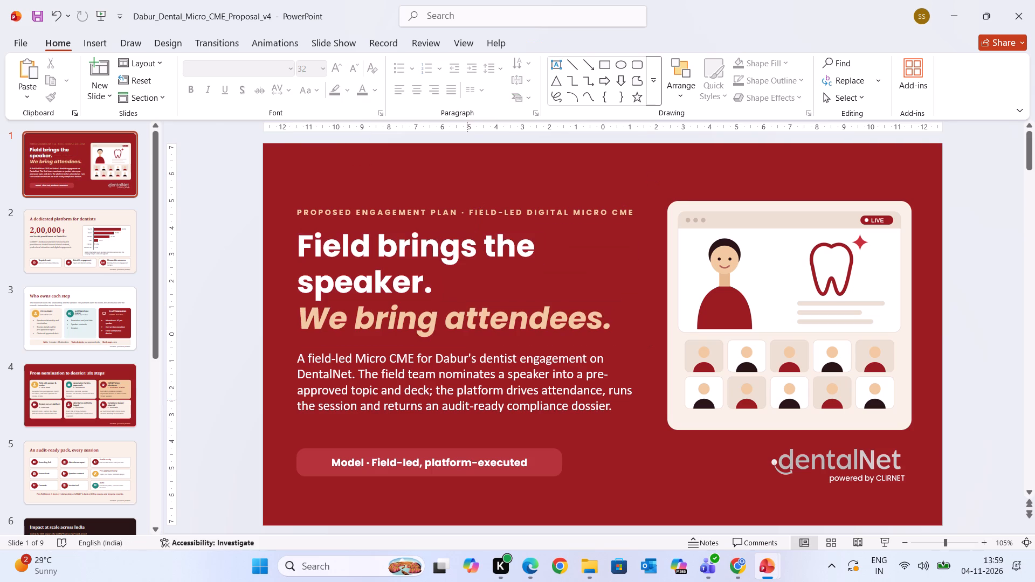
# Set the cover slide's description paragraph to Poppins and reduce its font size by two steps.
pyautogui.click(479, 410)
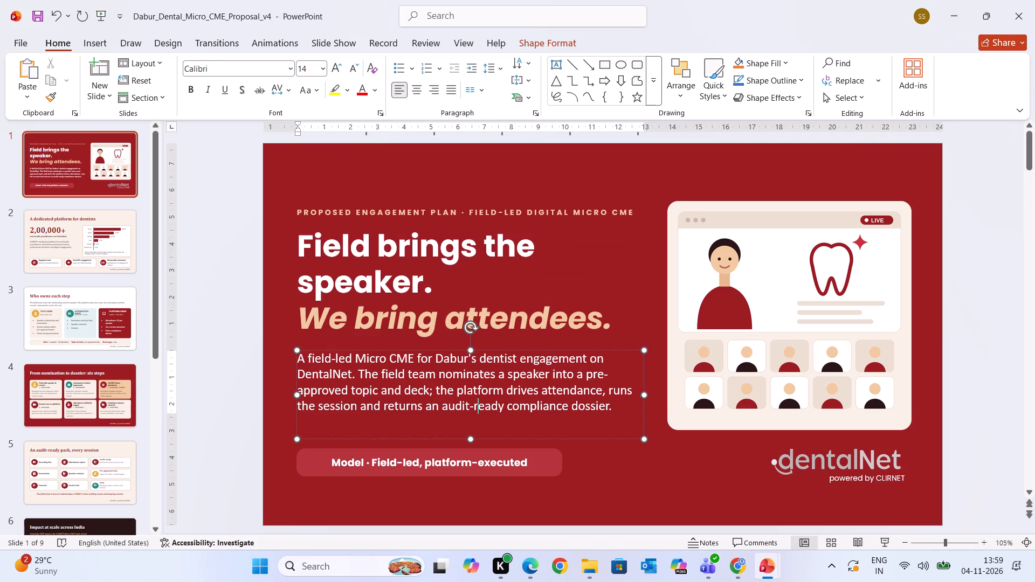
pyautogui.moveTo(609, 406); pyautogui.dragTo(316, 345)
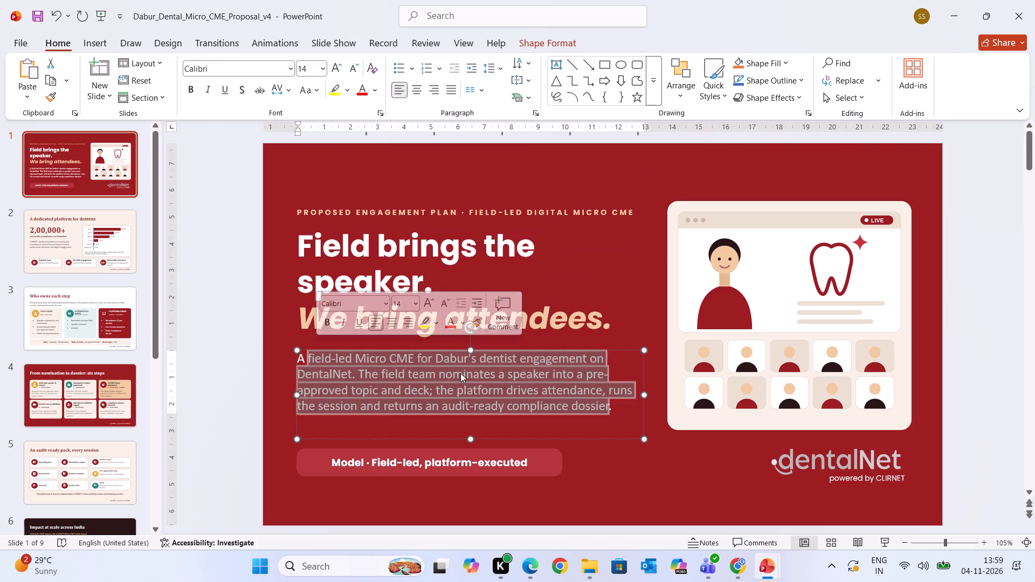
pyautogui.click(509, 378)
pyautogui.click(630, 408)
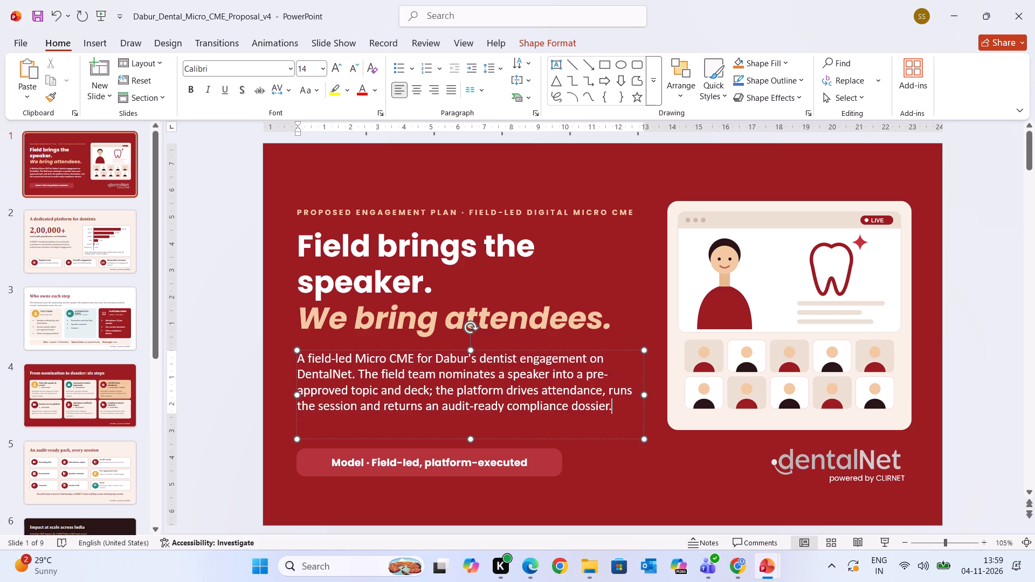
pyautogui.moveTo(629, 410); pyautogui.dragTo(276, 354)
pyautogui.click(229, 73)
pyautogui.write('pop')
pyautogui.press('Return')
pyautogui.click(353, 74)
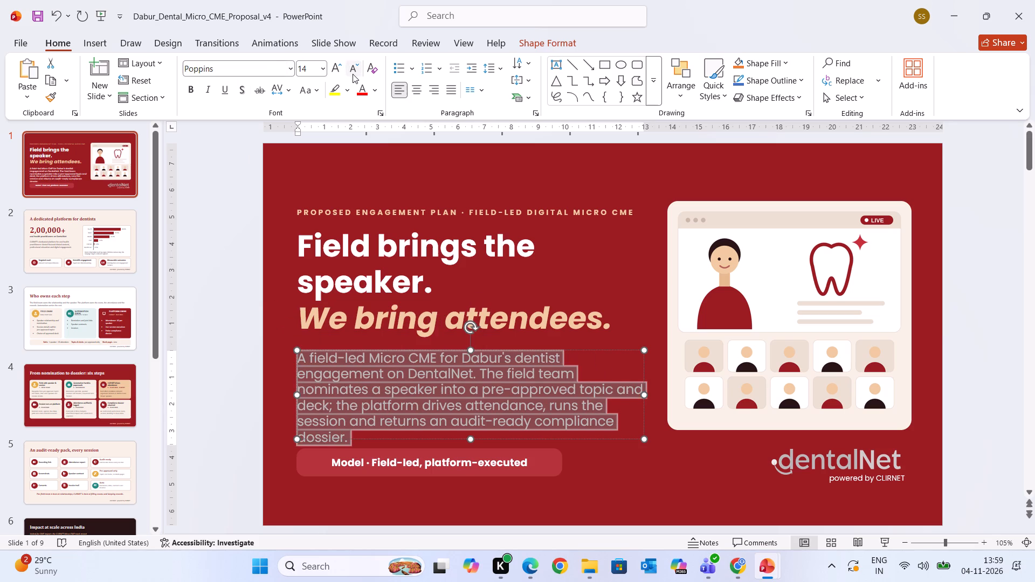
pyautogui.click(353, 74)
pyautogui.click(622, 277)
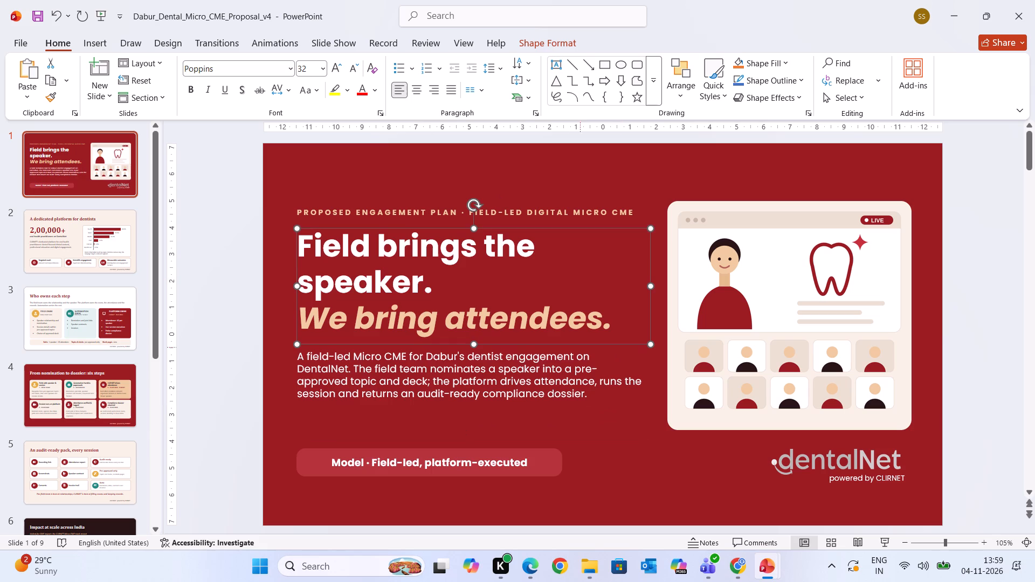
pyautogui.click(208, 373)
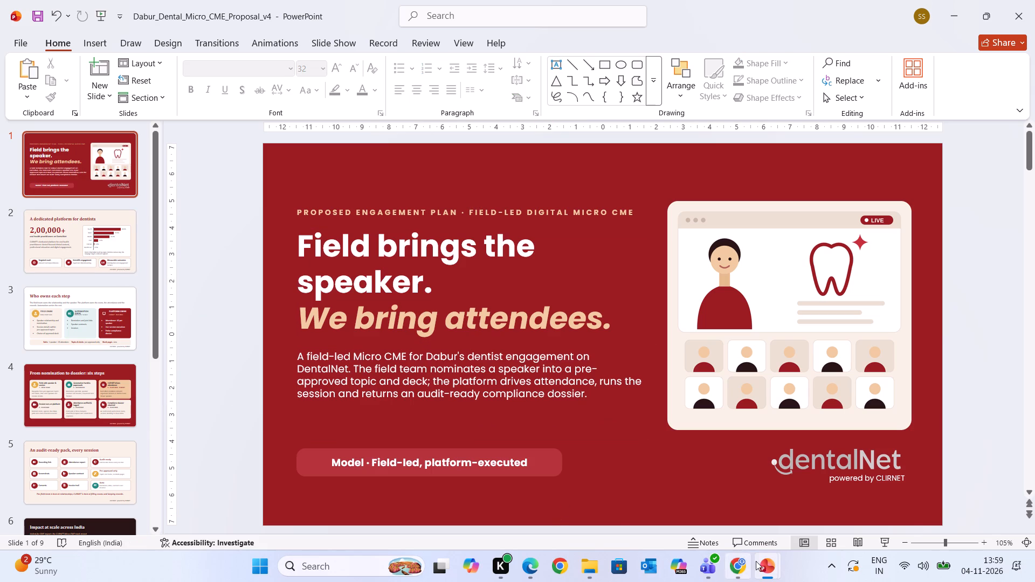
# Check the v4 cover slide against the Dental_SOW_CME Webinar_Dabur Red (1) cover and return to the v4 proposal.
pyautogui.click(775, 571)
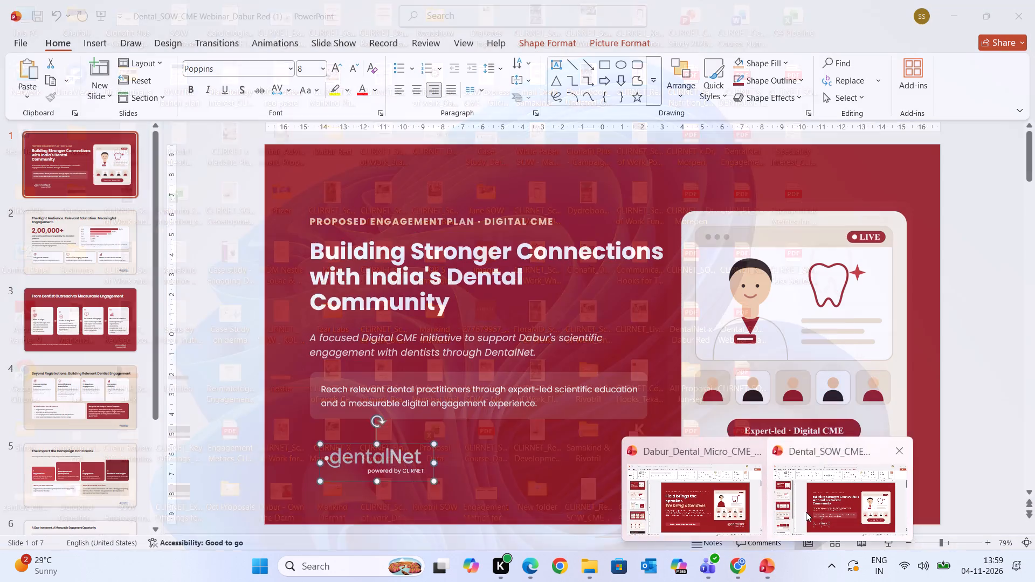
pyautogui.click(806, 512)
pyautogui.click(767, 557)
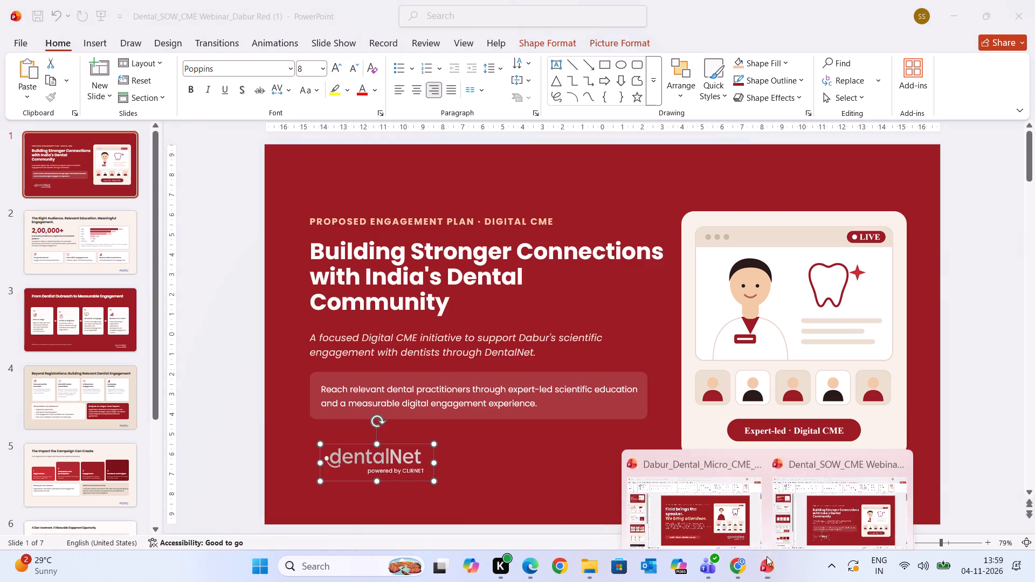
pyautogui.click(741, 518)
# Copy the coloured dentalNet logo from slide 2 of the Dental_SOW_CME Webinar_Dabur Red (1) deck.
pyautogui.click(102, 223)
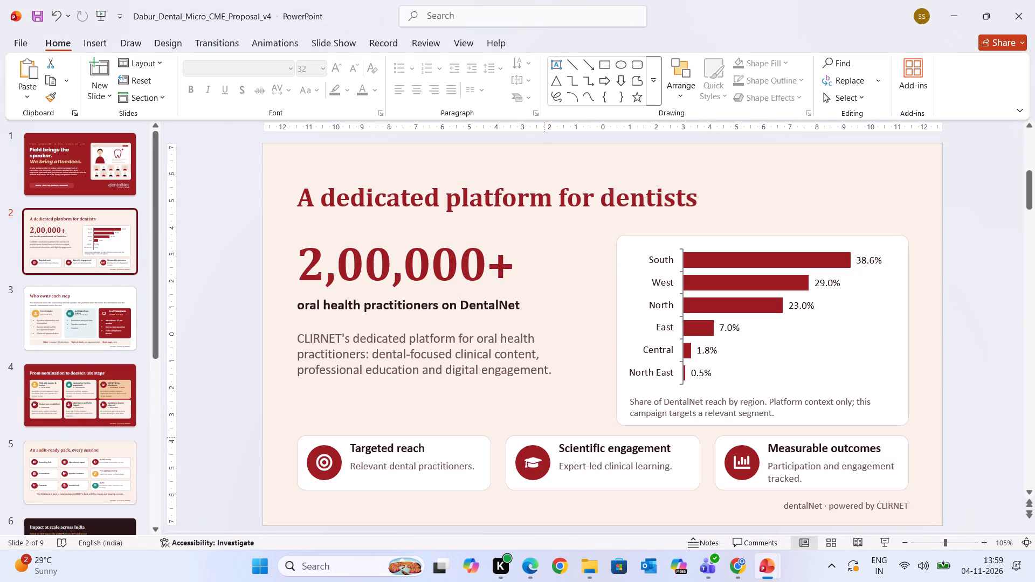
pyautogui.click(98, 329)
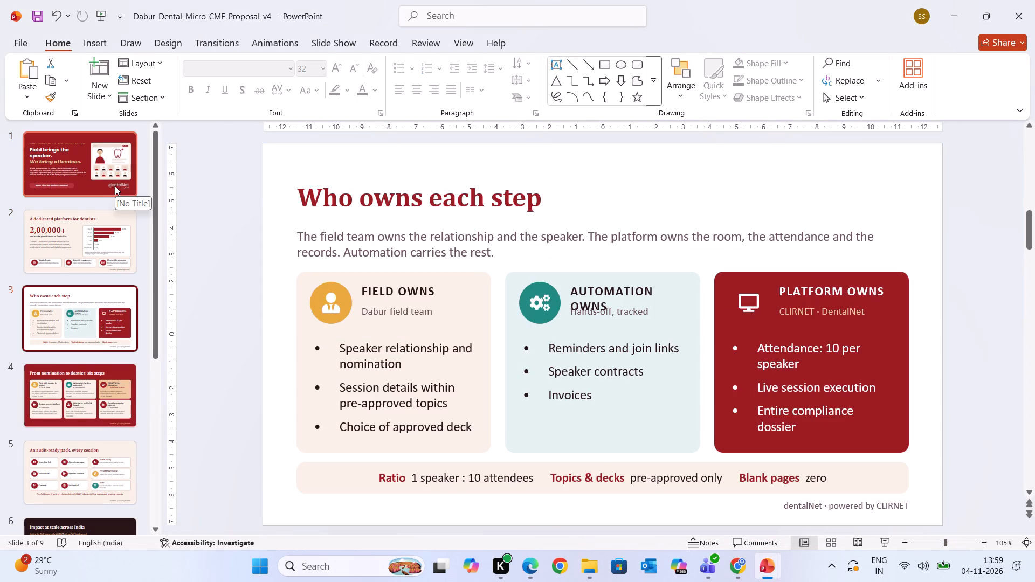
pyautogui.click(766, 562)
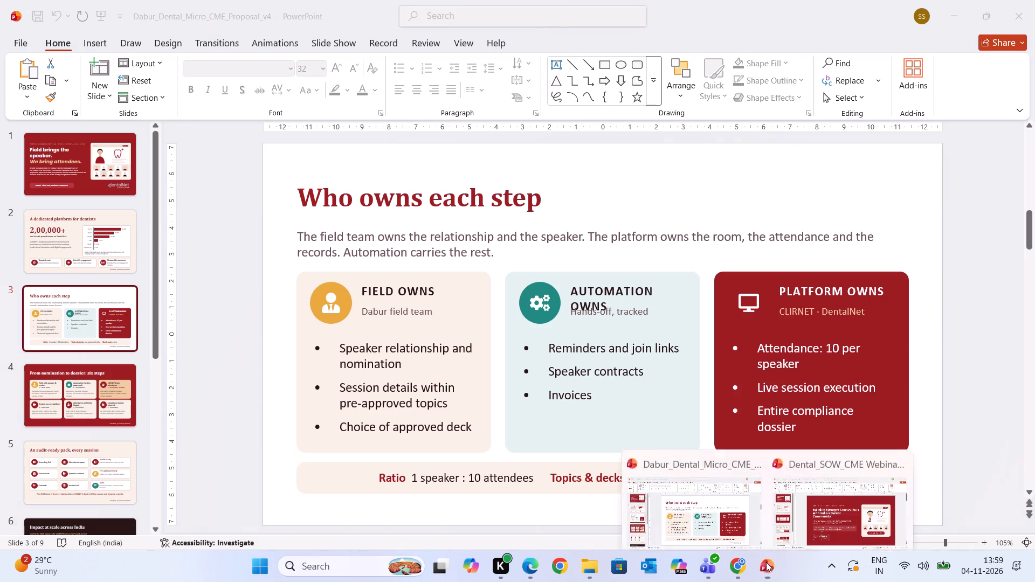
pyautogui.click(836, 502)
pyautogui.click(236, 345)
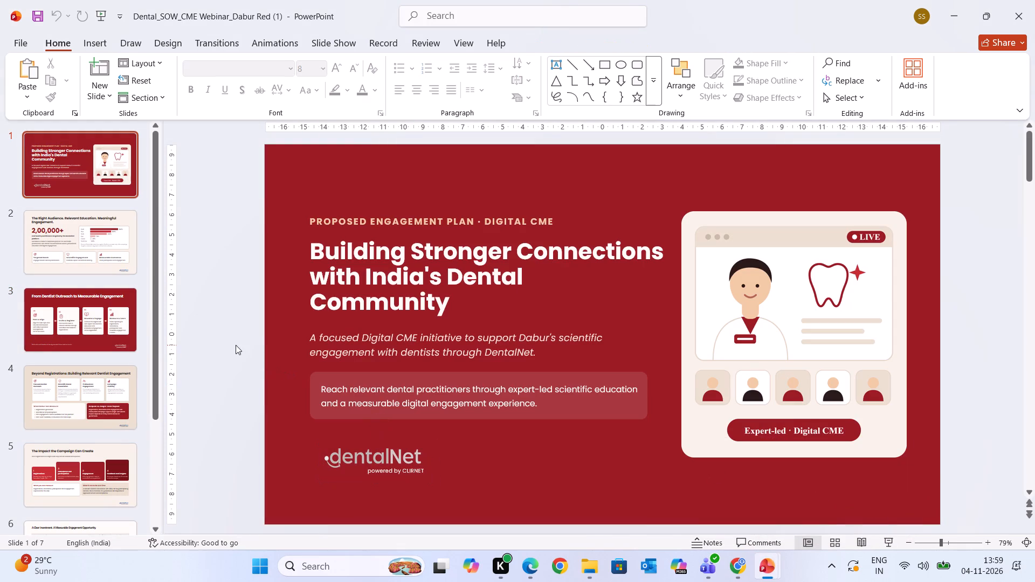
pyautogui.click(105, 181)
pyautogui.click(94, 220)
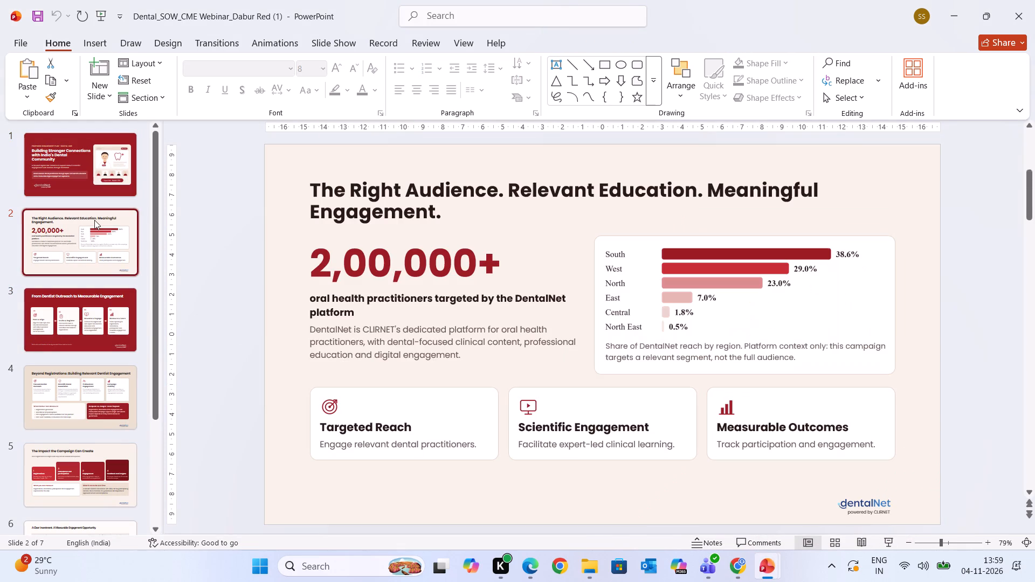
pyautogui.click(862, 505)
pyautogui.hotkey('ctrl', 'c')
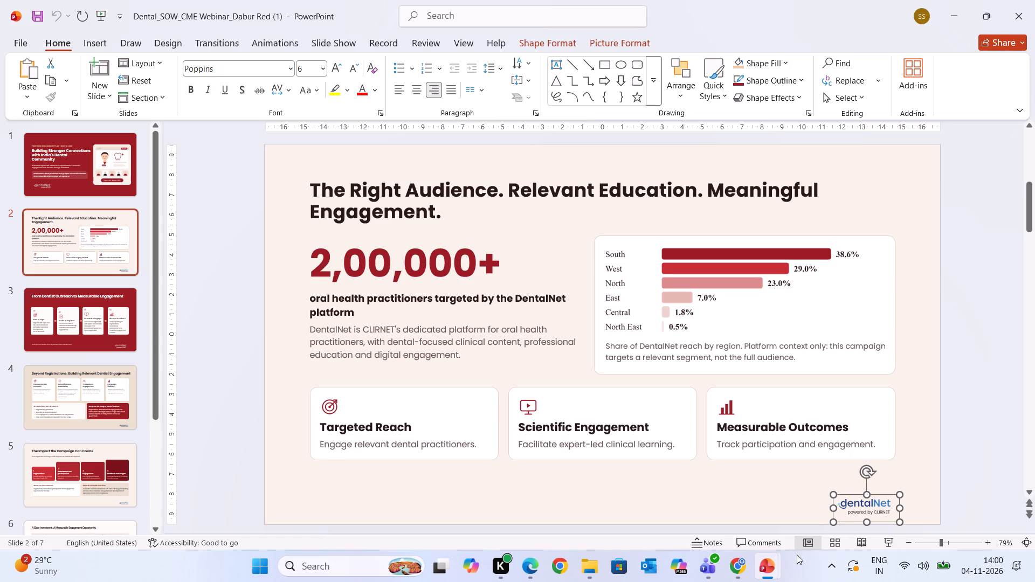
# In the v4 proposal, replace slide 2's "dentalNet · powered by CLIRNET" footer text with the copied dentalNet logo.
pyautogui.click(768, 567)
pyautogui.click(695, 505)
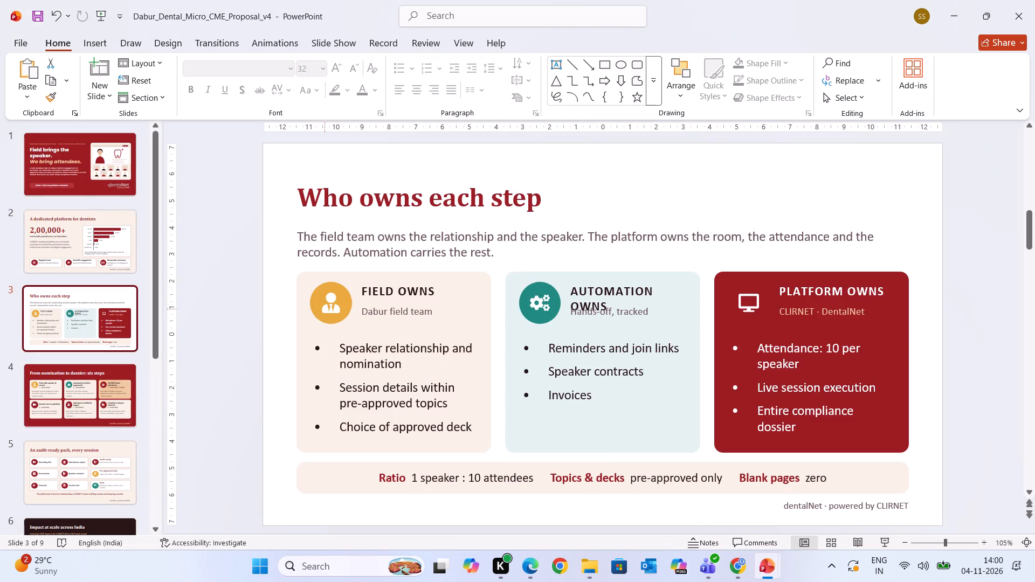
pyautogui.click(82, 183)
pyautogui.click(87, 235)
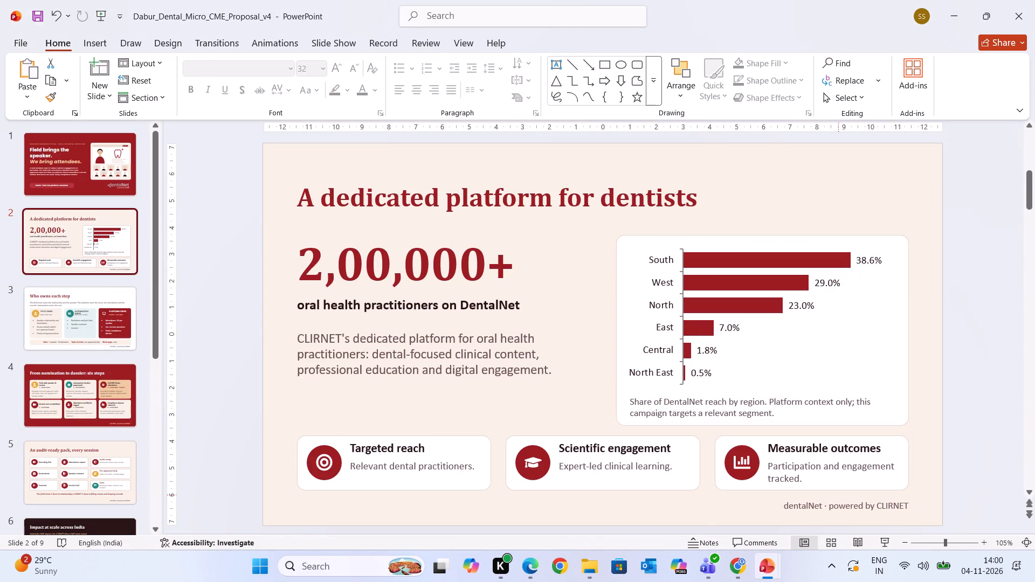
pyautogui.click(837, 511)
pyautogui.press('Delete')
pyautogui.hotkey('ctrl', 'v')
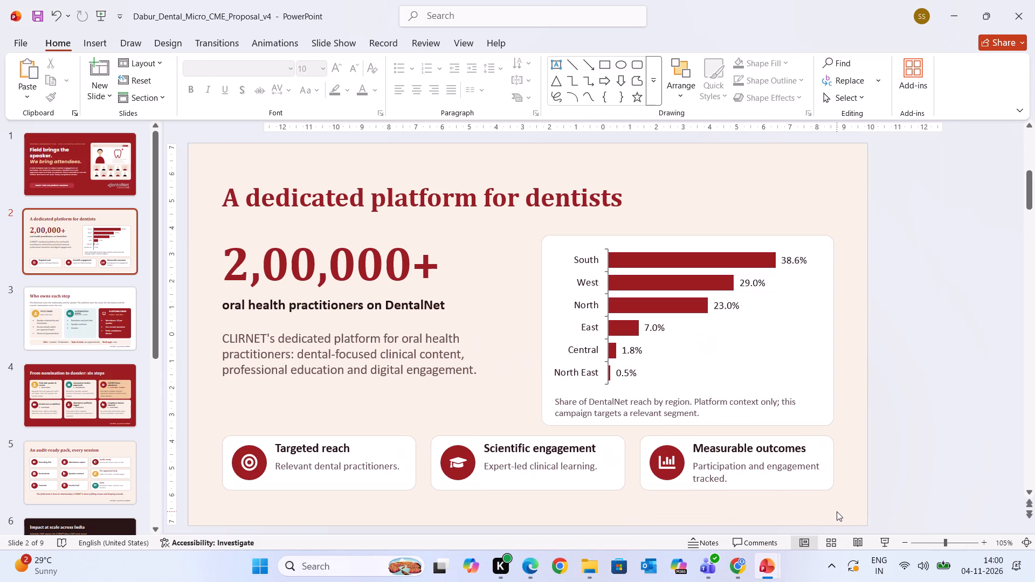
# Bring the pasted logo onto slide 2 and place it in the slide's top-right corner, above the regional chart.
pyautogui.moveTo(978, 506); pyautogui.dragTo(782, 391)
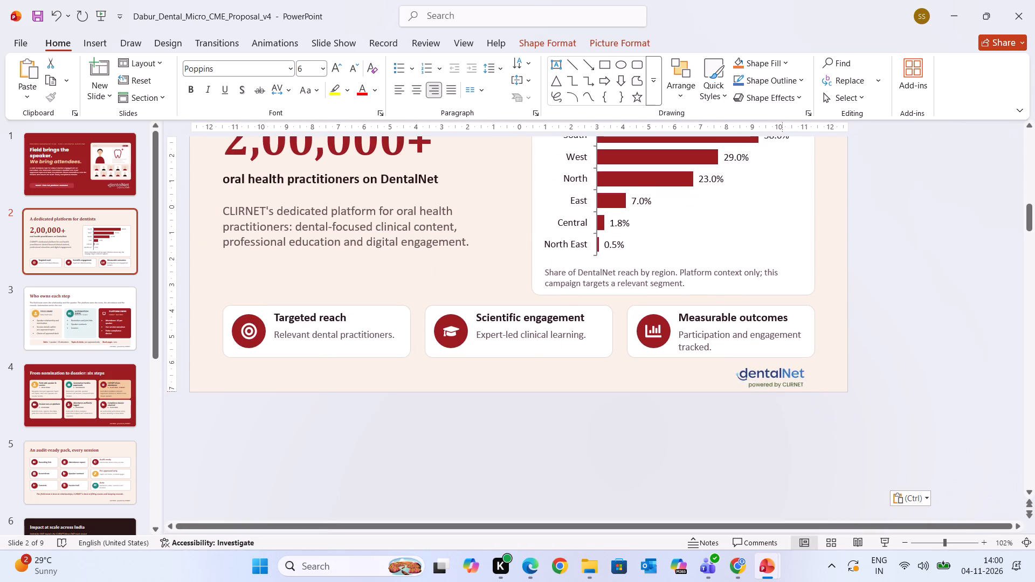
pyautogui.moveTo(782, 391); pyautogui.dragTo(782, 391)
pyautogui.scroll(1, 782, 391)
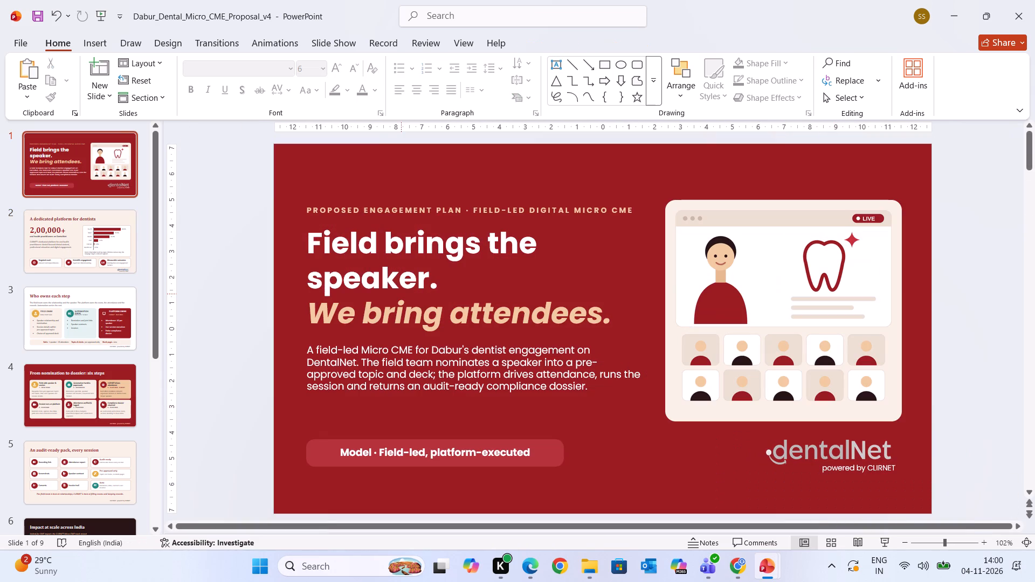
pyautogui.click(66, 261)
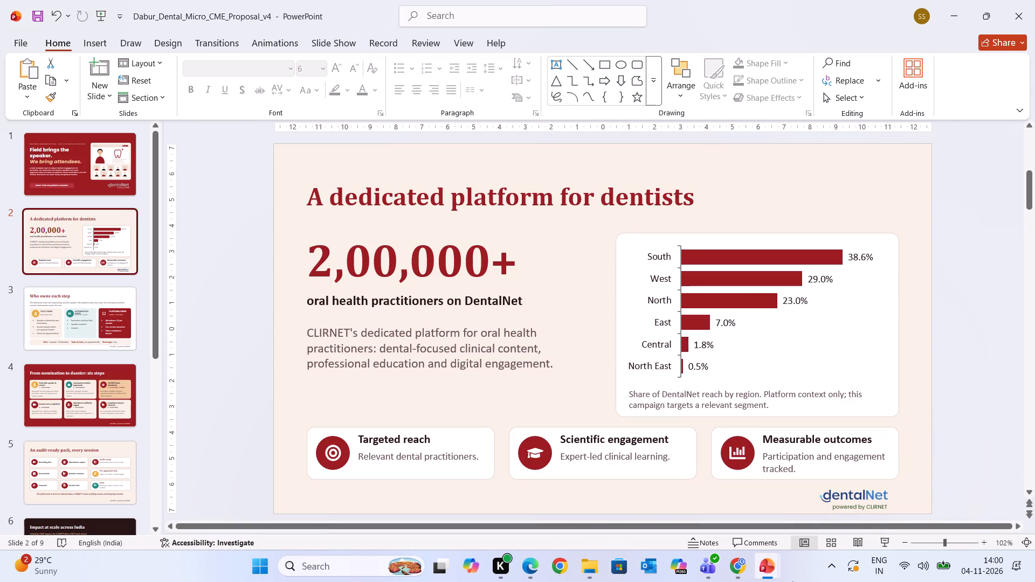
pyautogui.moveTo(866, 501); pyautogui.dragTo(872, 269)
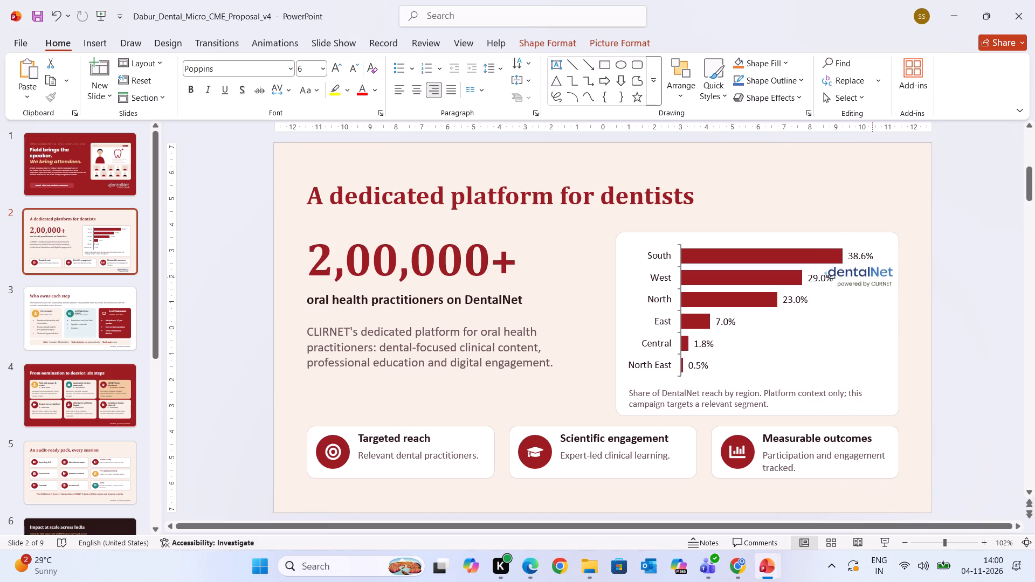
pyautogui.moveTo(872, 269); pyautogui.dragTo(877, 175)
pyautogui.click(964, 244)
# Shrink slide 2's dentalNet logo slightly from its corners.
pyautogui.scroll(1, 964, 244)
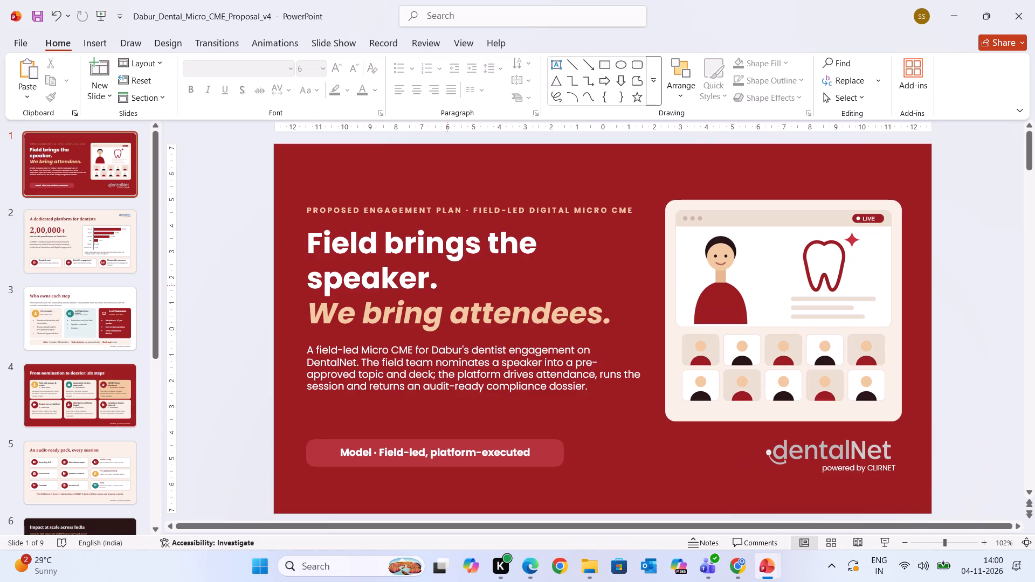
pyautogui.click(84, 225)
pyautogui.click(846, 176)
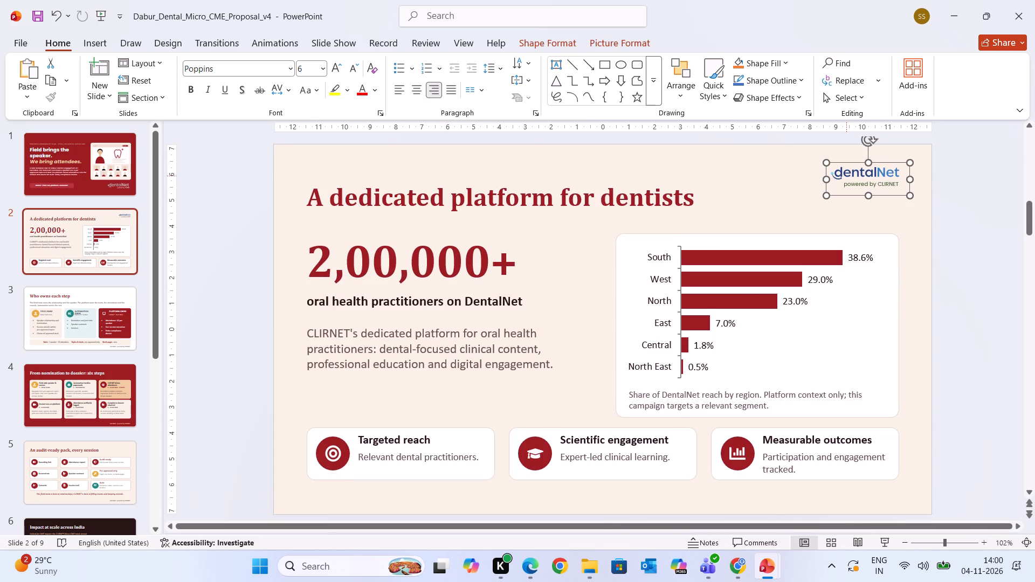
pyautogui.moveTo(911, 162); pyautogui.dragTo(902, 167)
pyautogui.moveTo(829, 194); pyautogui.dragTo(832, 191)
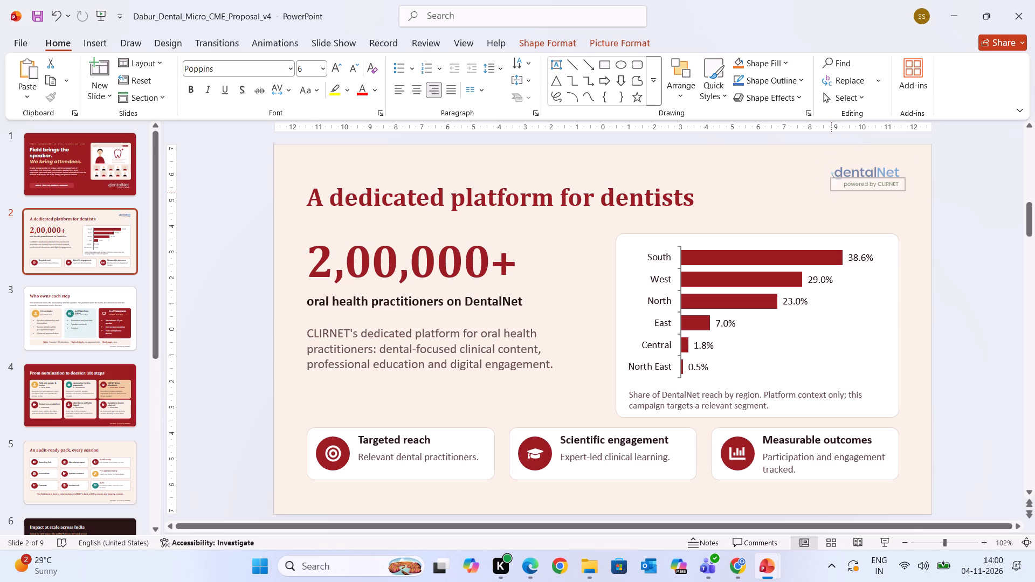
pyautogui.moveTo(832, 191); pyautogui.dragTo(836, 189)
pyautogui.click(952, 203)
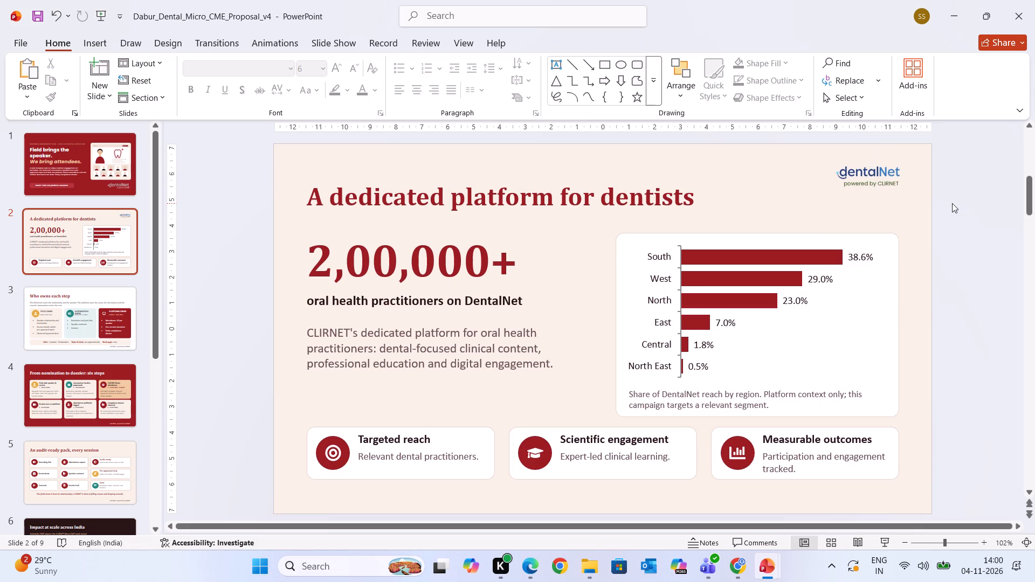
# Nudge slide 2's dentalNet logo up and slightly left, in line with the chart card's right edge.
pyautogui.click(860, 174)
pyautogui.press('Up')
pyautogui.press('Up')
pyautogui.press('Up')
pyautogui.press('Up')
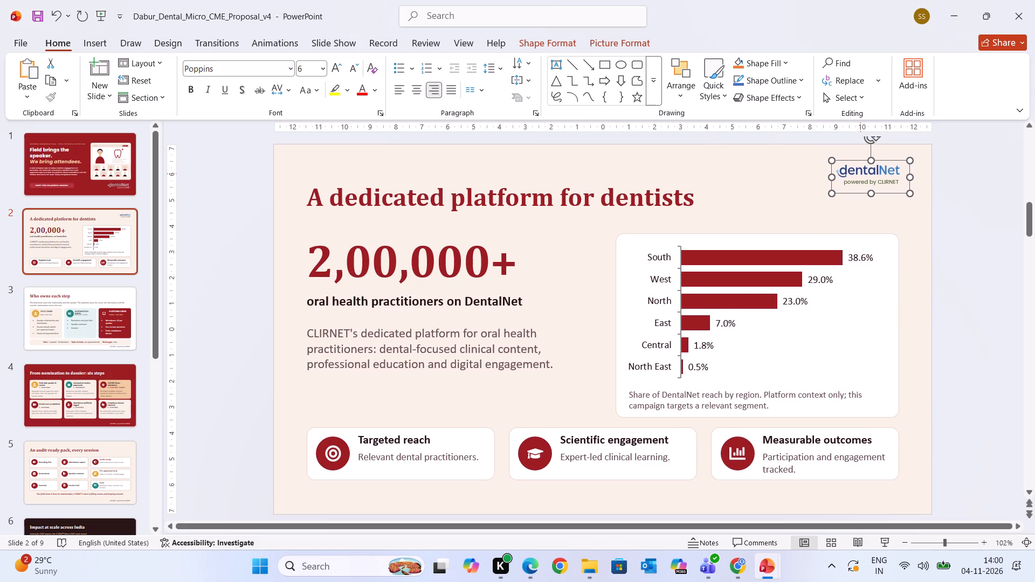
pyautogui.press('Up')
pyautogui.press('Up')
pyautogui.press('Up')
pyautogui.press('Up')
pyautogui.press('Up')
pyautogui.press('Left')
pyautogui.press('Left')
pyautogui.press('Left')
pyautogui.press('Up')
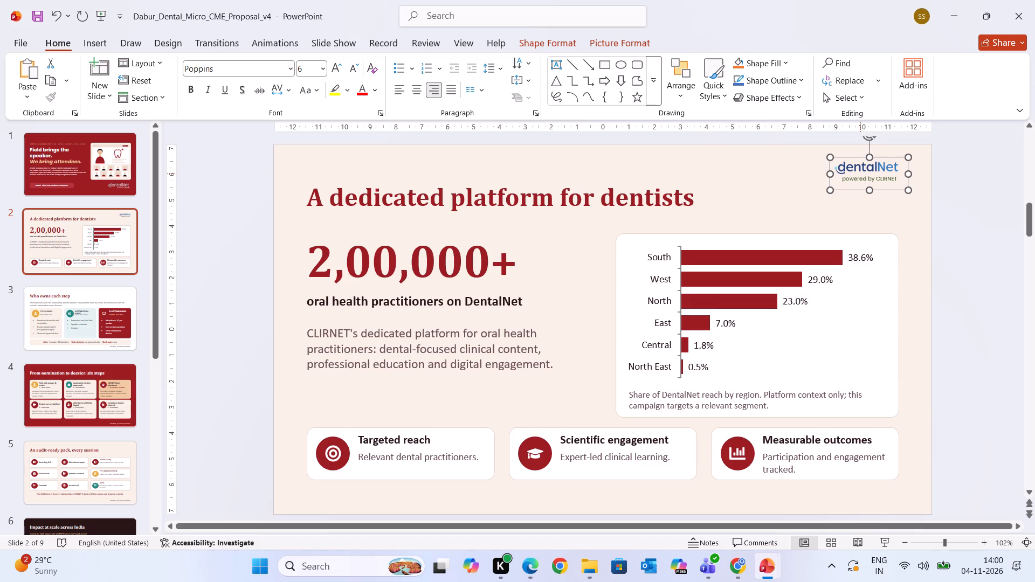
pyautogui.click(984, 216)
# Copy slide 2's dentalNet logo onto slide 3, "Who owns each step", in place of its dentalNet footer text.
pyautogui.click(873, 161)
pyautogui.hotkey('ctrl', 'c')
pyautogui.click(112, 301)
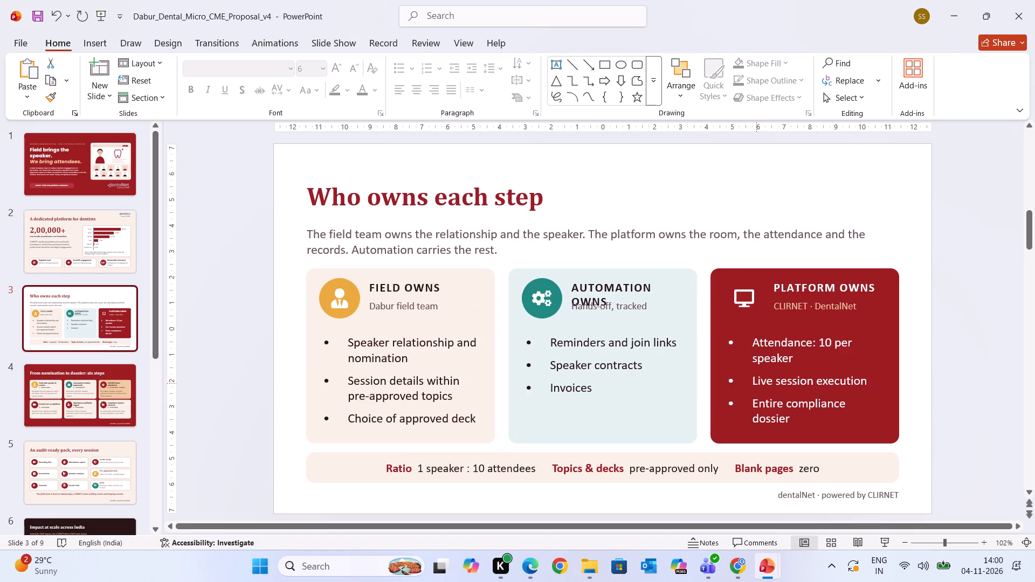
pyautogui.click(823, 498)
pyautogui.click(823, 498)
pyautogui.press('Delete')
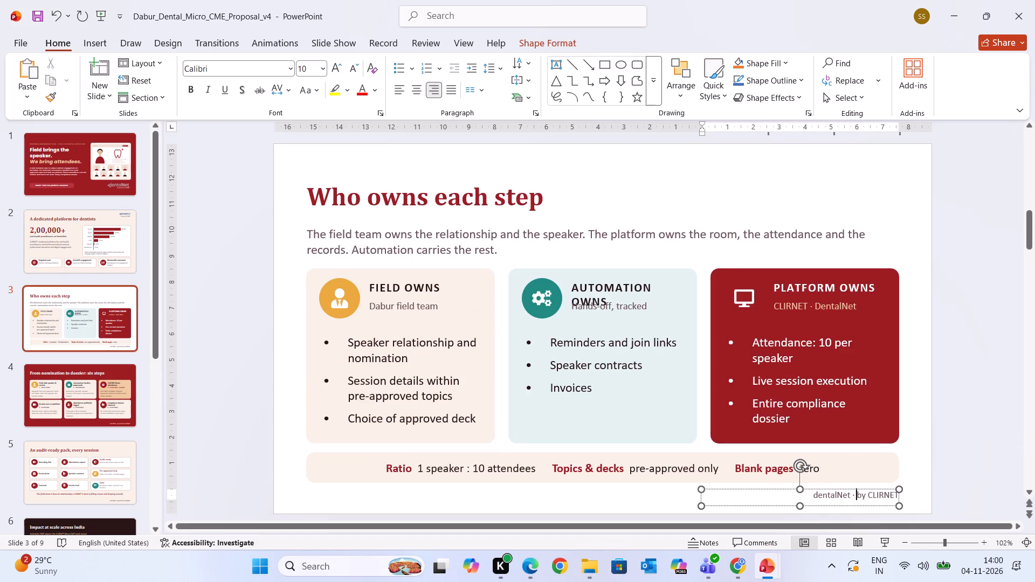
pyautogui.click(816, 488)
pyautogui.press('Delete')
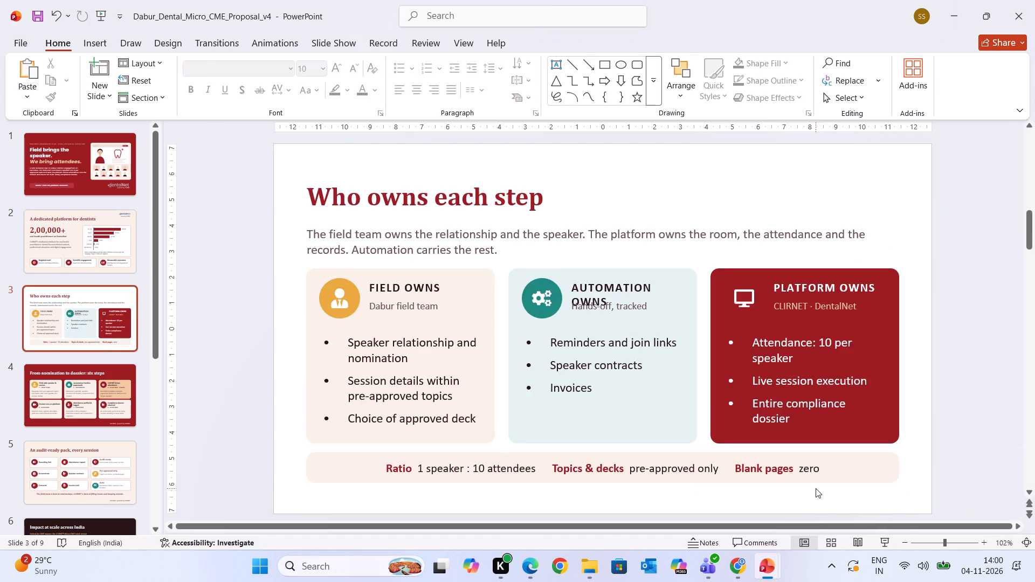
pyautogui.hotkey('ctrl', 'v')
pyautogui.click(955, 422)
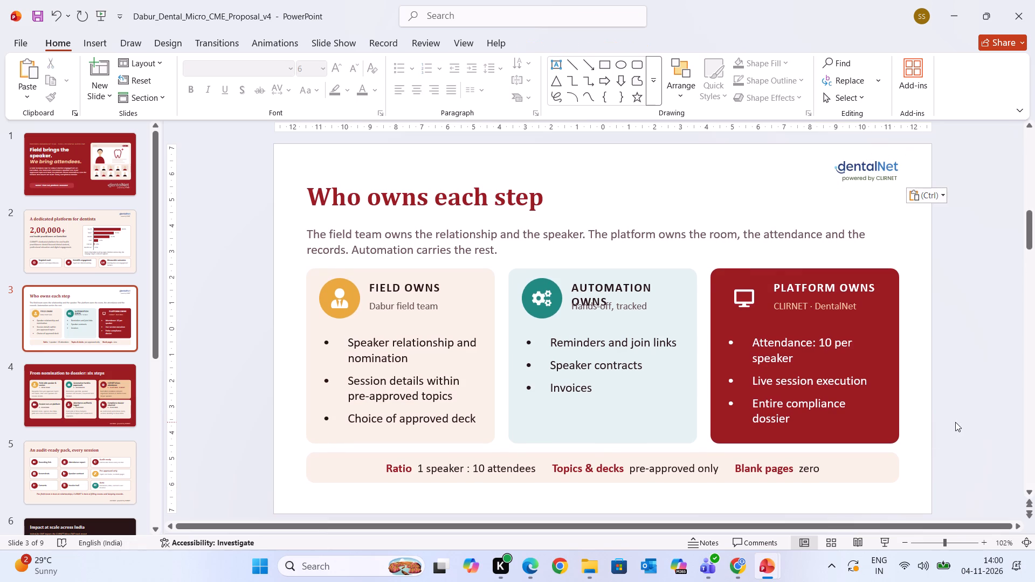
# Replace the dentalNet footer text on slide 4, "From nomination to dossier: six steps", with the copied logo.
pyautogui.press('Down')
pyautogui.hotkey('ctrl', 'v')
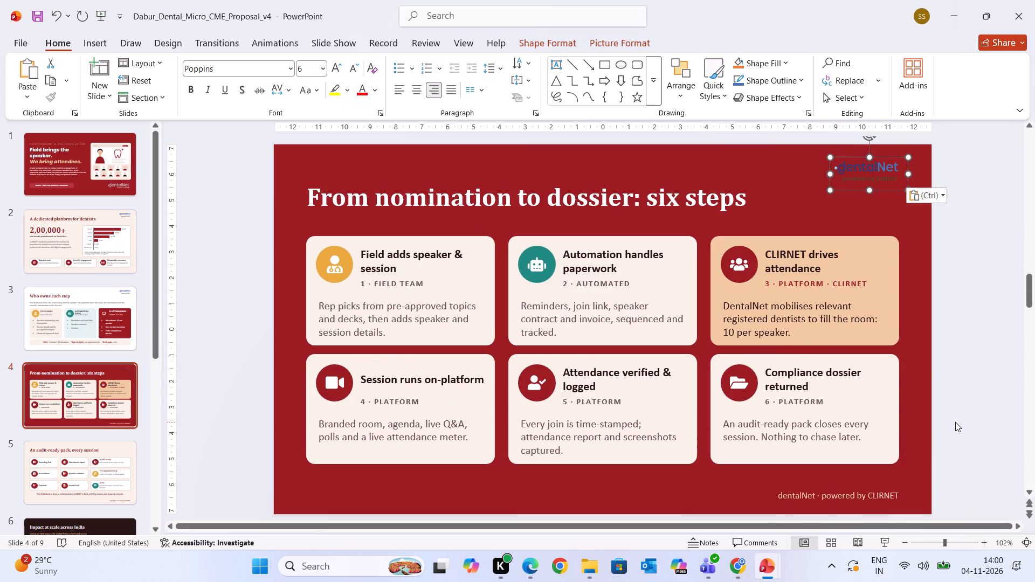
pyautogui.press('Delete')
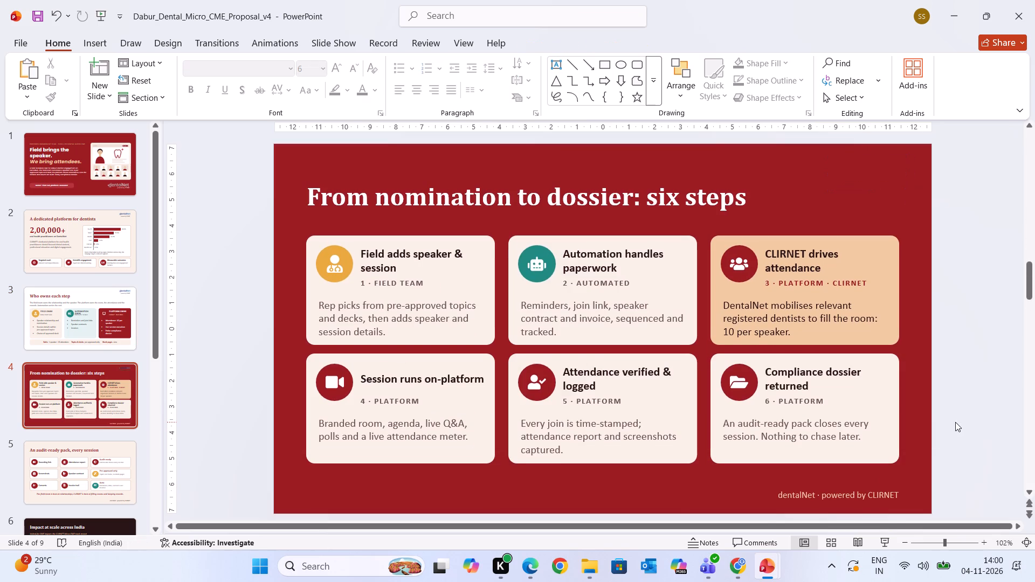
pyautogui.click(850, 483)
pyautogui.click(844, 493)
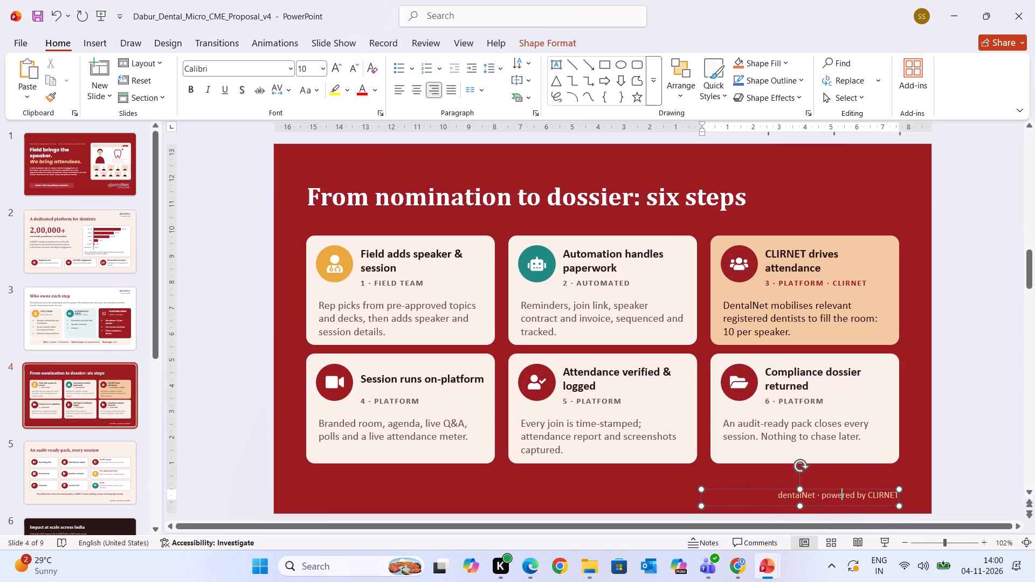
pyautogui.click(839, 488)
pyautogui.press('Delete')
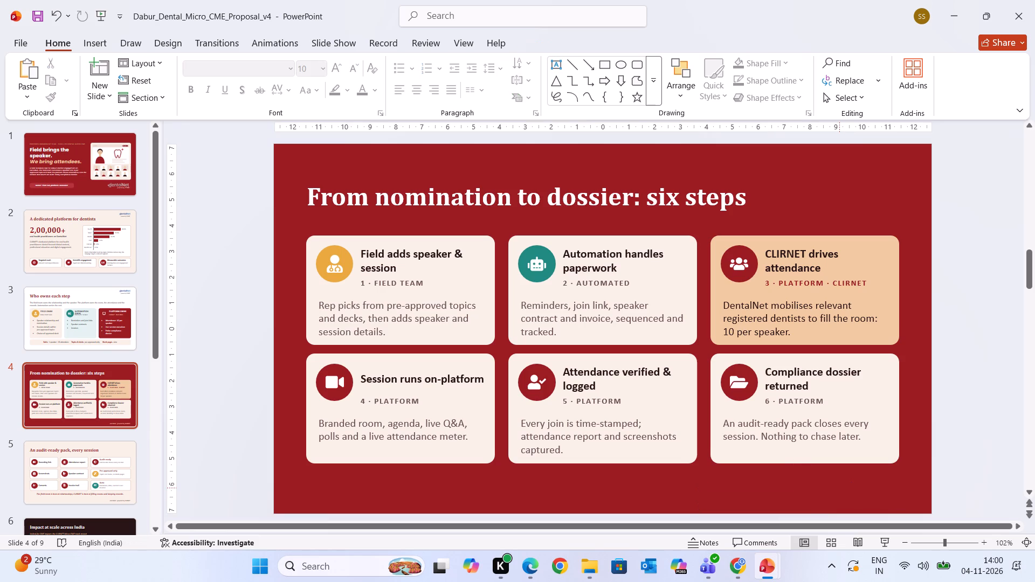
pyautogui.hotkey('ctrl', 'v')
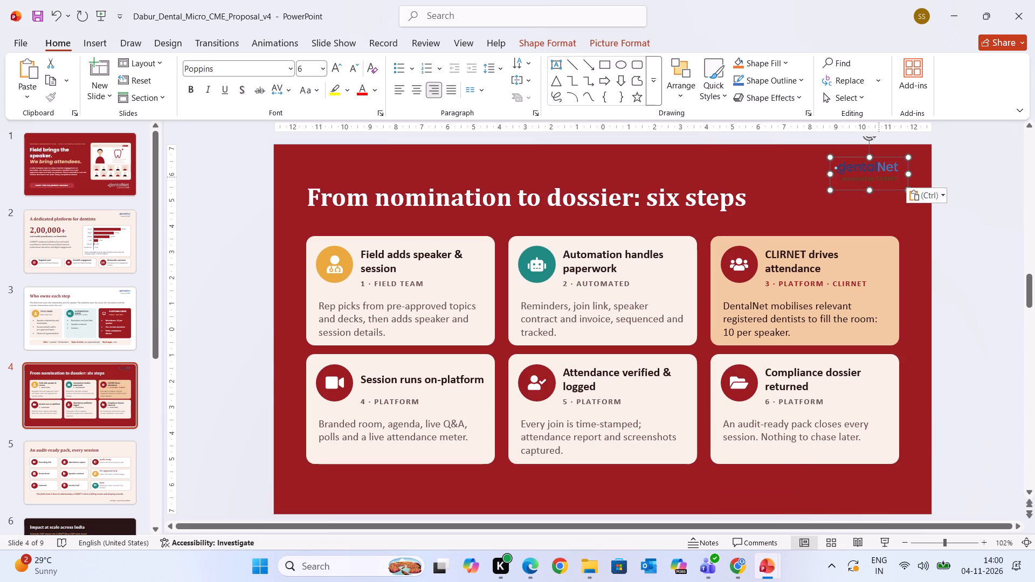
# Recolour the dentalNet logo picture on slide 4 with the Washout preset.
pyautogui.doubleClick(847, 158)
pyautogui.doubleClick(854, 172)
pyautogui.click(854, 178)
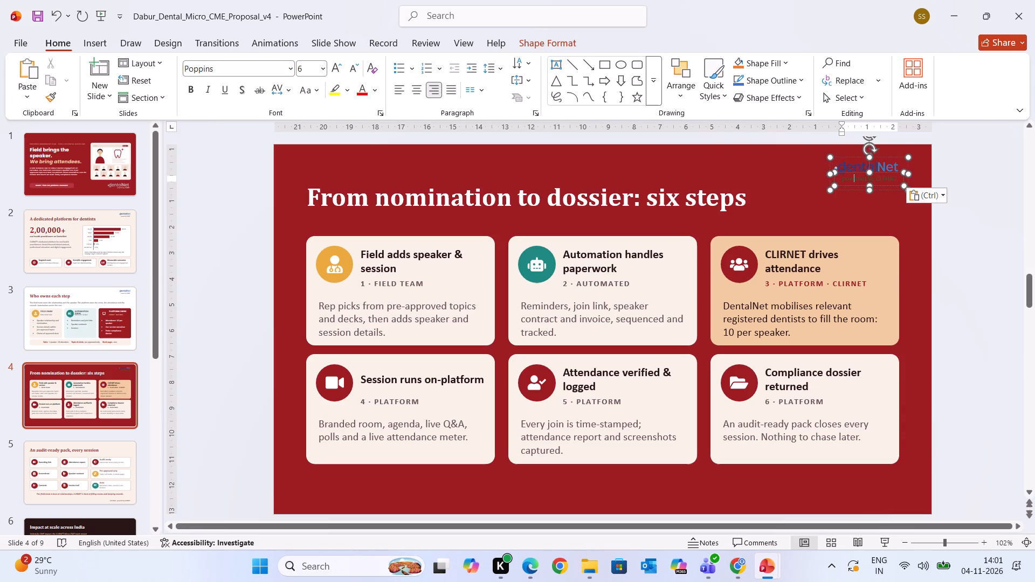
pyautogui.doubleClick(851, 155)
pyautogui.doubleClick(851, 155)
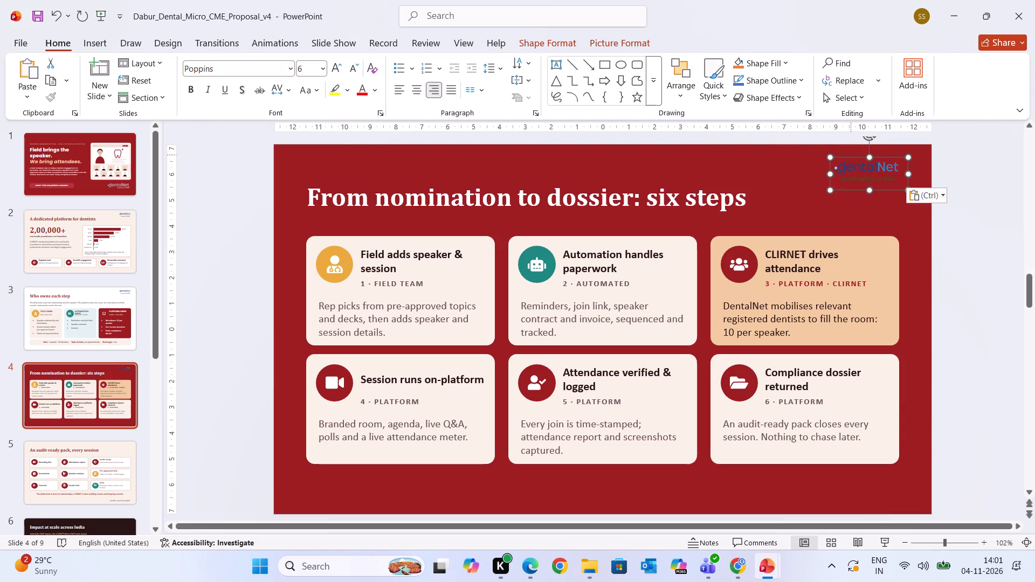
pyautogui.doubleClick(841, 185)
pyautogui.click(865, 161)
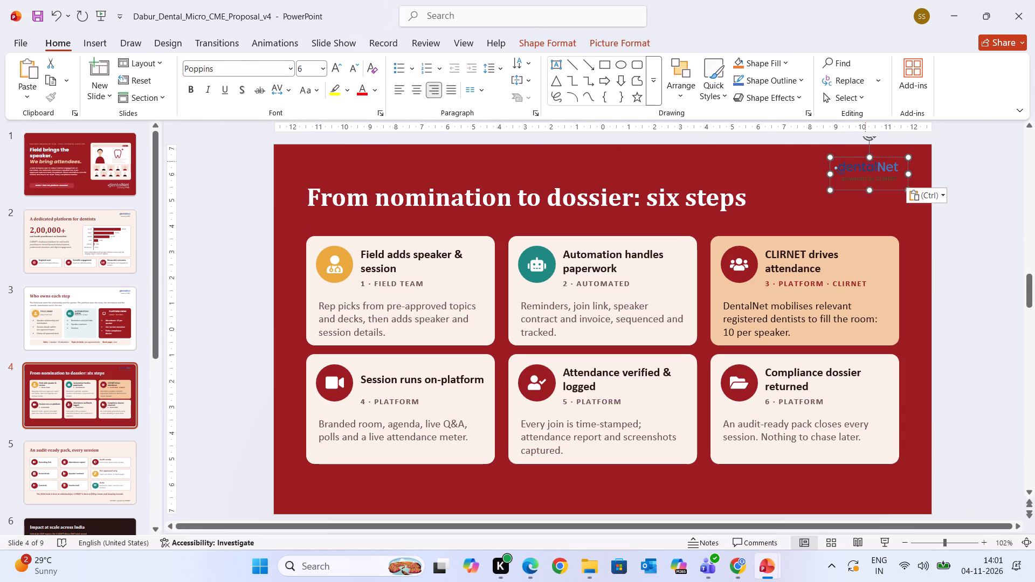
pyautogui.click(865, 161)
pyautogui.click(141, 66)
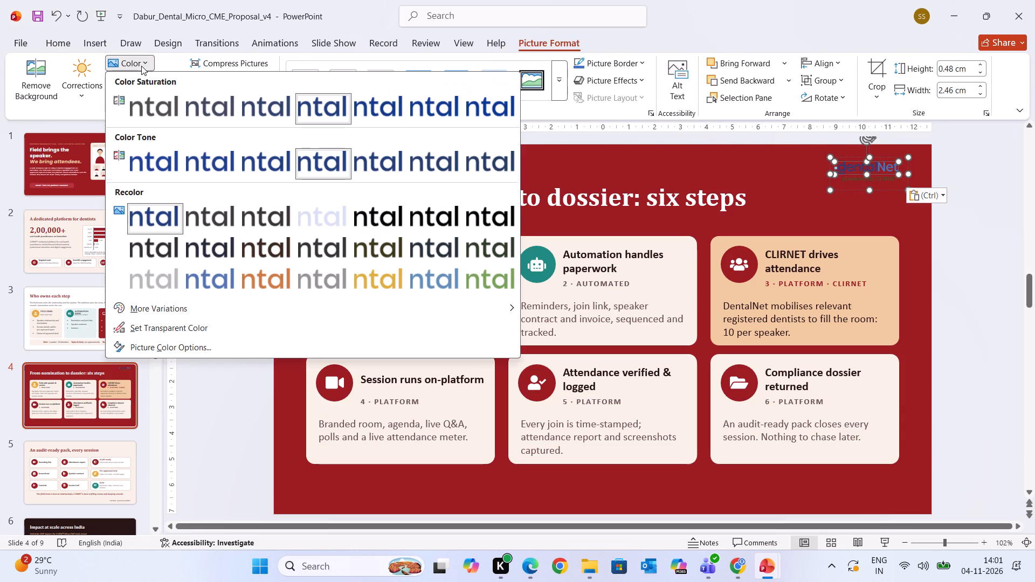
pyautogui.click(327, 219)
# Colour the "powered by CLIRNET" text beneath slide 4's dentalNet logo white.
pyautogui.click(874, 179)
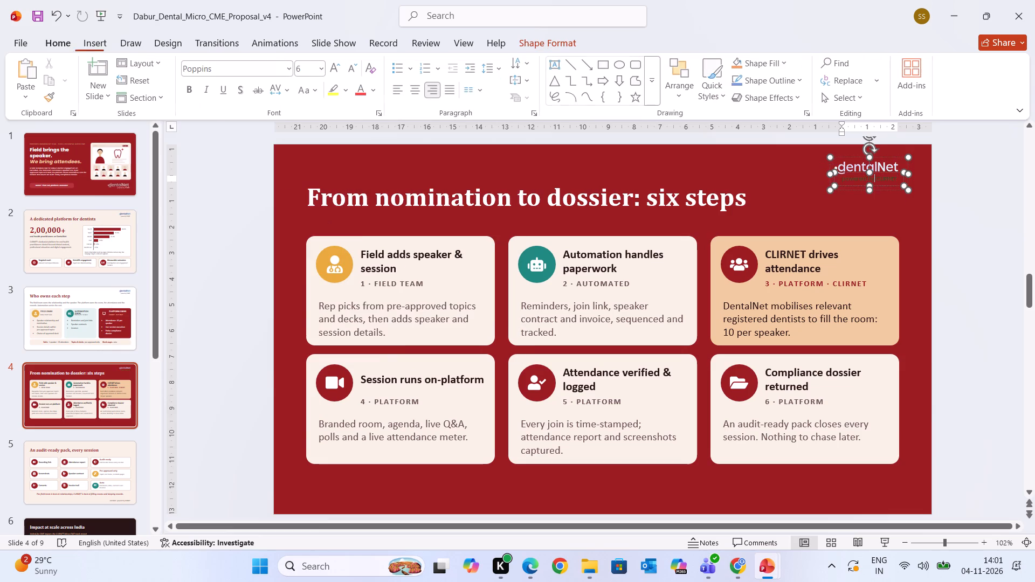
pyautogui.doubleClick(845, 180)
pyautogui.click(845, 180)
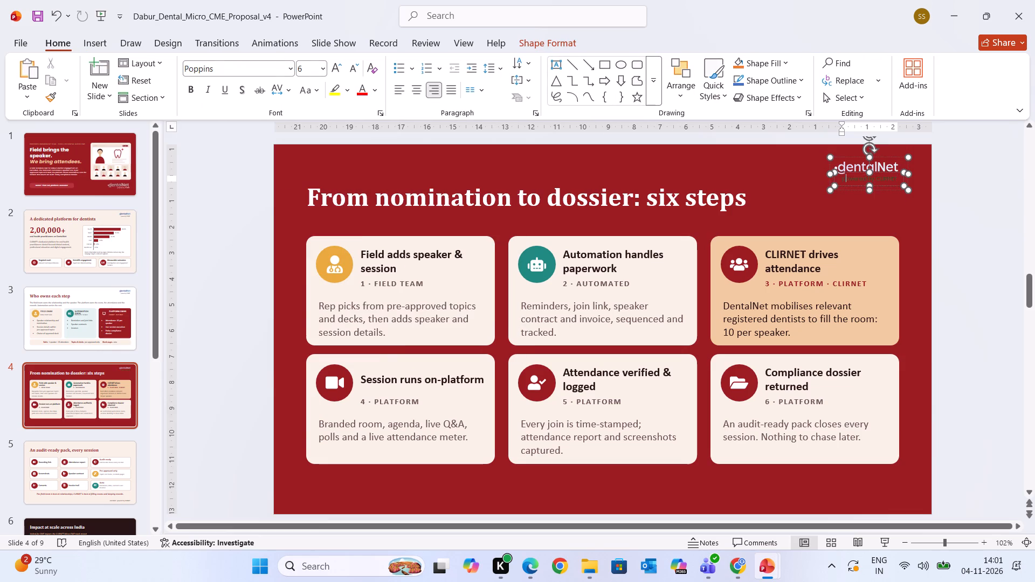
pyautogui.click(840, 179)
pyautogui.click(840, 179)
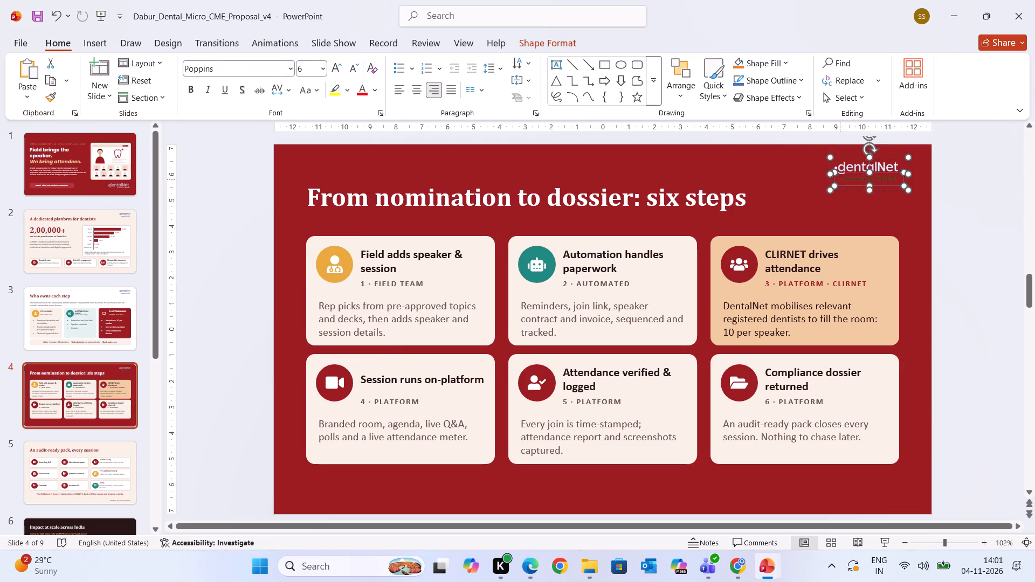
pyautogui.moveTo(845, 177); pyautogui.dragTo(916, 177)
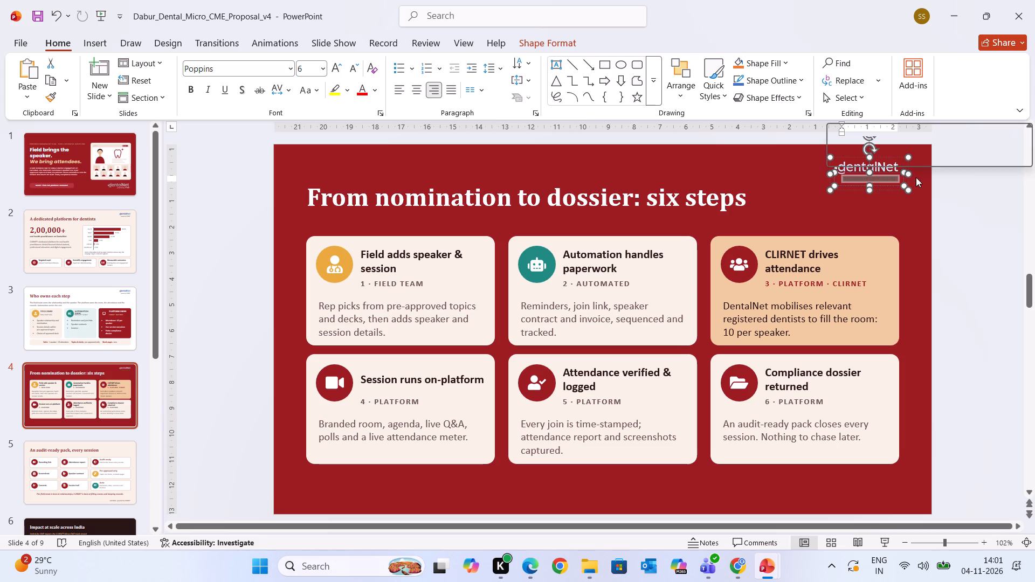
pyautogui.click(377, 91)
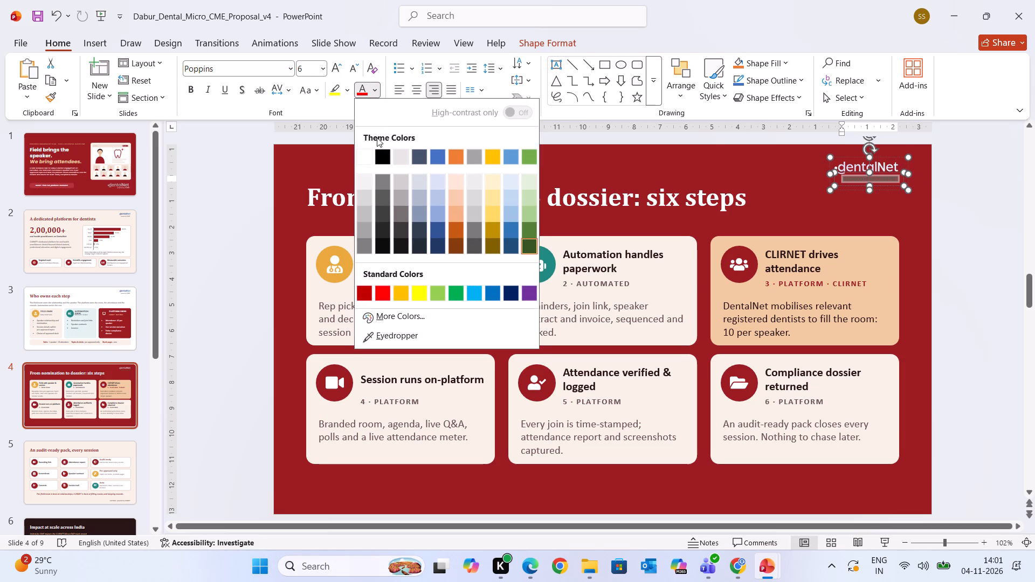
pyautogui.click(369, 155)
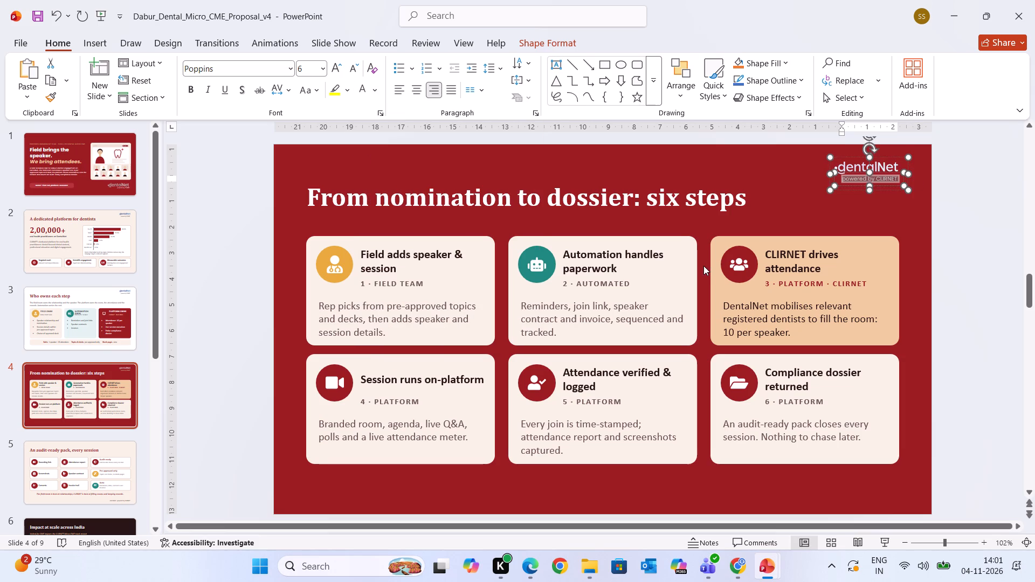
pyautogui.click(968, 296)
pyautogui.click(860, 190)
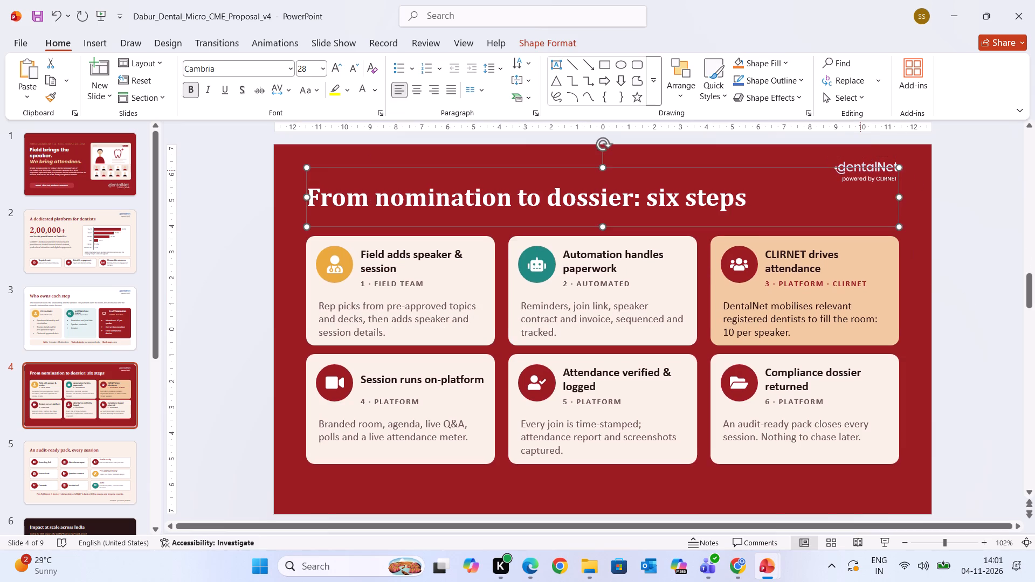
pyautogui.click(860, 165)
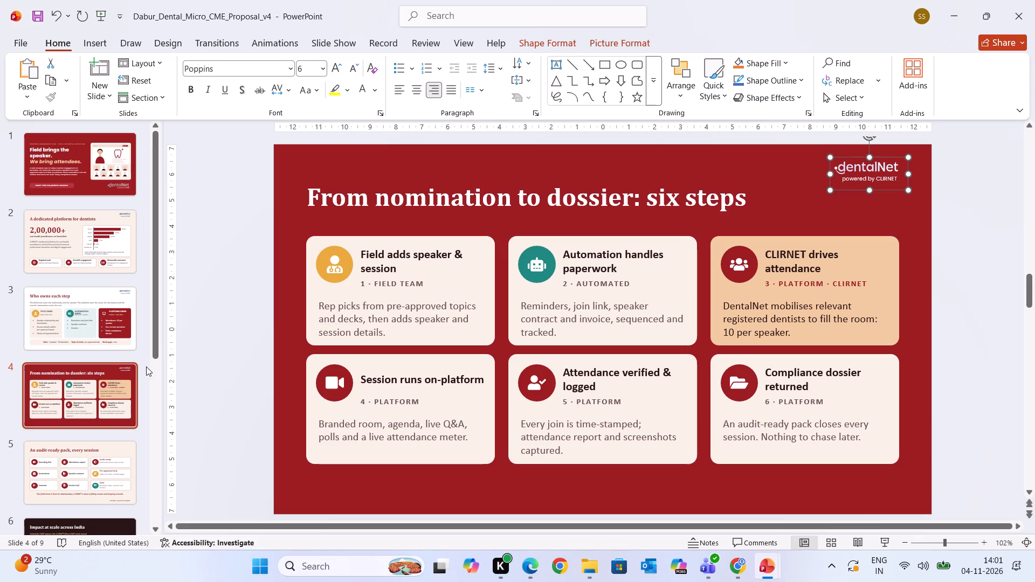
# Paste the copied dentalNet logo onto slide 5, "An audit-ready pack, every session", and delete its dentalNet footer text.
pyautogui.click(111, 380)
pyautogui.click(112, 318)
pyautogui.click(115, 390)
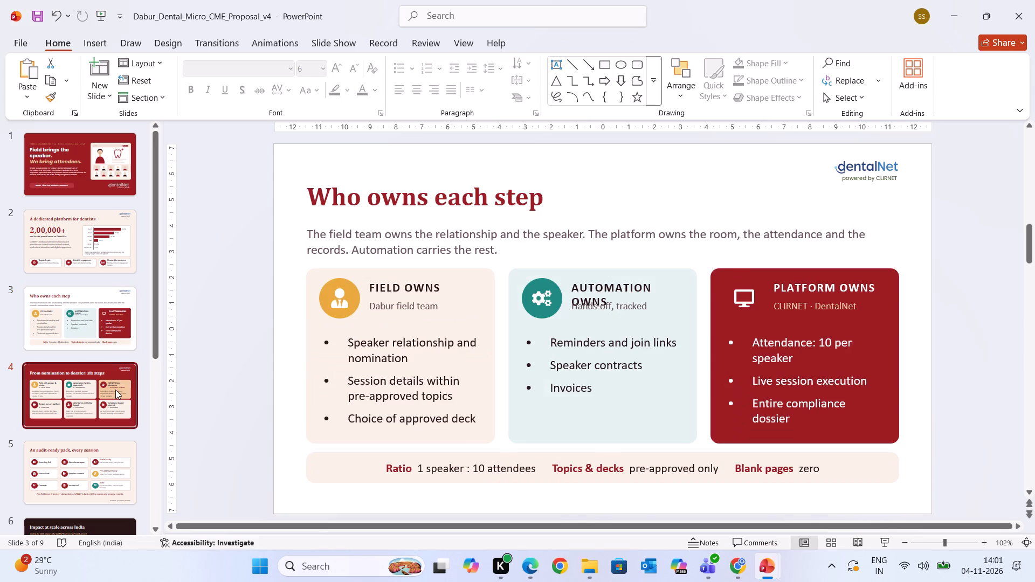
pyautogui.click(118, 459)
pyautogui.hotkey('ctrl', 'v')
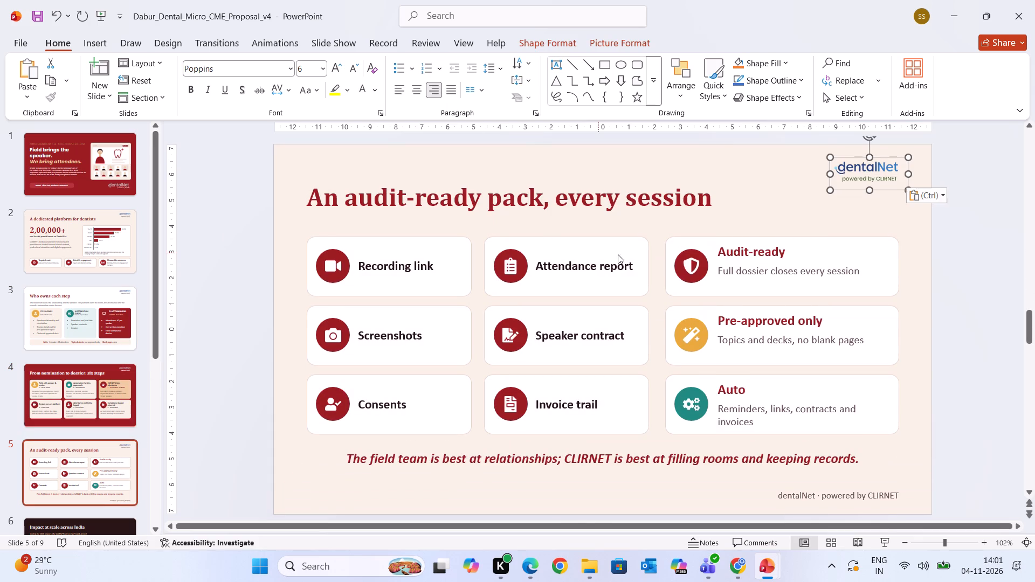
pyautogui.click(826, 494)
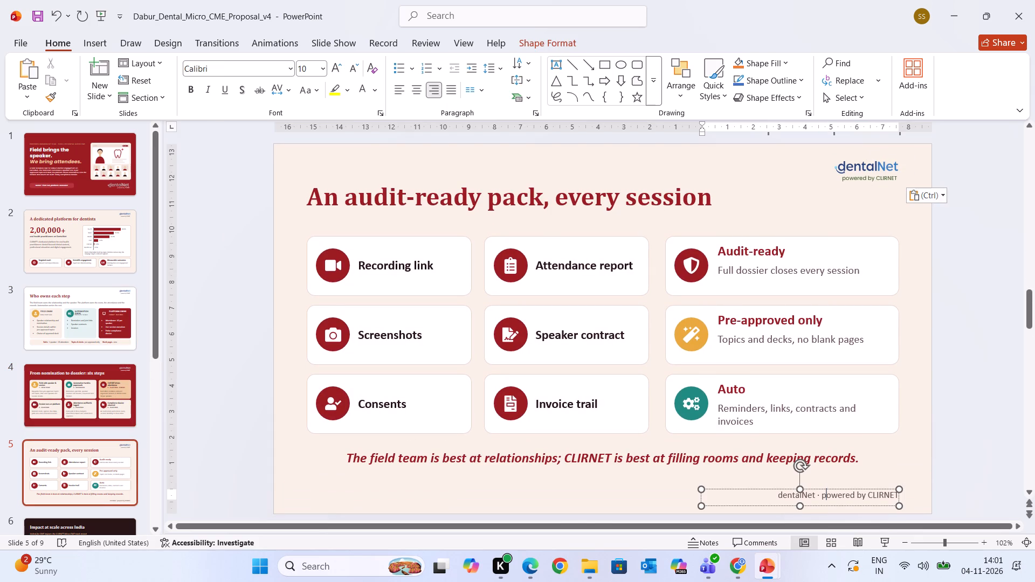
pyautogui.click(852, 487)
pyautogui.press('Delete')
pyautogui.click(957, 461)
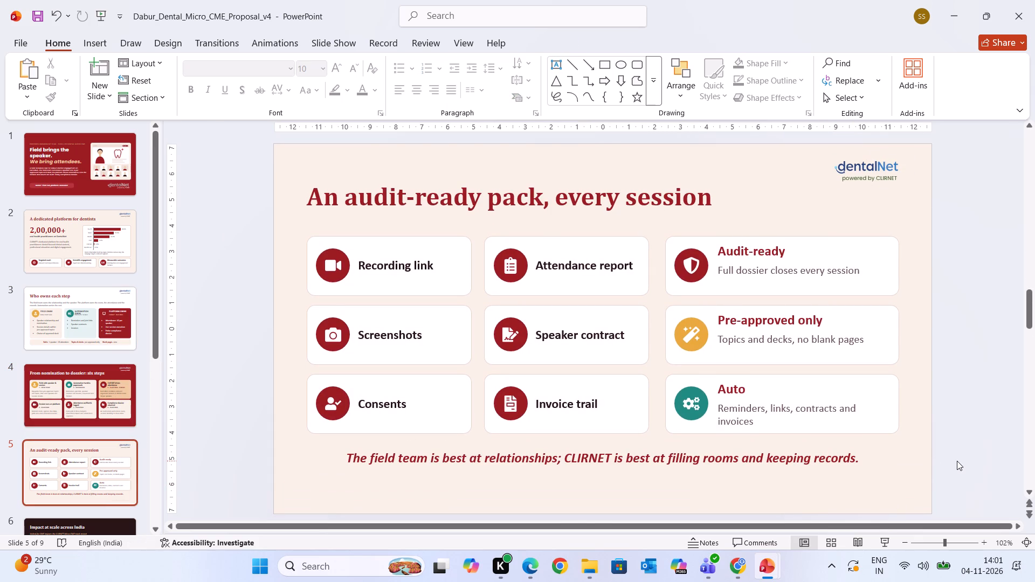
# Replace the dentalNet footer text on slide 7, "The impact this campaign can create", with the copied logo.
pyautogui.press('Down')
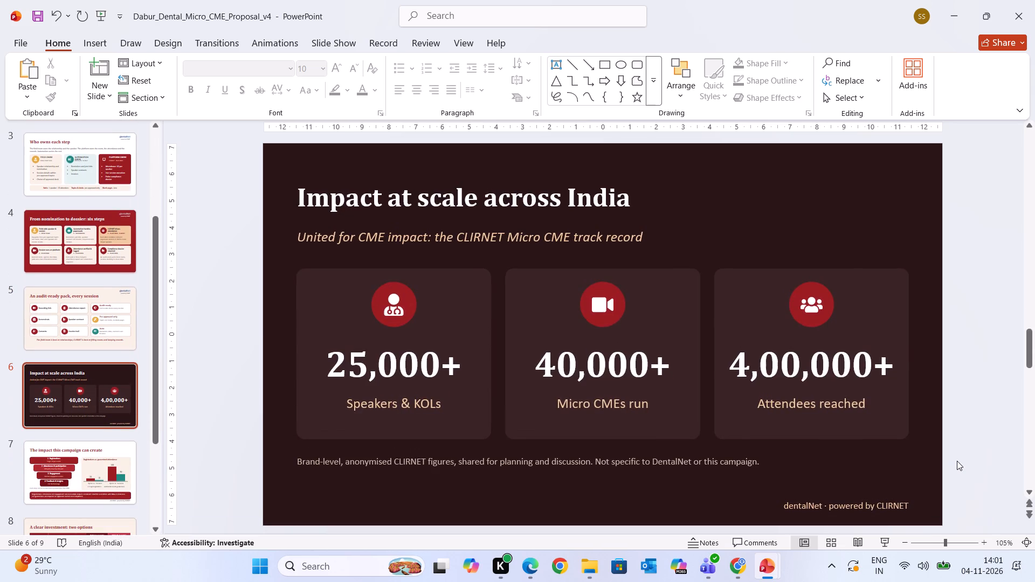
pyautogui.press('Up')
pyautogui.press('Down')
pyautogui.press('Down')
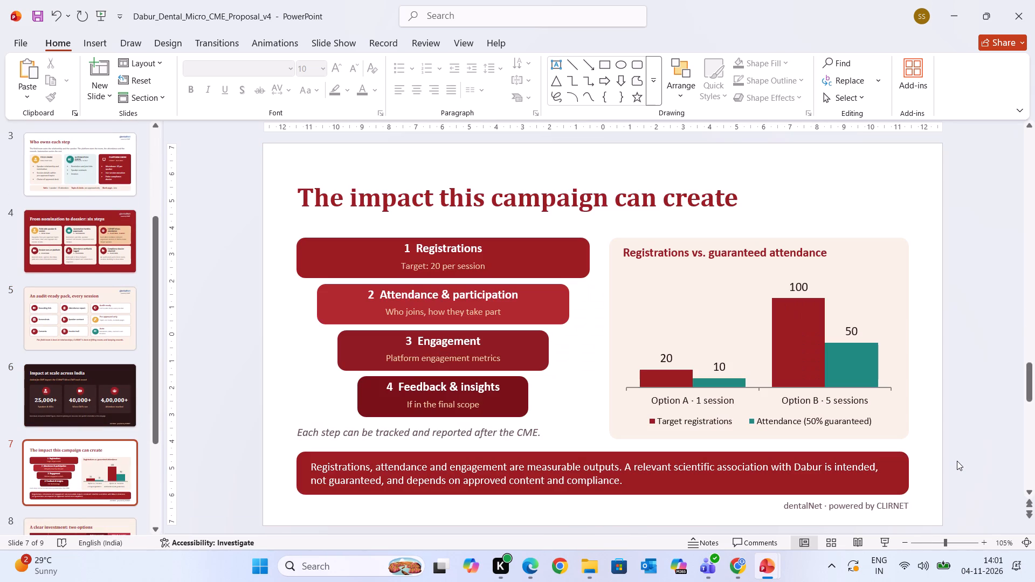
pyautogui.hotkey('ctrl', 'v')
pyautogui.keyDown('ctrl'); pyautogui.click(957, 461); pyautogui.keyUp('ctrl')
pyautogui.click(957, 461)
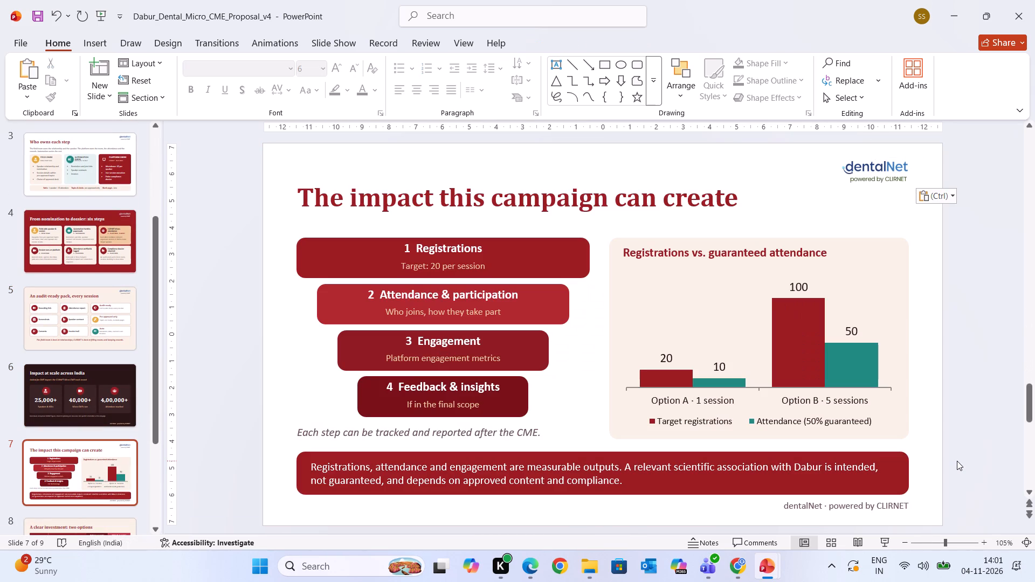
pyautogui.click(859, 508)
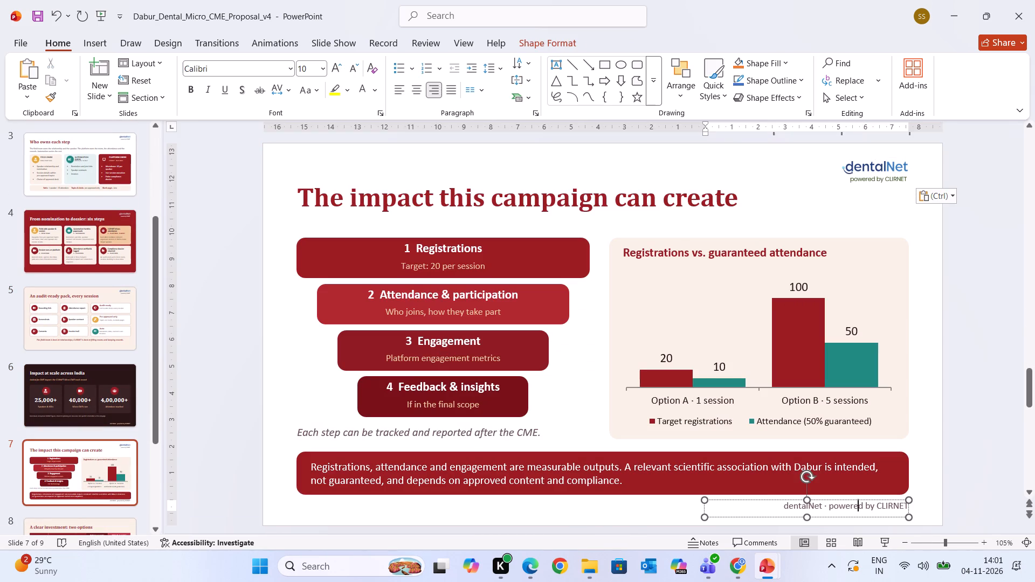
pyautogui.click(859, 499)
pyautogui.press('Delete')
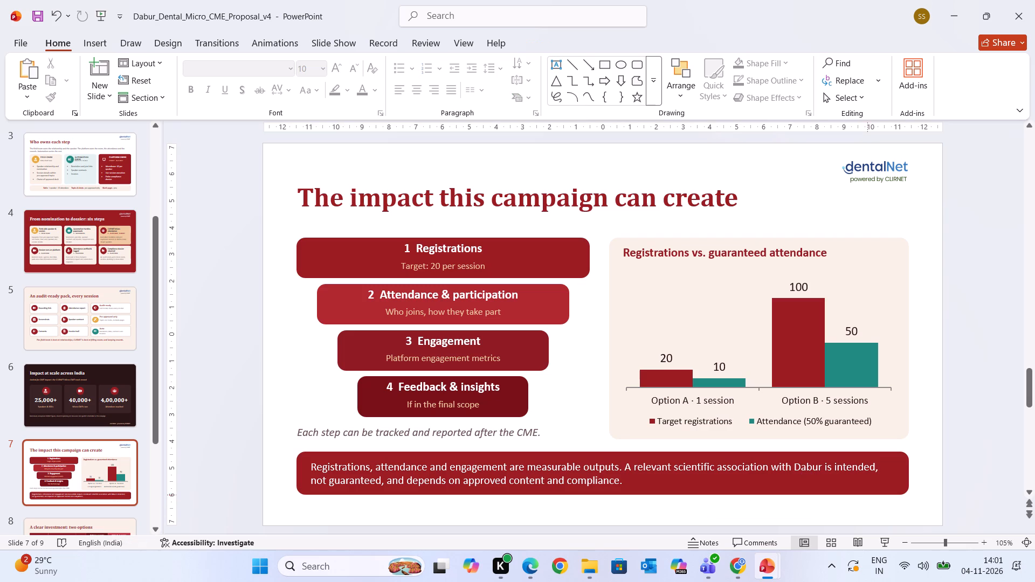
pyautogui.click(991, 484)
# Paste the copied dentalNet logo onto slide 8, "A clear investment: two options".
pyautogui.press('Down')
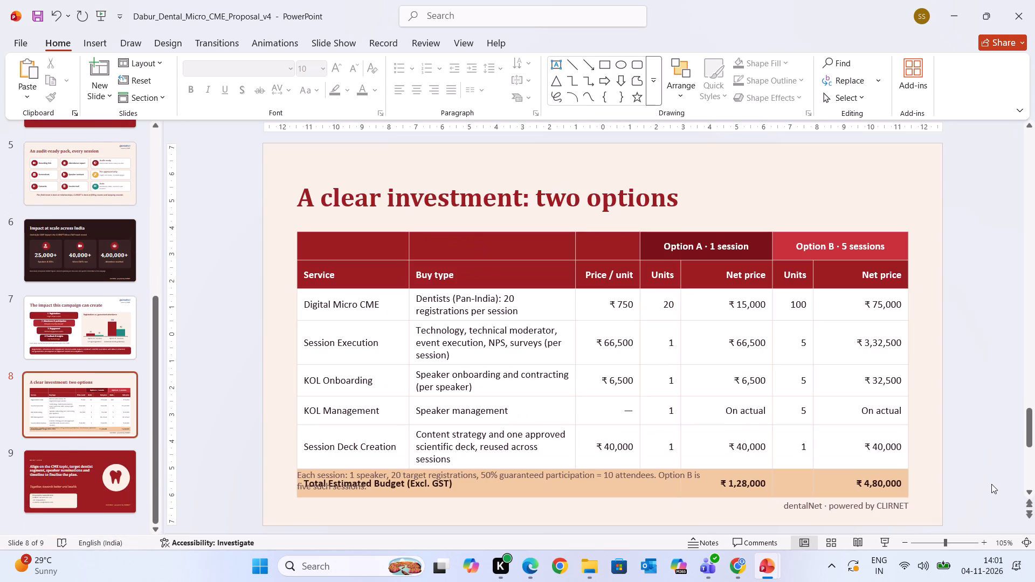
pyautogui.hotkey('ctrl', 'v')
pyautogui.click(991, 484)
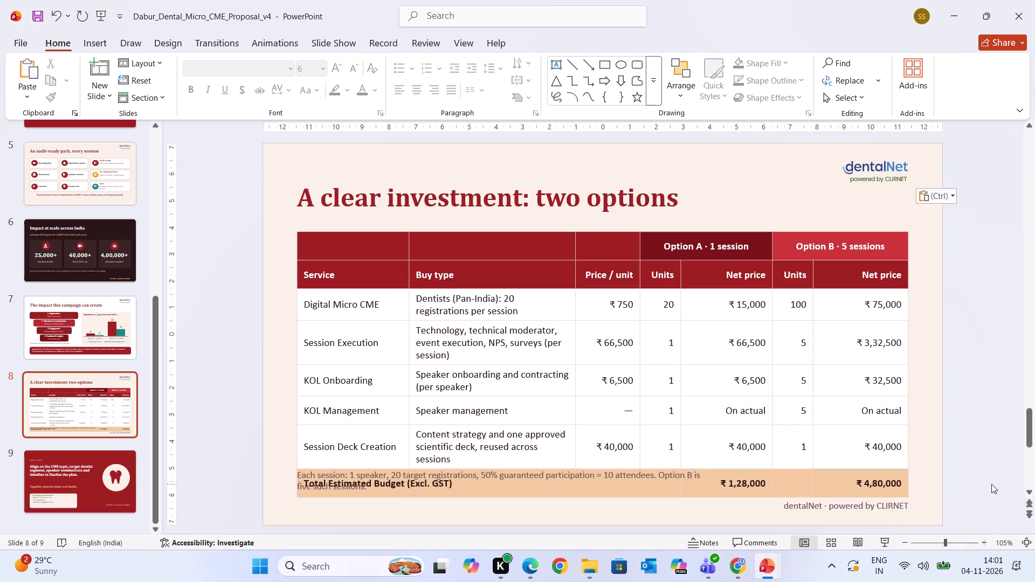
# Clear the contents of all the "Option B · 5 sessions" cells in slide 8's investment table.
pyautogui.press('Down')
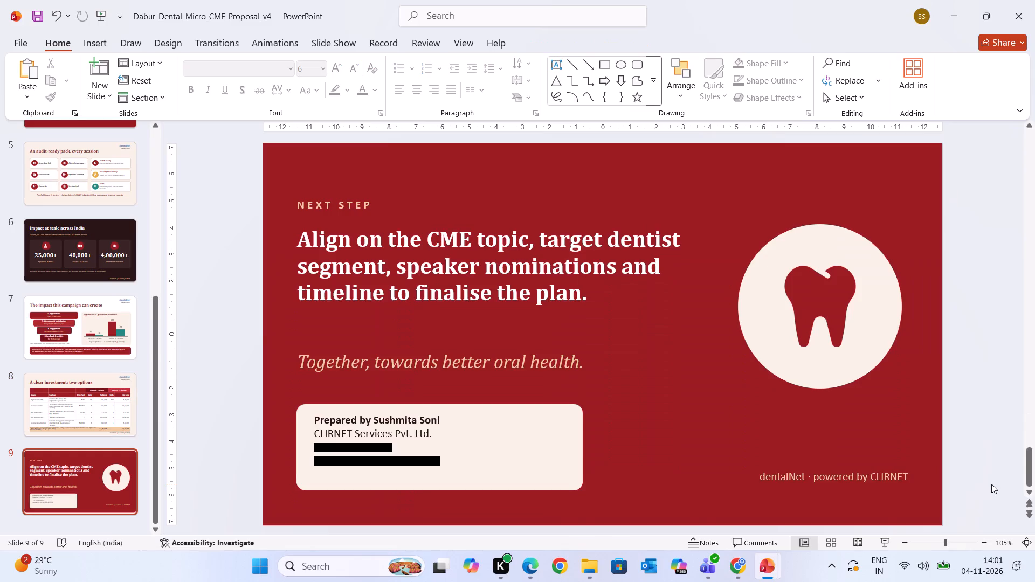
pyautogui.press('Up')
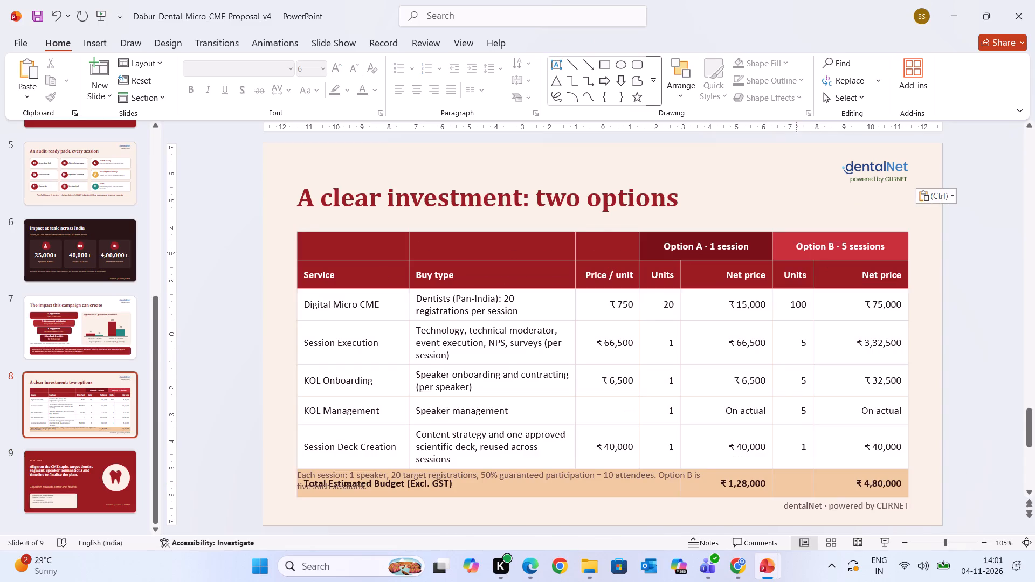
pyautogui.moveTo(783, 242); pyautogui.dragTo(886, 474)
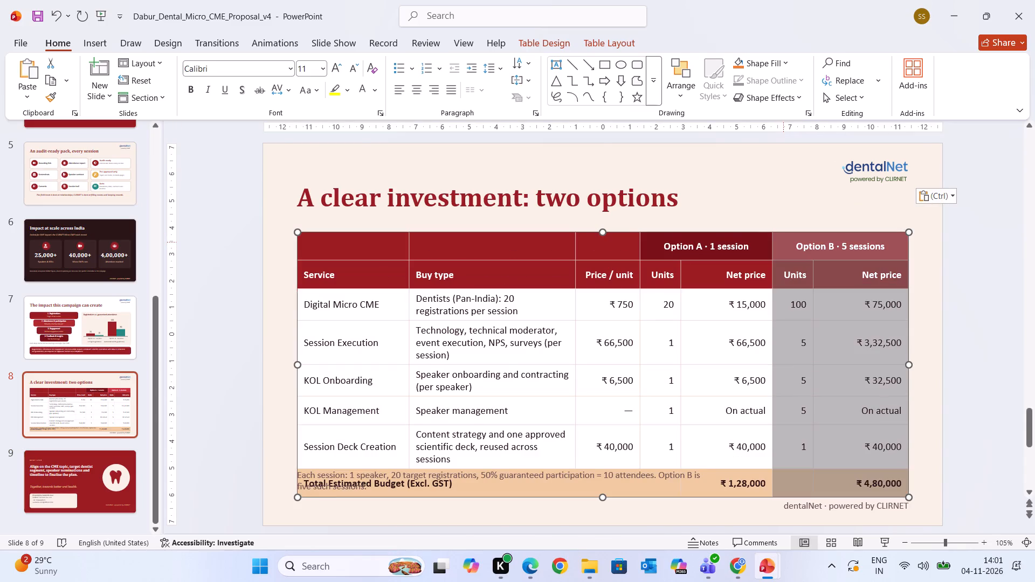
pyautogui.moveTo(886, 474); pyautogui.dragTo(886, 476)
pyautogui.press('Delete')
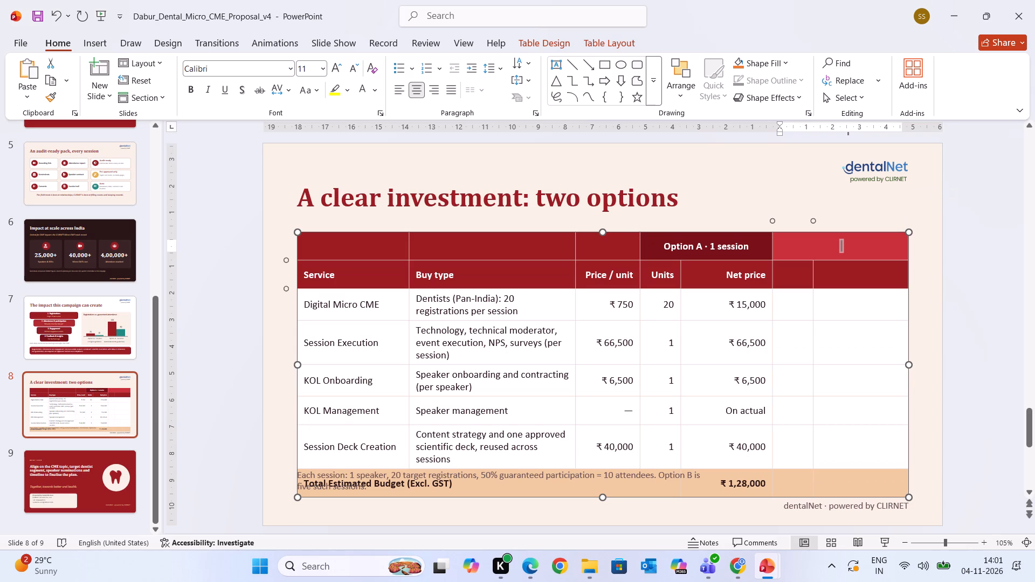
# Delete the two emptied Option B columns from slide 8's investment table.
pyautogui.moveTo(786, 246); pyautogui.dragTo(875, 479)
pyautogui.rightClick(875, 479)
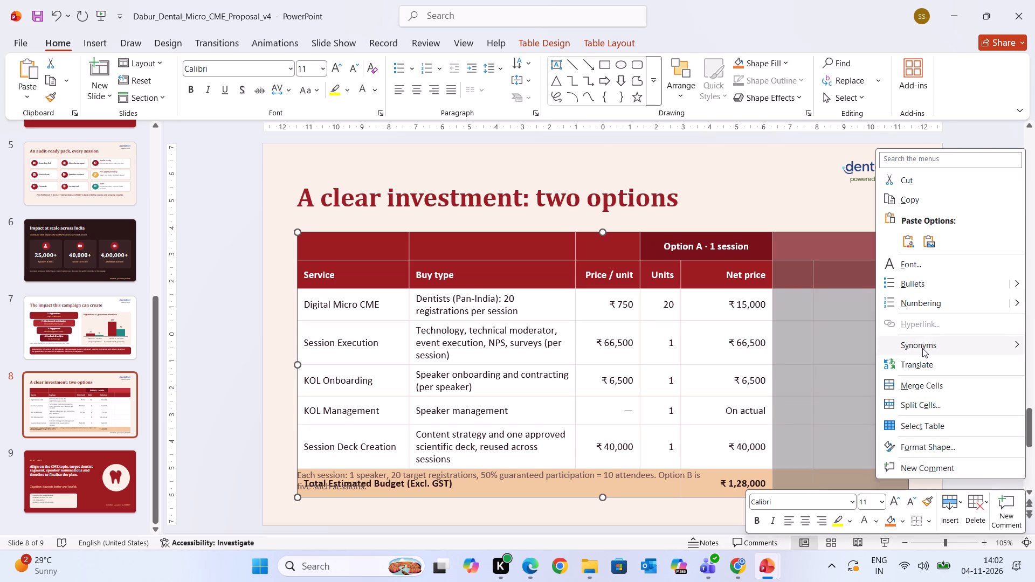
pyautogui.press('Delete')
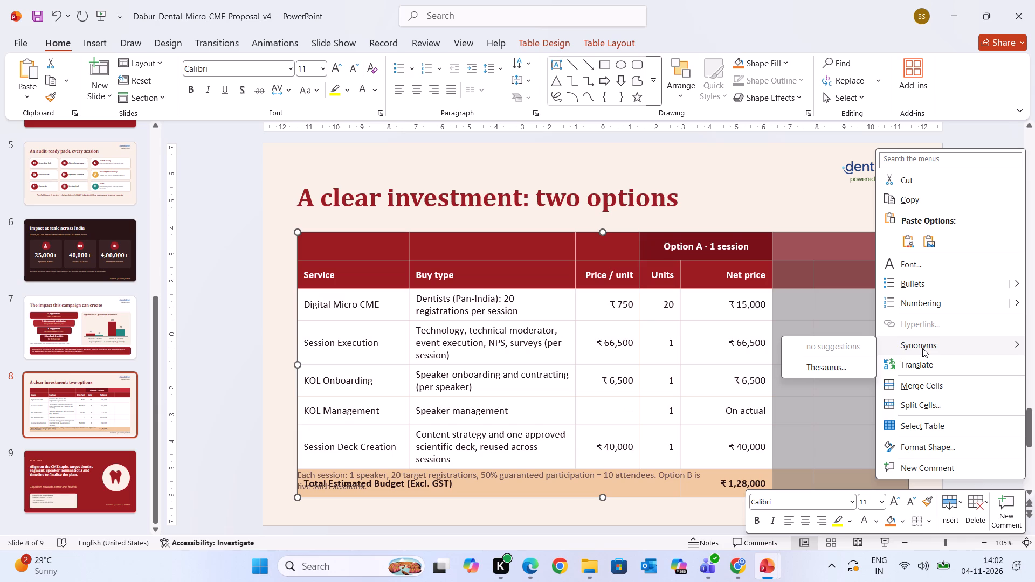
pyautogui.press('BackSpace')
pyautogui.click(827, 183)
pyautogui.click(819, 241)
pyautogui.moveTo(803, 244); pyautogui.dragTo(855, 343)
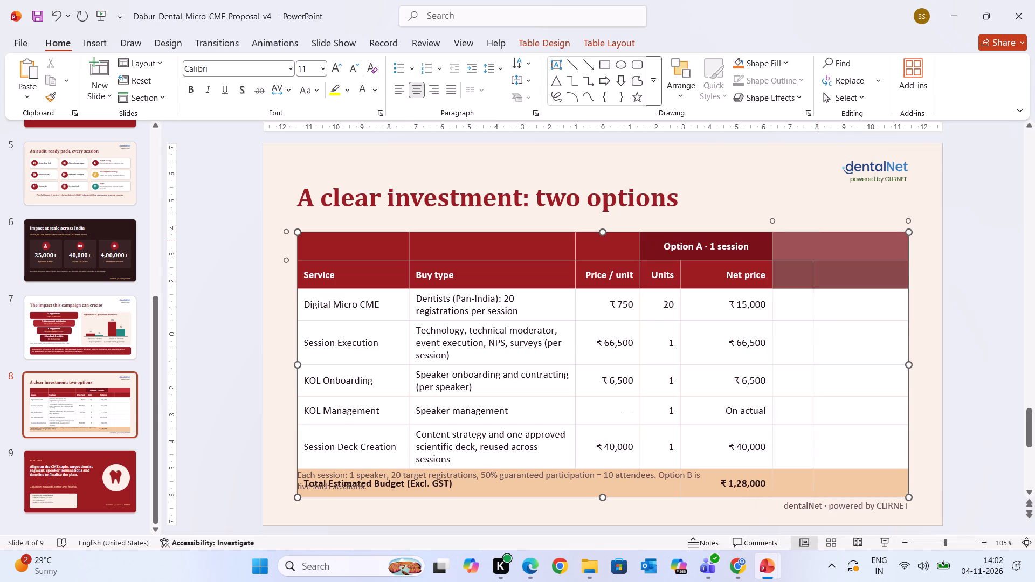
pyautogui.moveTo(855, 343); pyautogui.dragTo(855, 496)
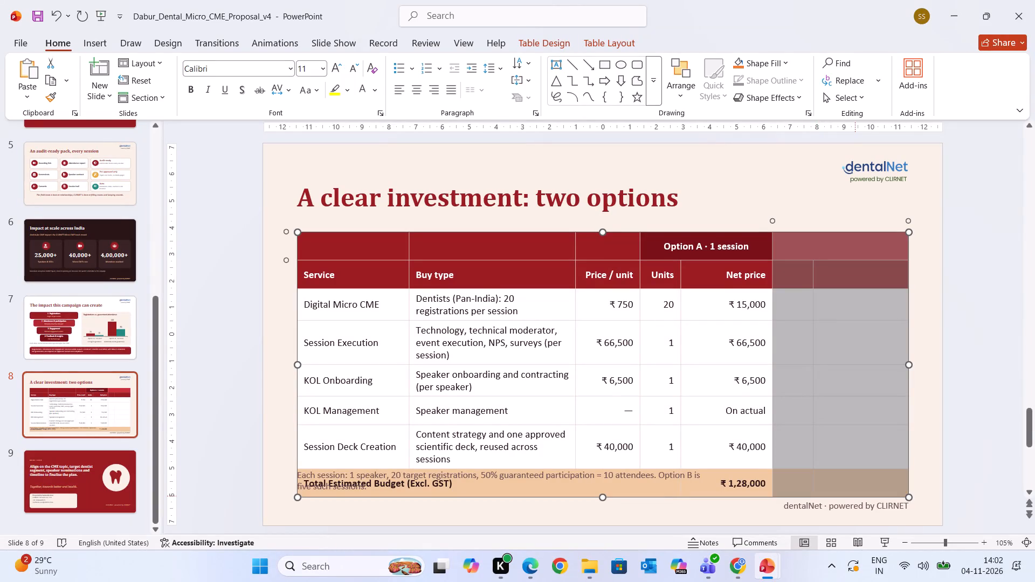
pyautogui.hotkey('ctrl', '-')
pyautogui.click(842, 480)
pyautogui.moveTo(799, 475); pyautogui.dragTo(788, 259)
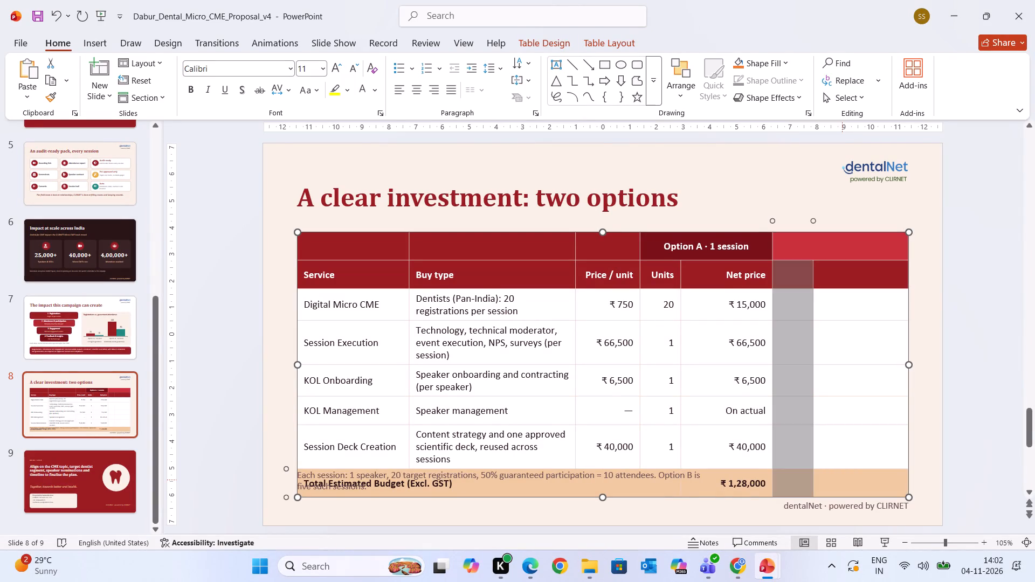
pyautogui.moveTo(788, 259); pyautogui.dragTo(788, 257)
pyautogui.press('BackSpace')
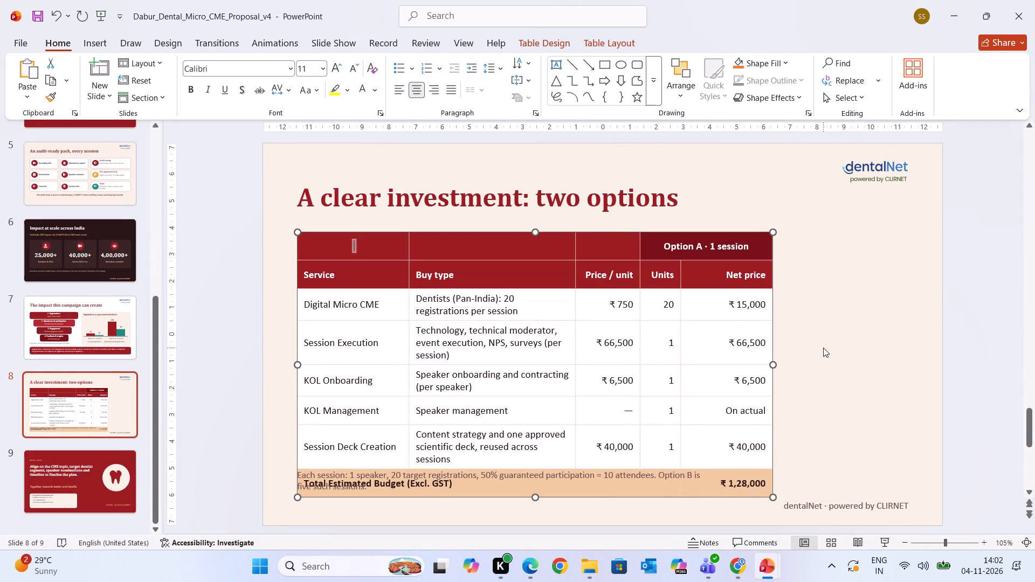
# Widen slide 8's investment table so its right edge nearly lines up with the dentalNet logo's right edge.
pyautogui.click(823, 348)
pyautogui.click(767, 365)
pyautogui.moveTo(774, 364); pyautogui.dragTo(895, 358)
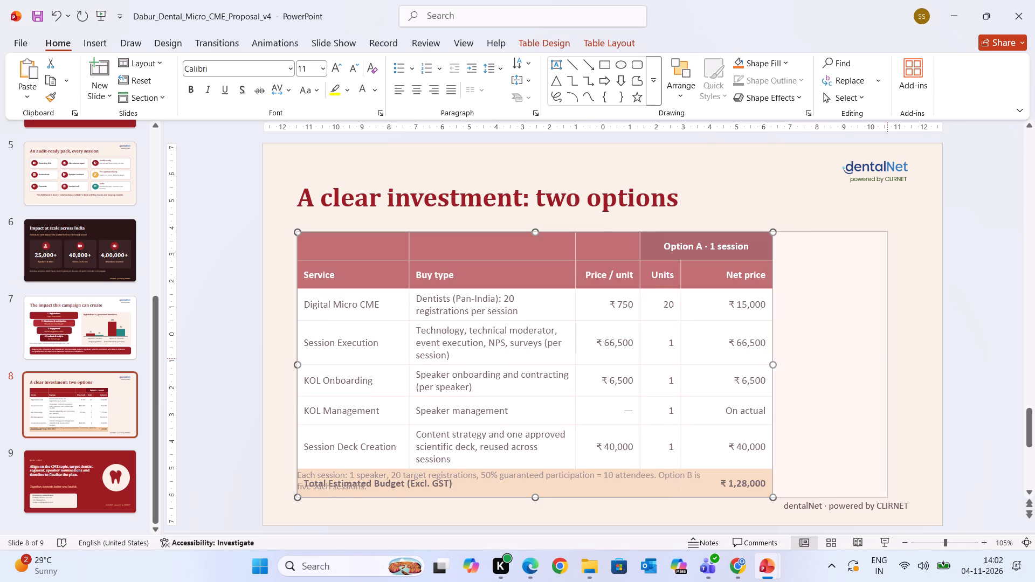
pyautogui.moveTo(895, 358); pyautogui.dragTo(904, 358)
pyautogui.click(977, 364)
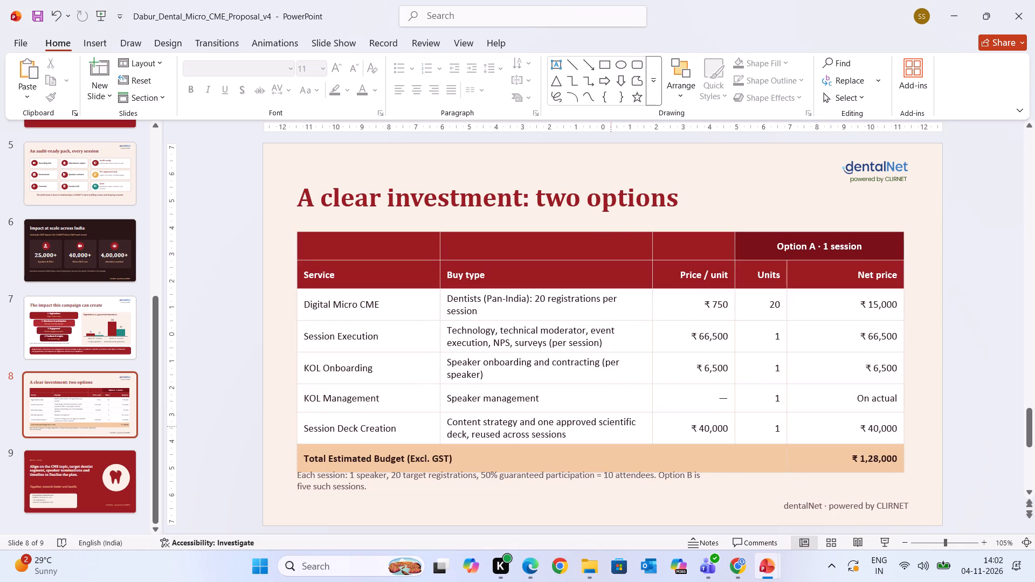
# Remove the sentence "Option B is five such sessions." from the note under slide 8's investment table.
pyautogui.moveTo(396, 487); pyautogui.dragTo(294, 473)
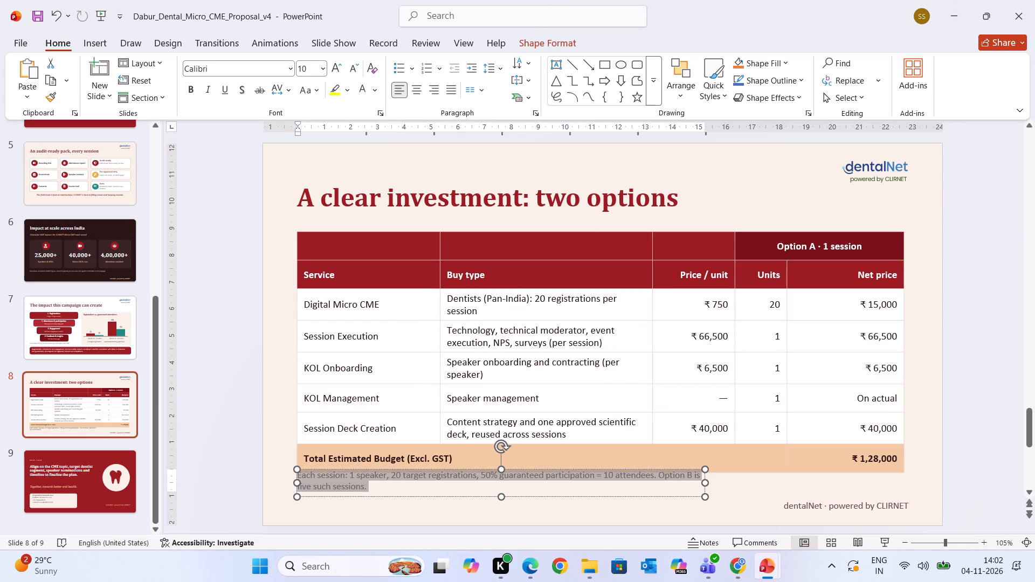
pyautogui.moveTo(294, 473); pyautogui.dragTo(608, 503)
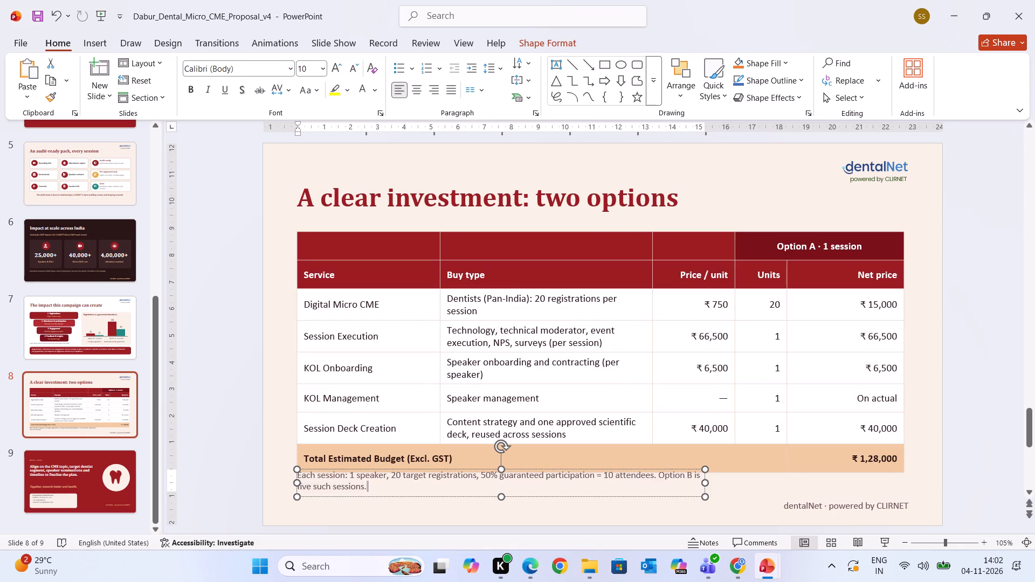
pyautogui.moveTo(608, 503); pyautogui.dragTo(616, 470)
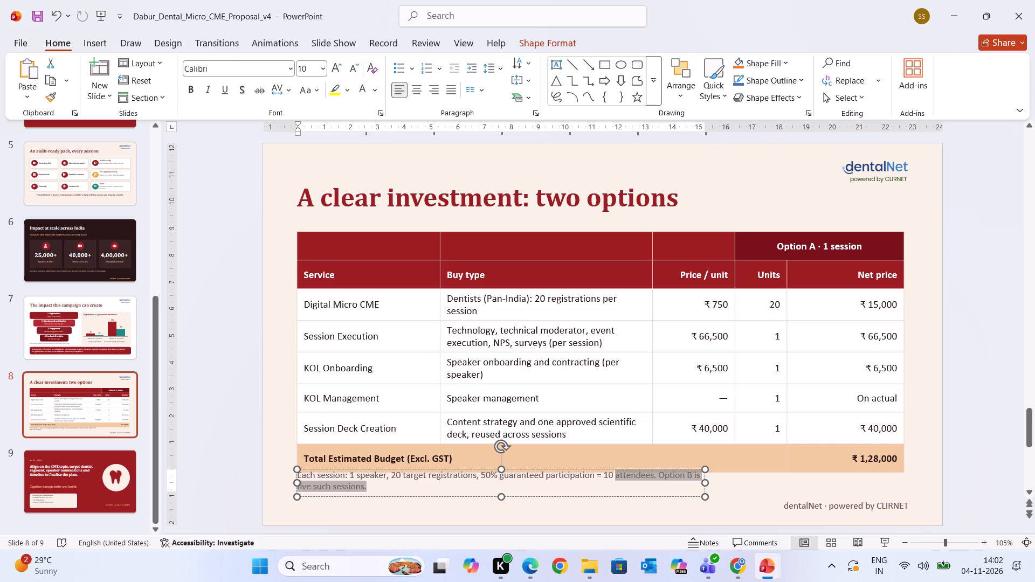
pyautogui.moveTo(616, 470); pyautogui.dragTo(658, 475)
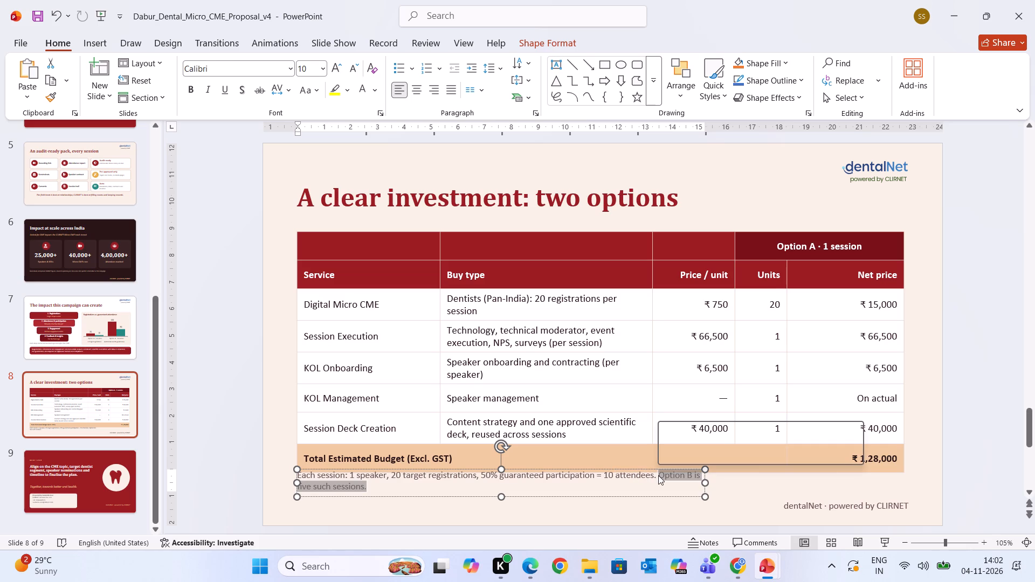
pyautogui.press('BackSpace')
pyautogui.click(721, 476)
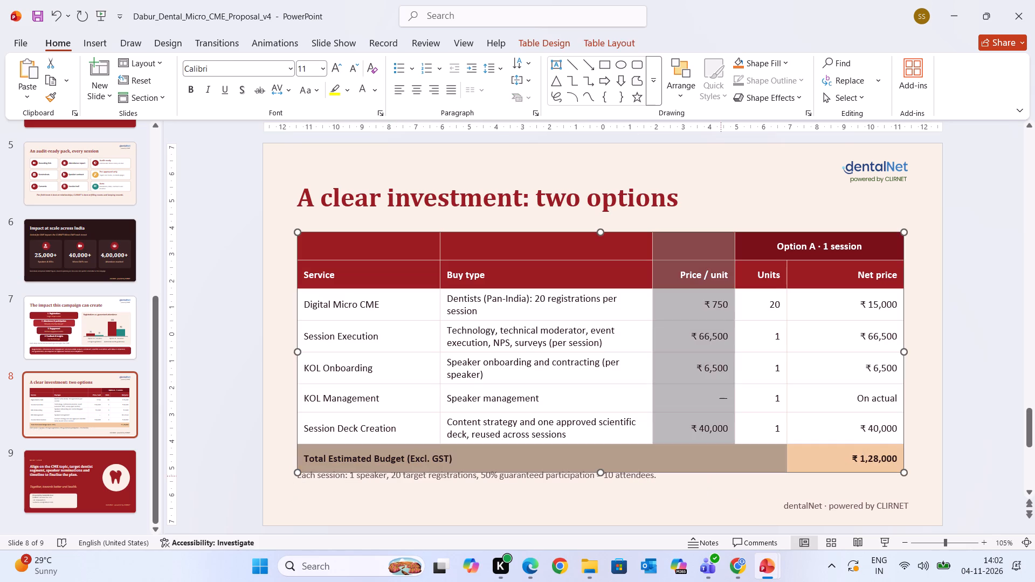
# Move slide 8's "Each session" note slightly down so it sits clear of the table's total row.
pyautogui.click(593, 490)
pyautogui.moveTo(565, 497); pyautogui.dragTo(565, 502)
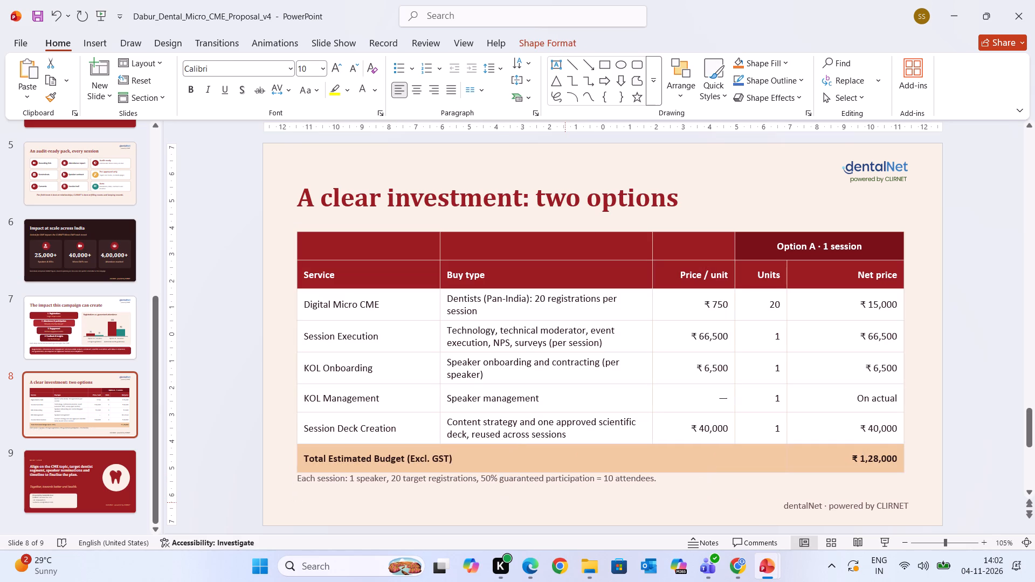
pyautogui.moveTo(565, 502); pyautogui.dragTo(565, 507)
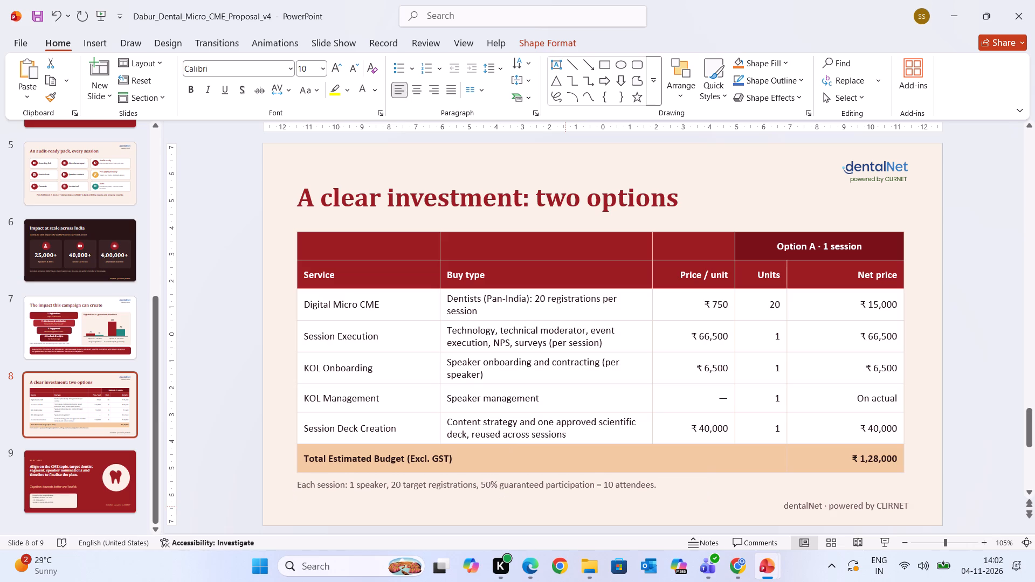
pyautogui.moveTo(565, 507); pyautogui.dragTo(565, 505)
pyautogui.click(959, 462)
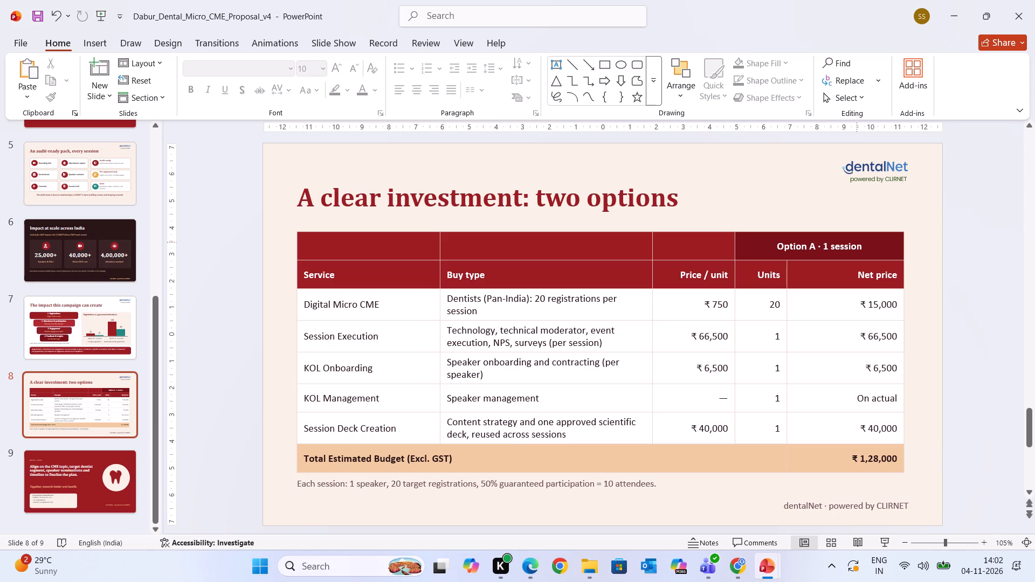
# Clear the "Option A · 1 session" heading and delete the emptied top row of slide 8's investment table.
pyautogui.moveTo(898, 241); pyautogui.dragTo(283, 213)
pyautogui.press('Delete')
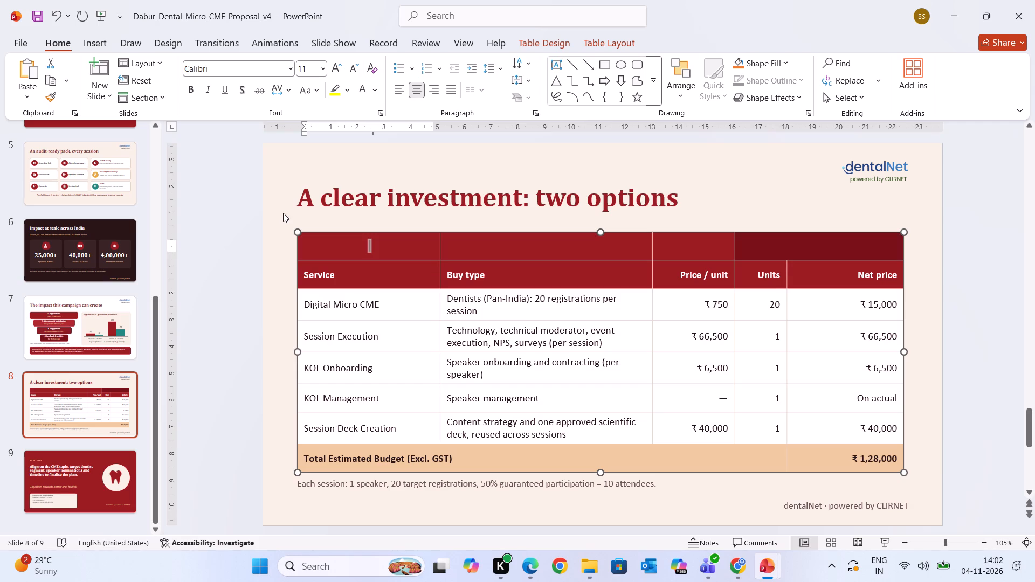
pyautogui.hotkey('ctrl', '-')
pyautogui.click(300, 246)
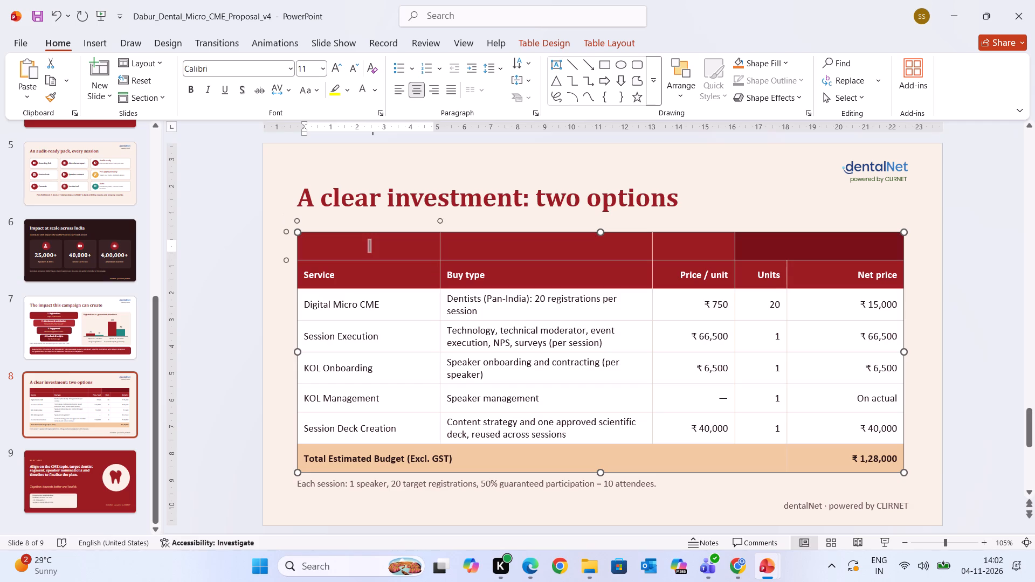
pyautogui.click(296, 246)
pyautogui.moveTo(302, 247); pyautogui.dragTo(551, 228)
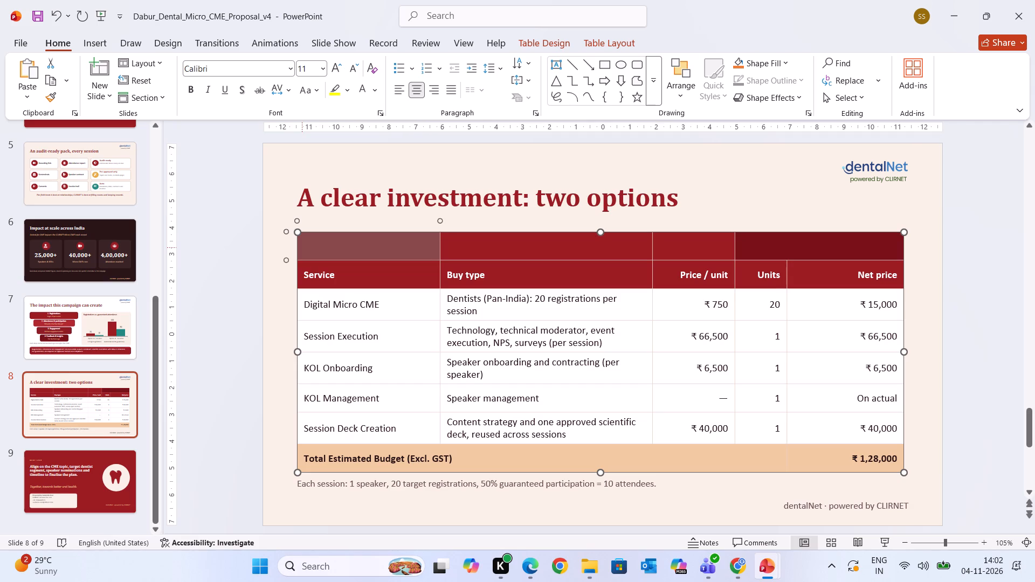
pyautogui.moveTo(551, 228); pyautogui.dragTo(813, 241)
pyautogui.press('BackSpace')
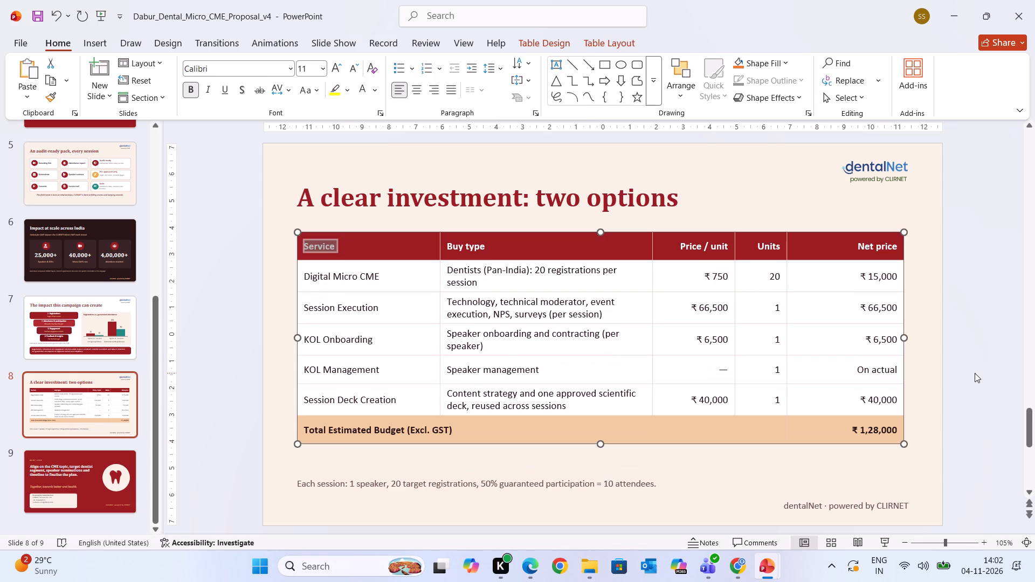
pyautogui.click(975, 373)
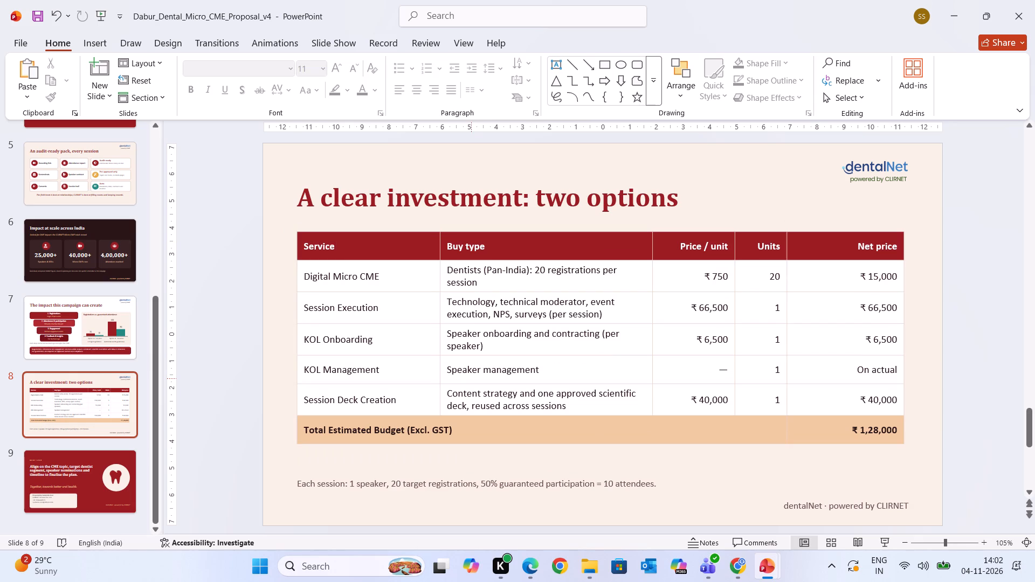
# Review the deck's slides from the cover to the closing slide, checking for missing logos and leftover text footers.
pyautogui.click(122, 265)
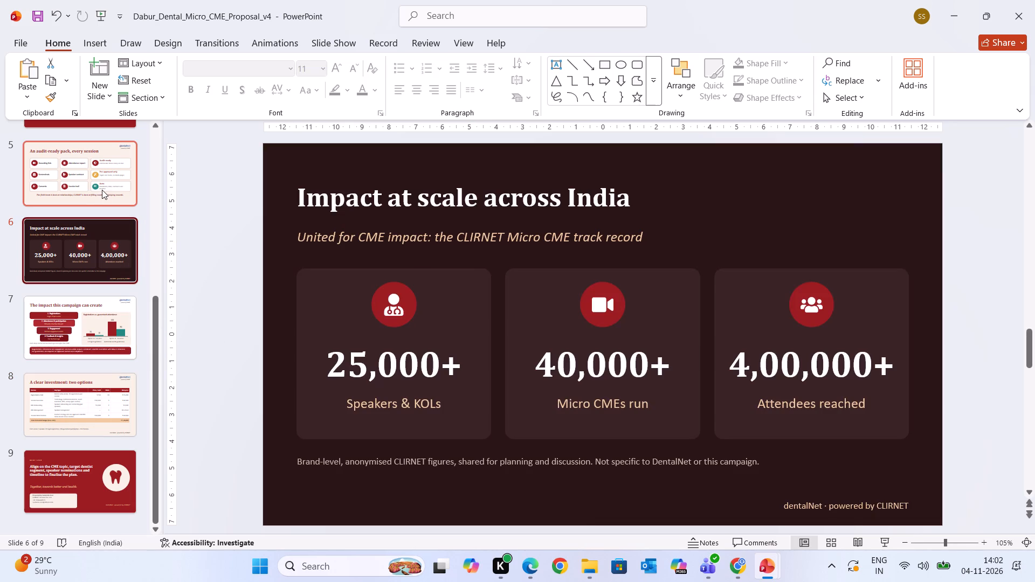
pyautogui.click(102, 190)
pyautogui.press('Up')
pyautogui.press('Up')
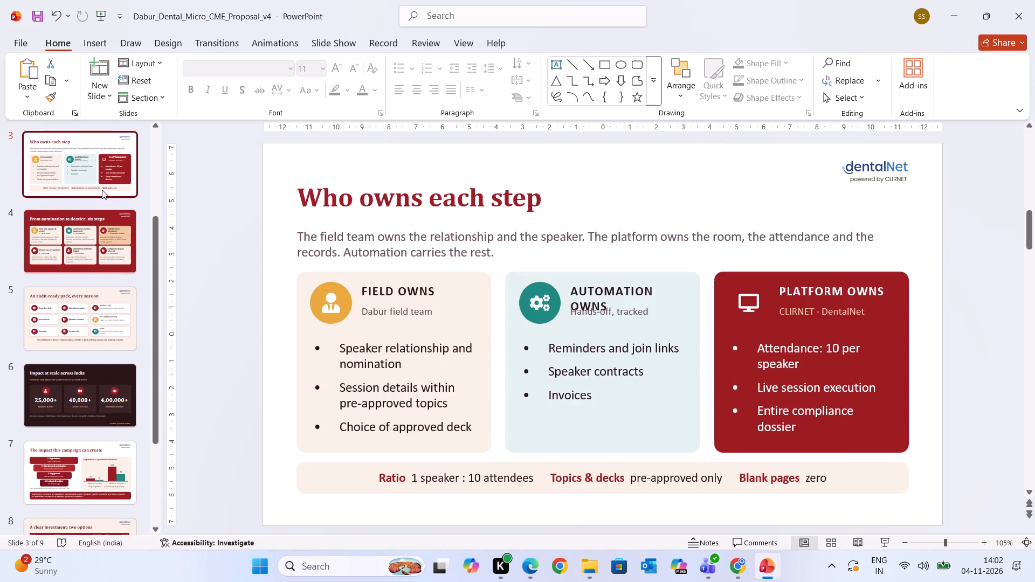
pyautogui.press('Up')
pyautogui.press('Up')
pyautogui.press('Up')
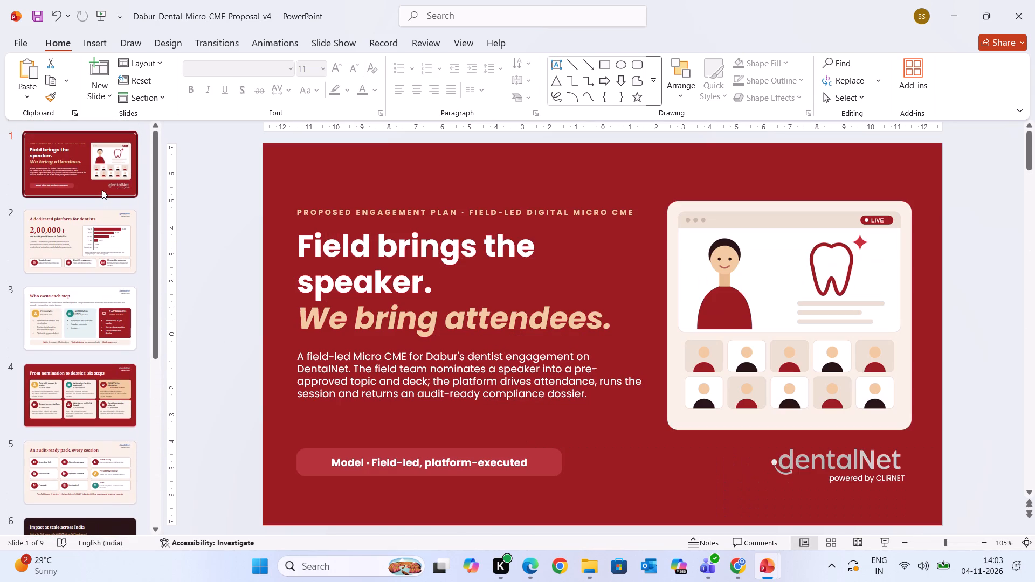
pyautogui.press('Down')
pyautogui.press('Down')
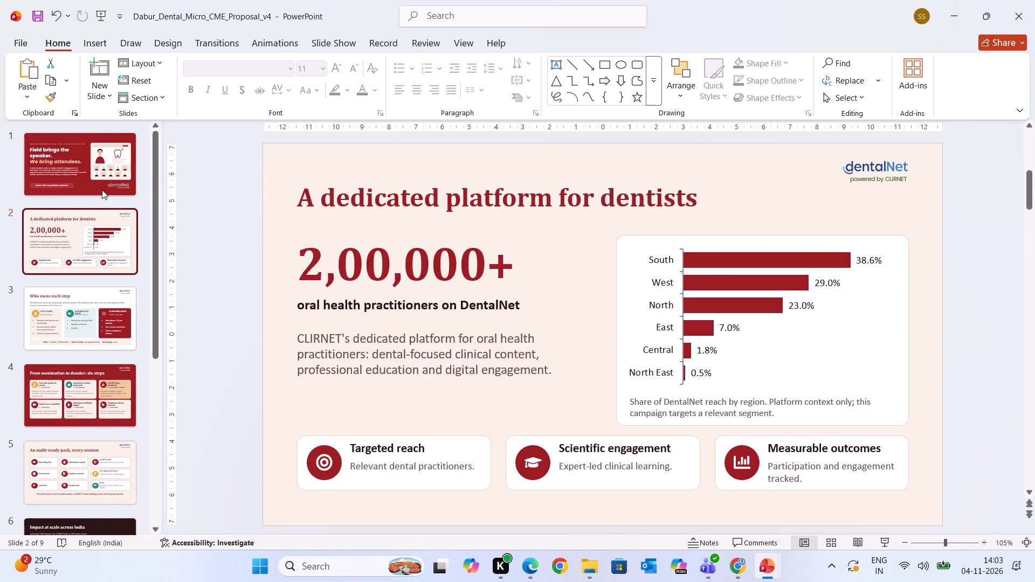
pyautogui.press('Down')
pyautogui.press('Down')
pyautogui.press('Down')
pyautogui.press('Down')
pyautogui.press('Down')
pyautogui.press('Down')
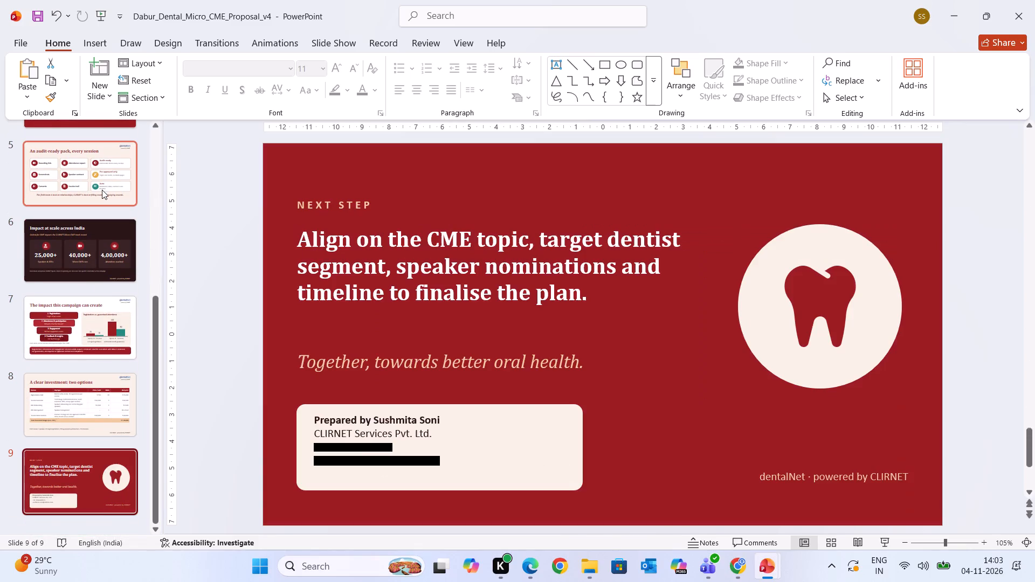
pyautogui.press('Up')
pyautogui.press('Up')
pyautogui.press('Up')
pyautogui.press('Up')
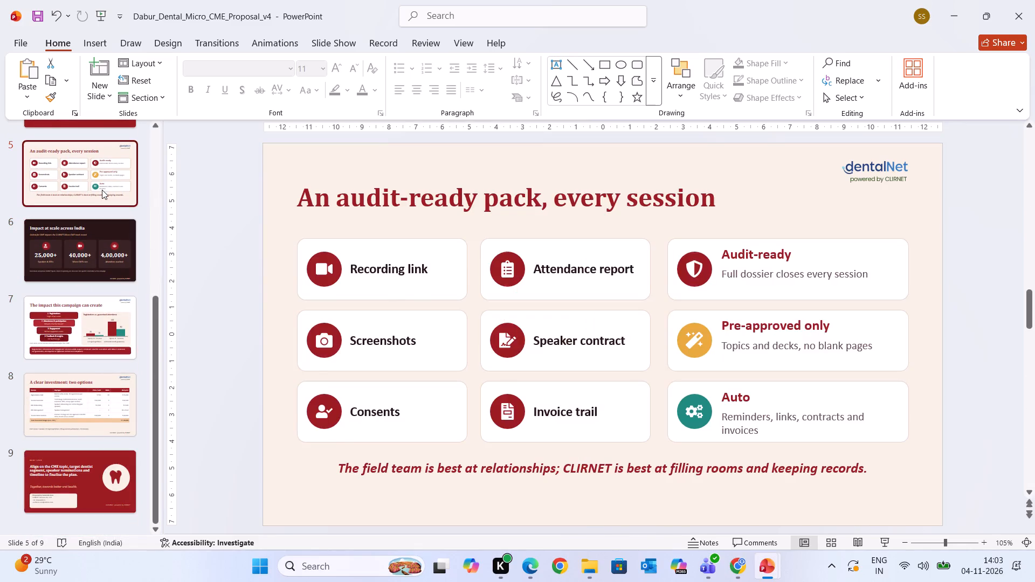
# Copy the white dentalNet logo from slide 4 onto slide 6, "Impact at scale across India".
pyautogui.press('Up')
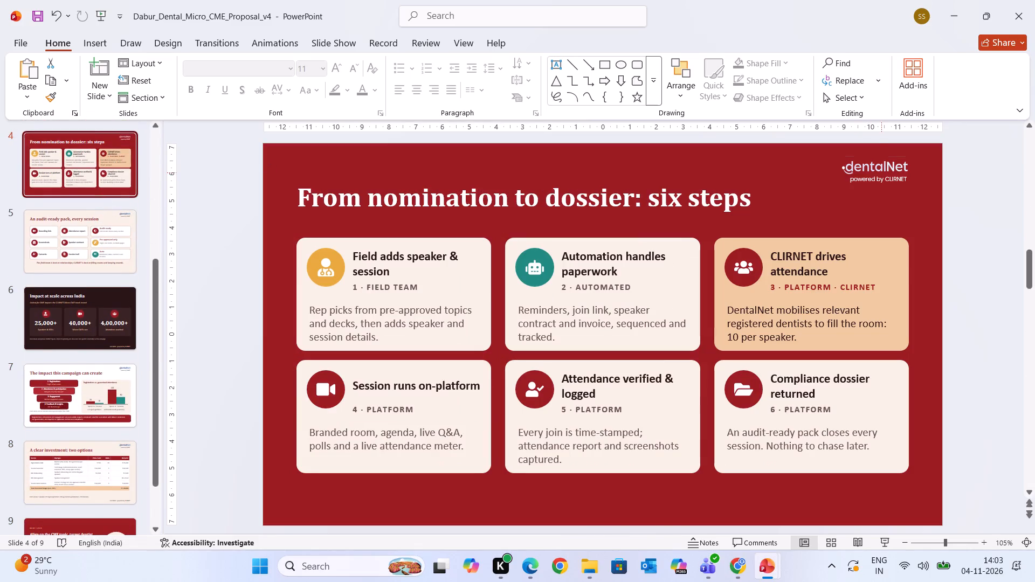
pyautogui.click(881, 172)
pyautogui.hotkey('ctrl', 'c')
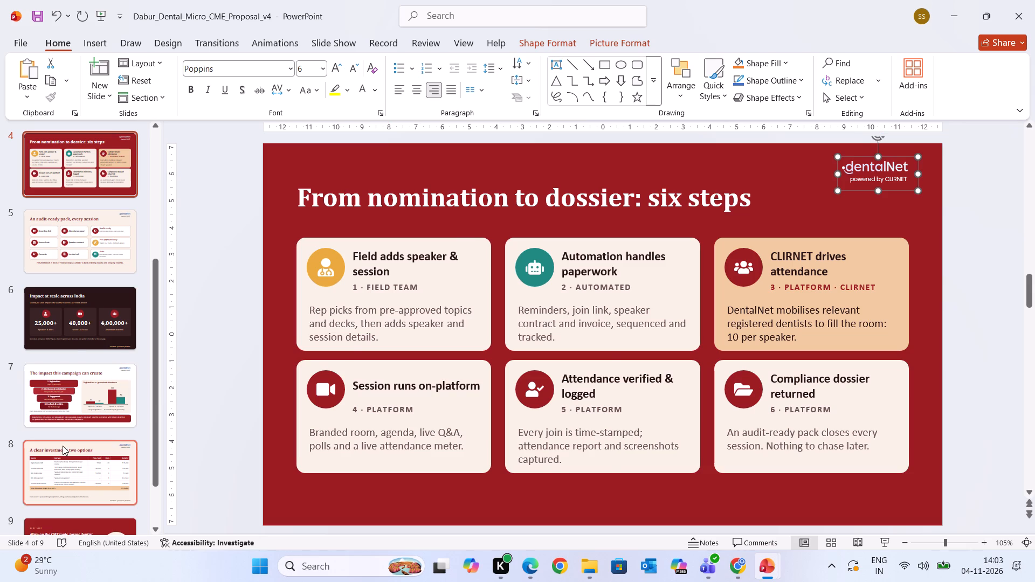
pyautogui.click(73, 349)
pyautogui.hotkey('ctrl', 'v')
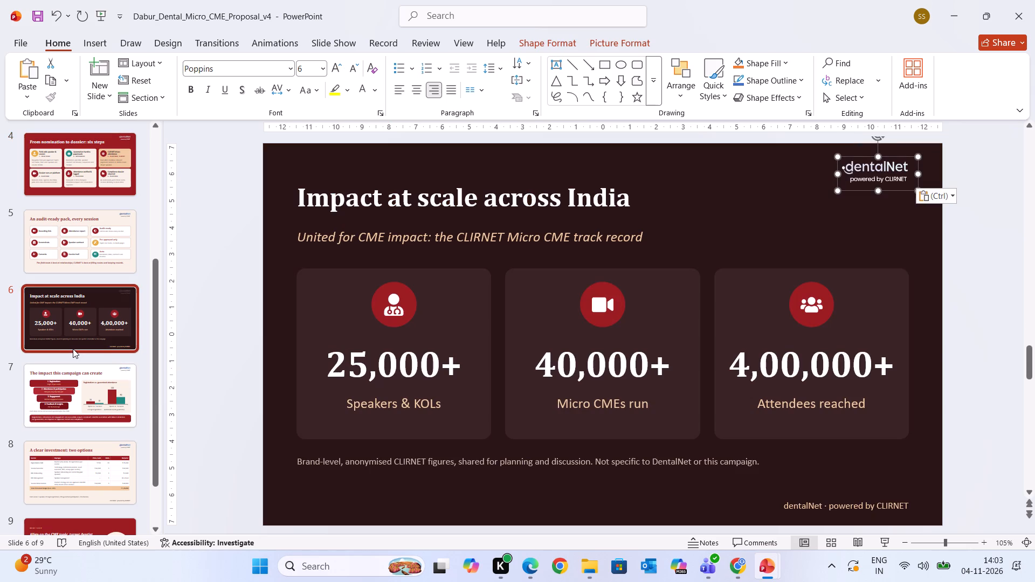
pyautogui.click(967, 360)
# Delete the "dentalNet · powered by CLIRNET" footer text box from slide 6.
pyautogui.click(839, 501)
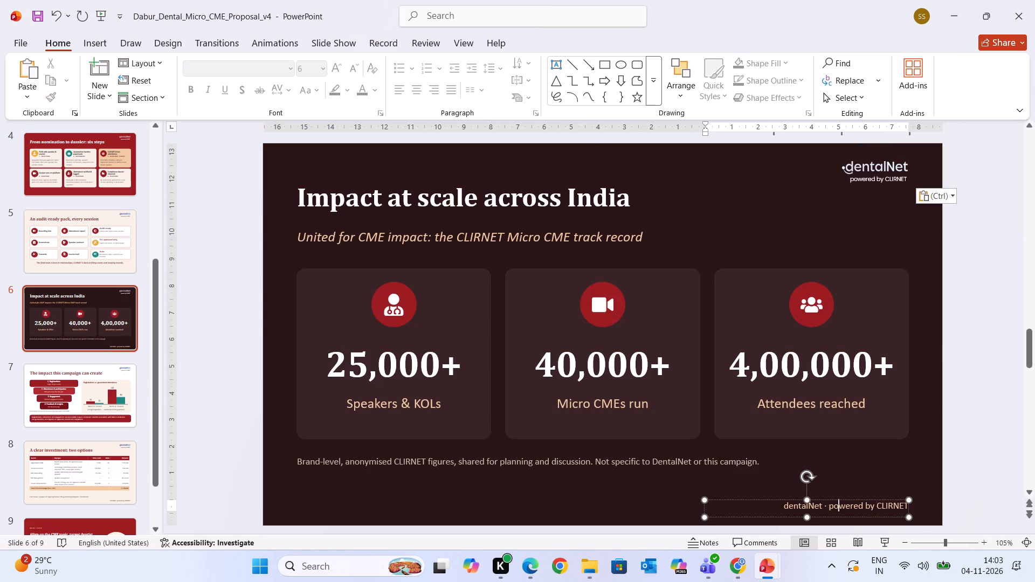
pyautogui.click(839, 500)
pyautogui.press('Delete')
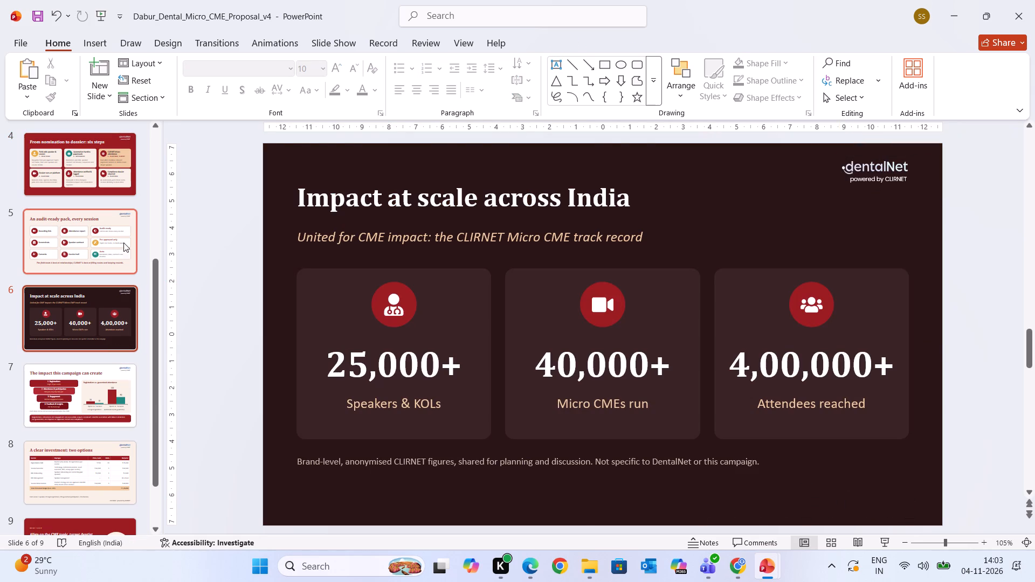
# Delete the "dentalNet · powered by CLIRNET" footer text box from slide 8.
pyautogui.click(98, 227)
pyautogui.press('Down')
pyautogui.press('Down')
pyautogui.press('Down')
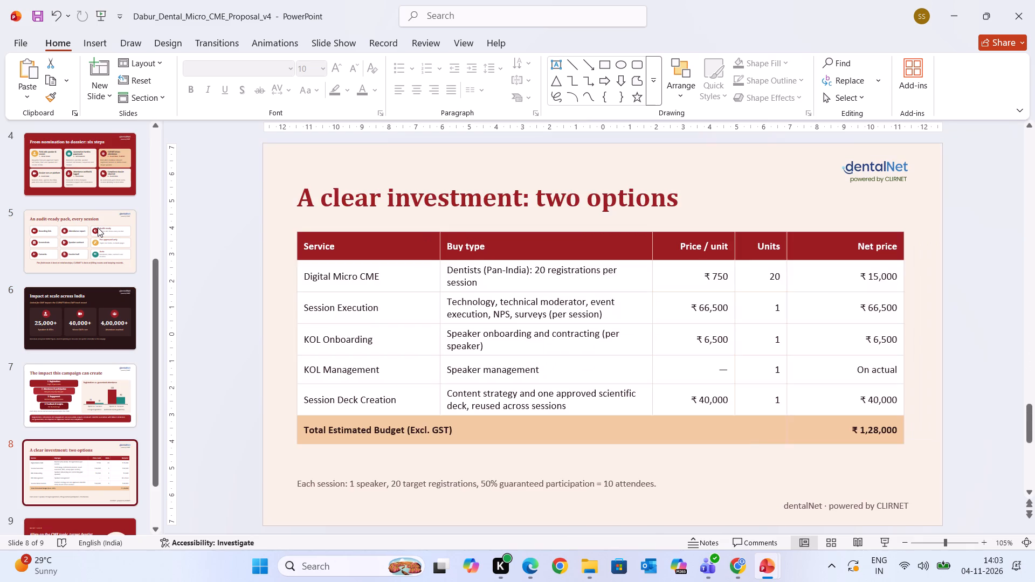
pyautogui.press('Up')
pyautogui.press('Down')
pyautogui.click(852, 509)
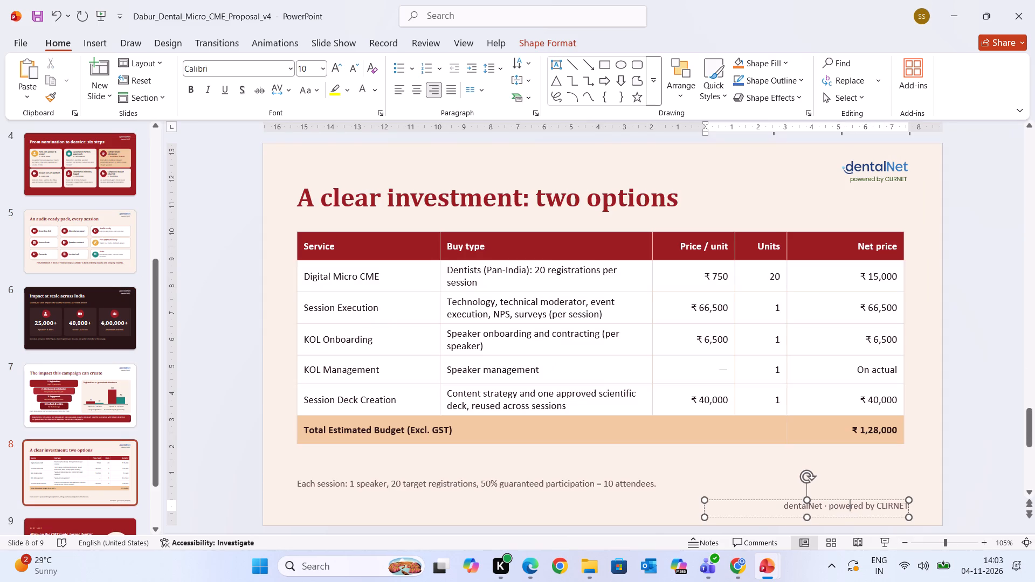
pyautogui.click(847, 500)
pyautogui.press('Delete')
pyautogui.click(979, 464)
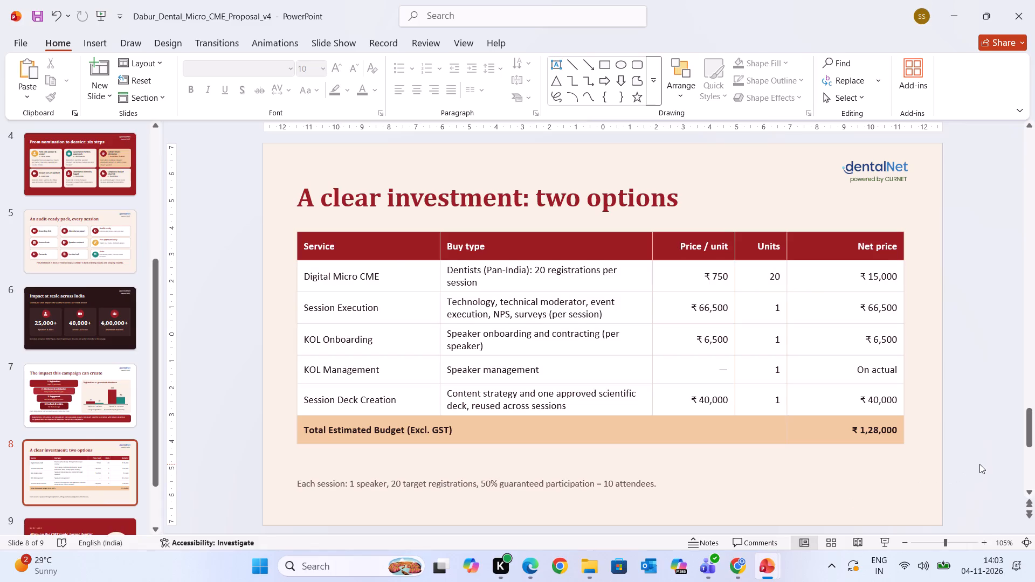
# Delete the "dentalNet · powered by CLIRNET" text box from slide 9, the "Next step" closing slide.
pyautogui.press('Down')
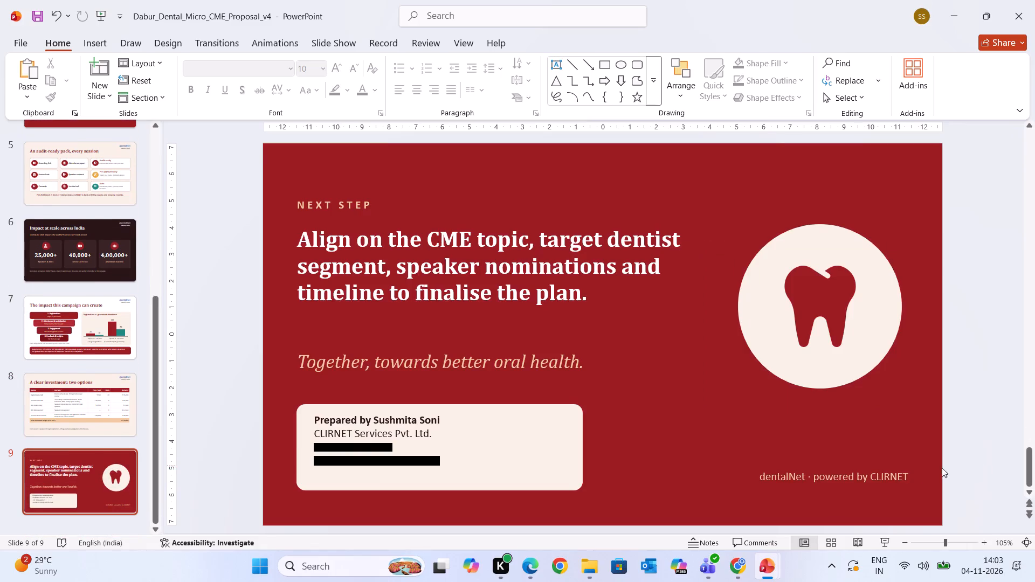
pyautogui.click(858, 480)
pyautogui.click(854, 471)
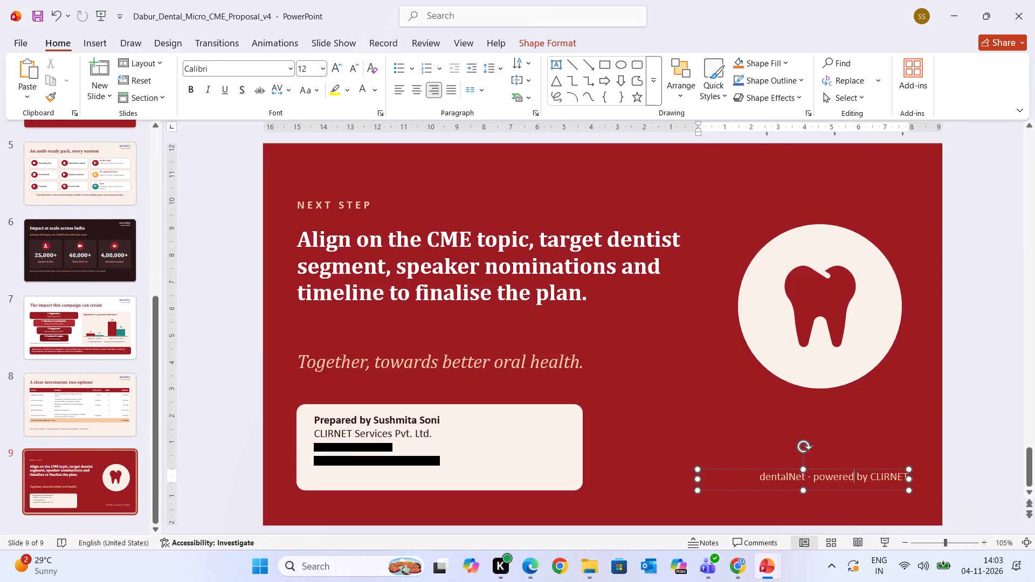
pyautogui.click(853, 467)
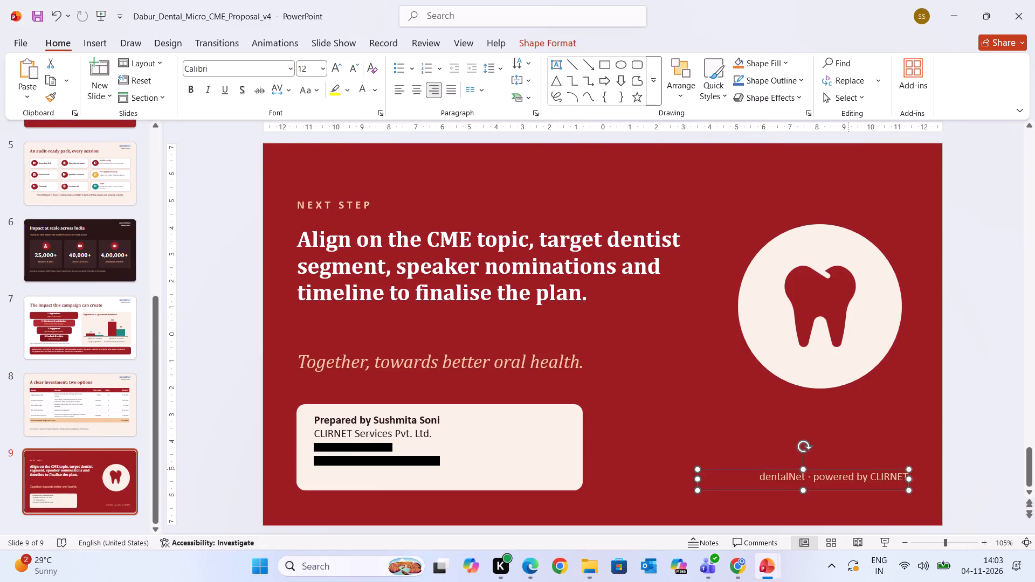
pyautogui.click(847, 469)
pyautogui.press('Delete')
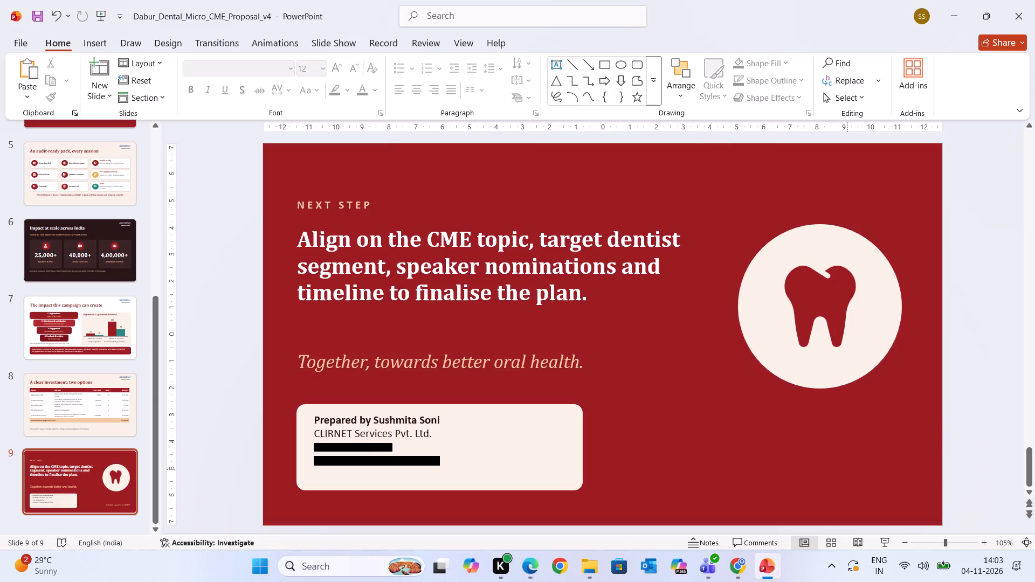
pyautogui.click(986, 471)
# Copy the large white dentalNet logo from the cover slide onto slide 9.
pyautogui.press('Up')
pyautogui.press('Up')
pyautogui.press('Up')
pyautogui.press('Up')
pyautogui.press('Up')
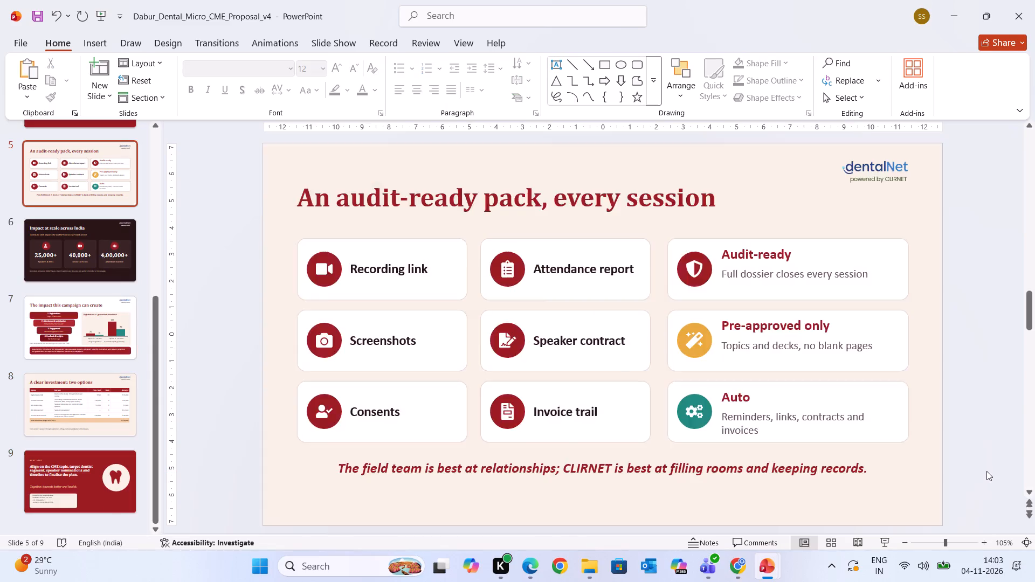
pyautogui.press('Up')
pyautogui.press('Up')
pyautogui.press('Up')
pyautogui.press('Up')
pyautogui.click(857, 459)
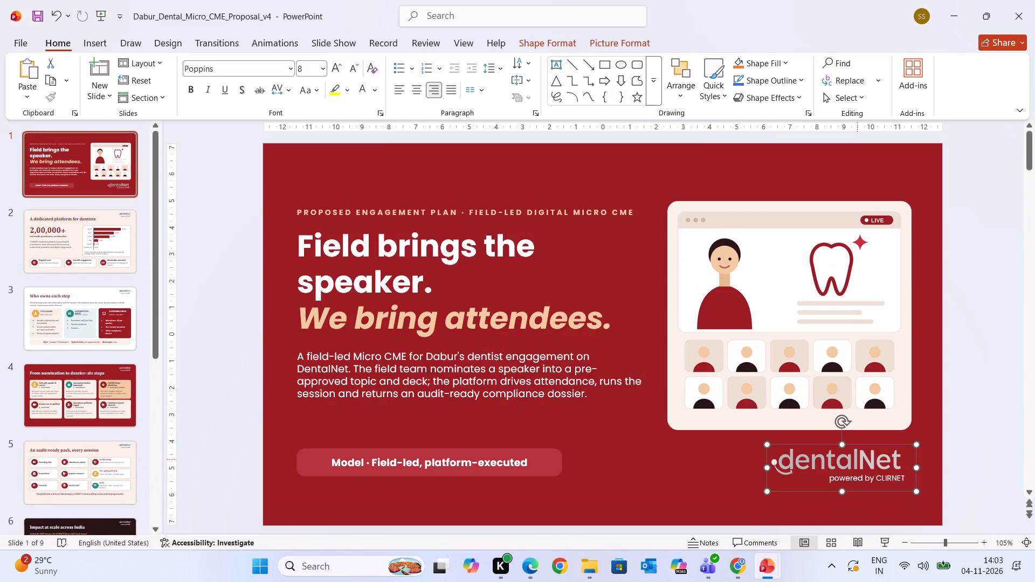
pyautogui.hotkey('ctrl', 'c')
pyautogui.scroll(-7, 102, 455)
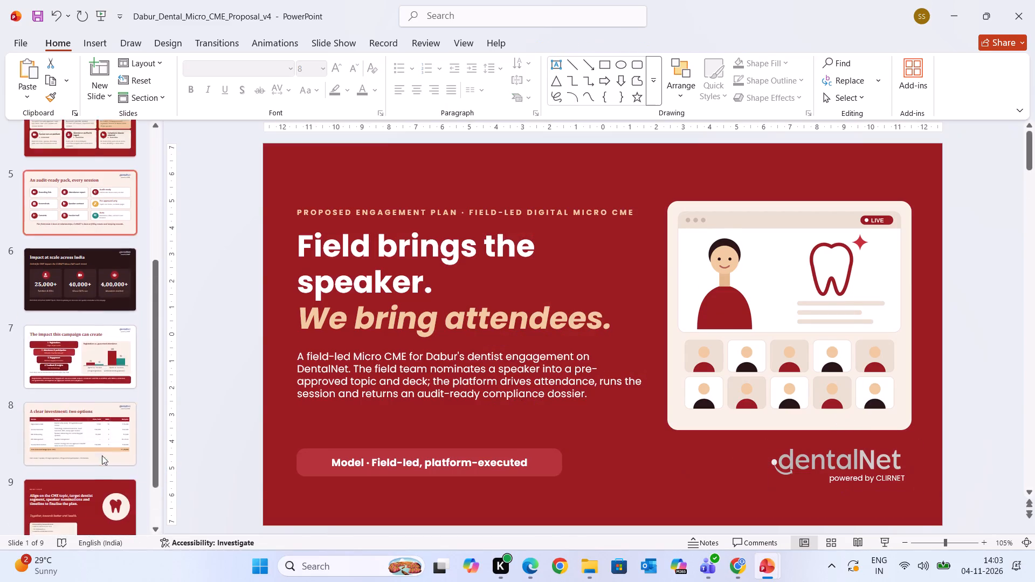
pyautogui.scroll(-16, 102, 455)
pyautogui.click(100, 469)
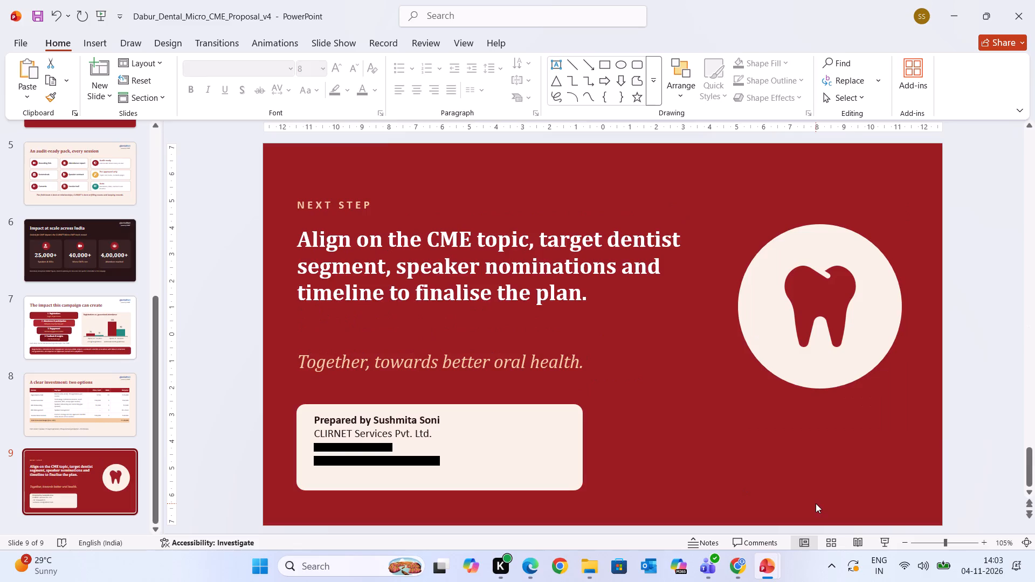
pyautogui.hotkey('ctrl', 'v')
pyautogui.click(964, 379)
# Nudge slide 9's dentalNet logo left until it sits roughly centred beneath the tooth circle.
pyautogui.click(809, 466)
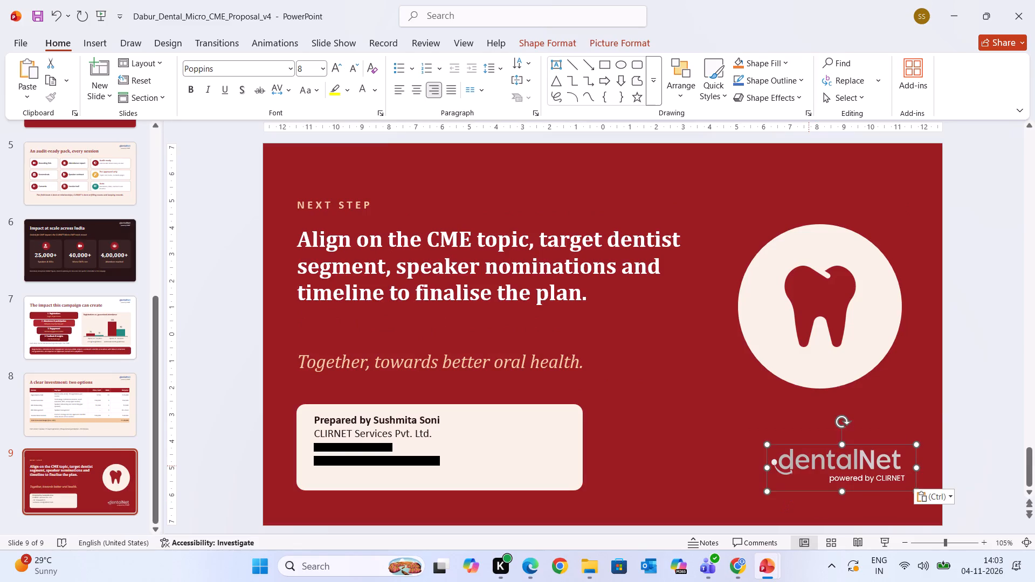
pyautogui.press('Left')
pyautogui.press('Left')
pyautogui.press('Left')
pyautogui.press('Left')
pyautogui.press('Left')
pyautogui.press('Left')
pyautogui.press('Left')
pyautogui.press('Left')
pyautogui.press('Left')
pyautogui.press('Left')
pyautogui.press('Left')
pyautogui.press('Left')
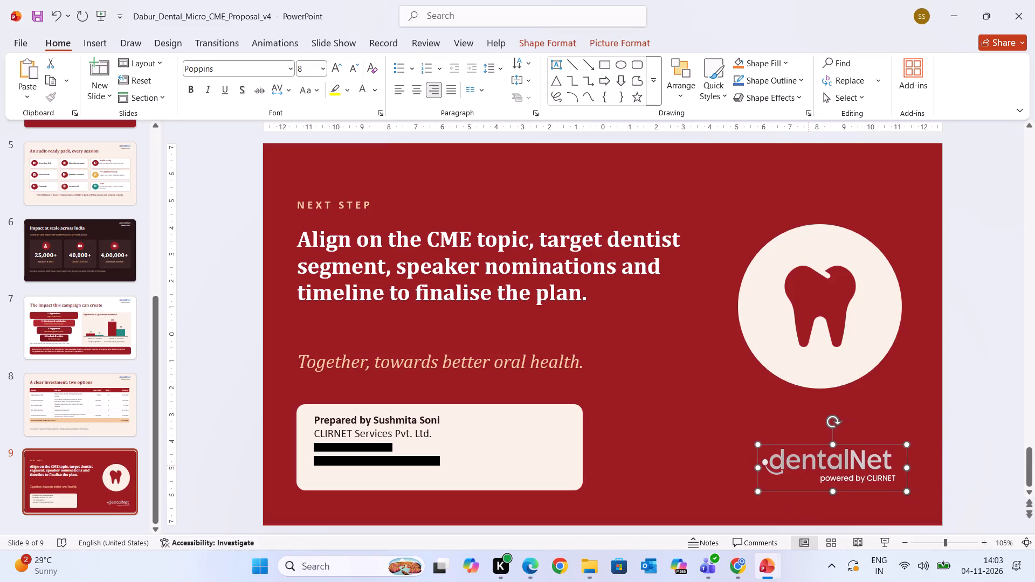
pyautogui.press('Left')
pyautogui.press('Left')
pyautogui.press('Left')
pyautogui.press('Left')
pyautogui.press('Left')
pyautogui.press('Left')
pyautogui.press('Left')
pyautogui.press('Left')
pyautogui.press('Left')
pyautogui.press('Left')
pyautogui.press('Left')
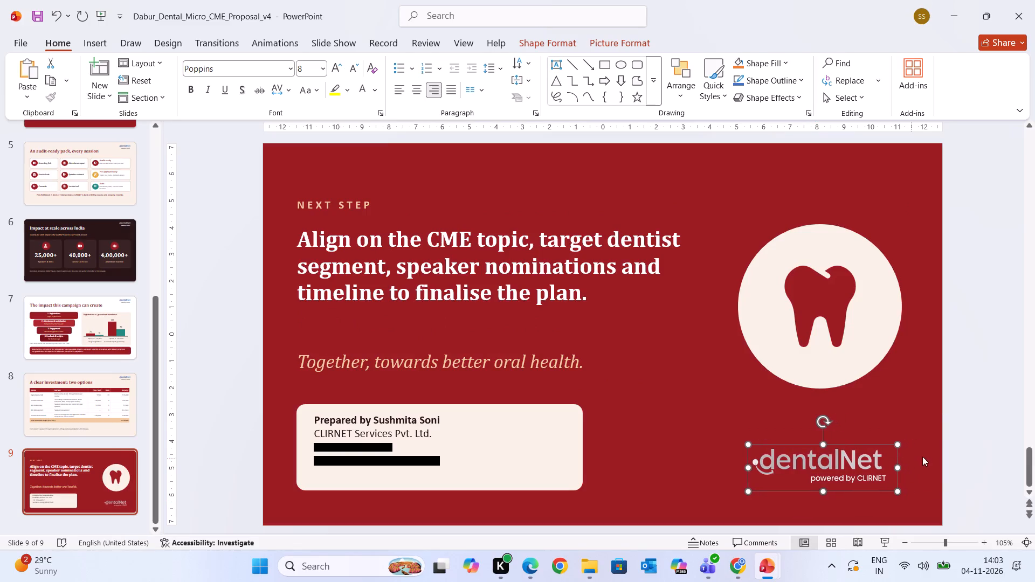
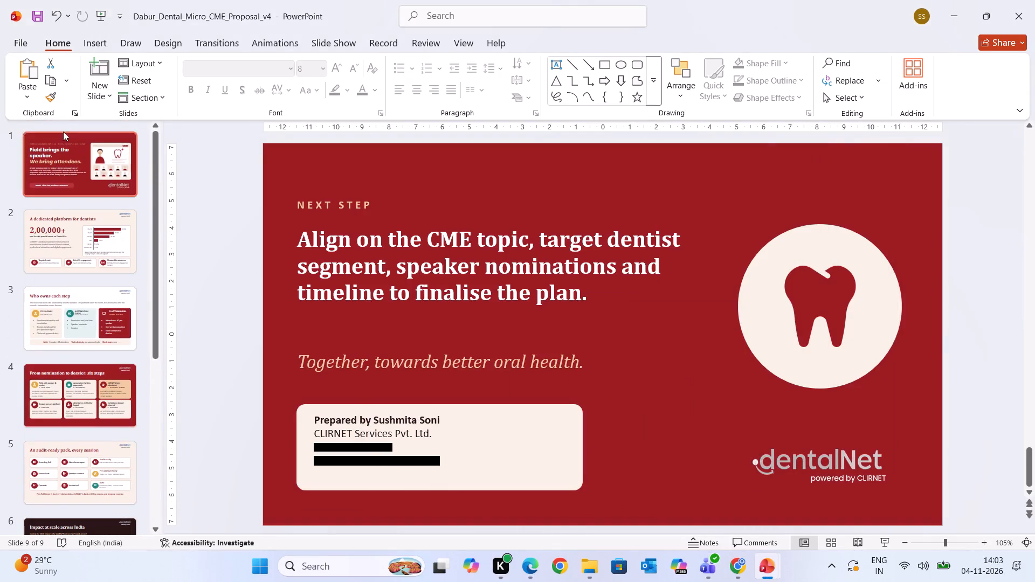
# Change the font of slide 2's title, "A dedicated platform for dentists", to Poppins.
pyautogui.click(59, 155)
pyautogui.click(59, 217)
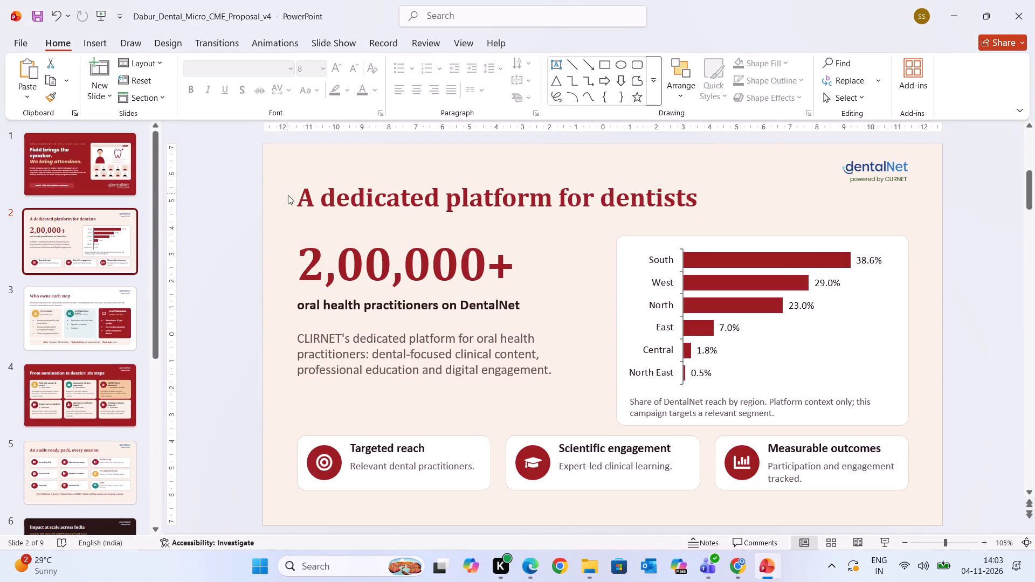
pyautogui.click(289, 196)
pyautogui.click(302, 198)
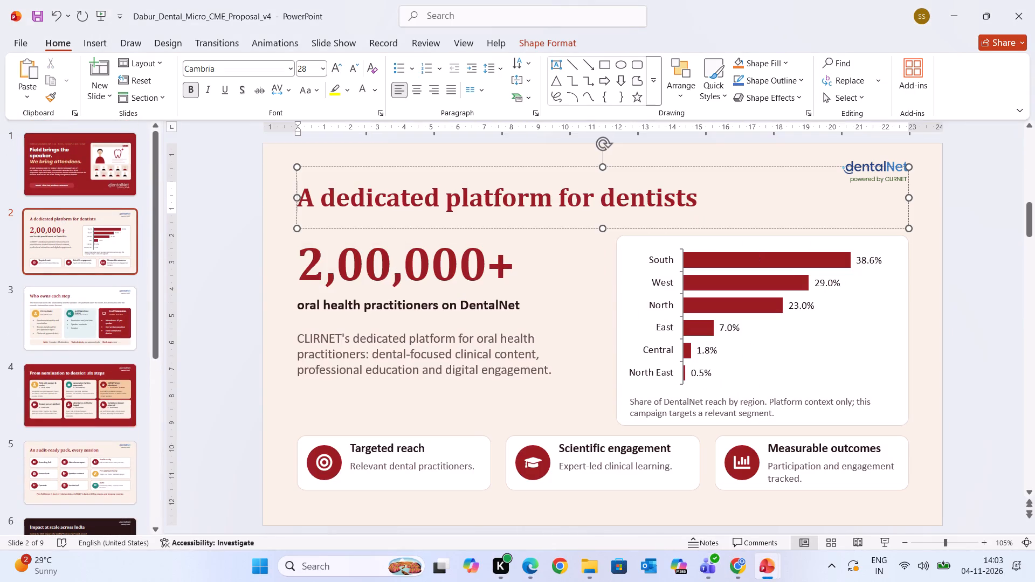
pyautogui.moveTo(694, 197); pyautogui.dragTo(285, 199)
pyautogui.click(224, 65)
pyautogui.write('pop')
pyautogui.press('Return')
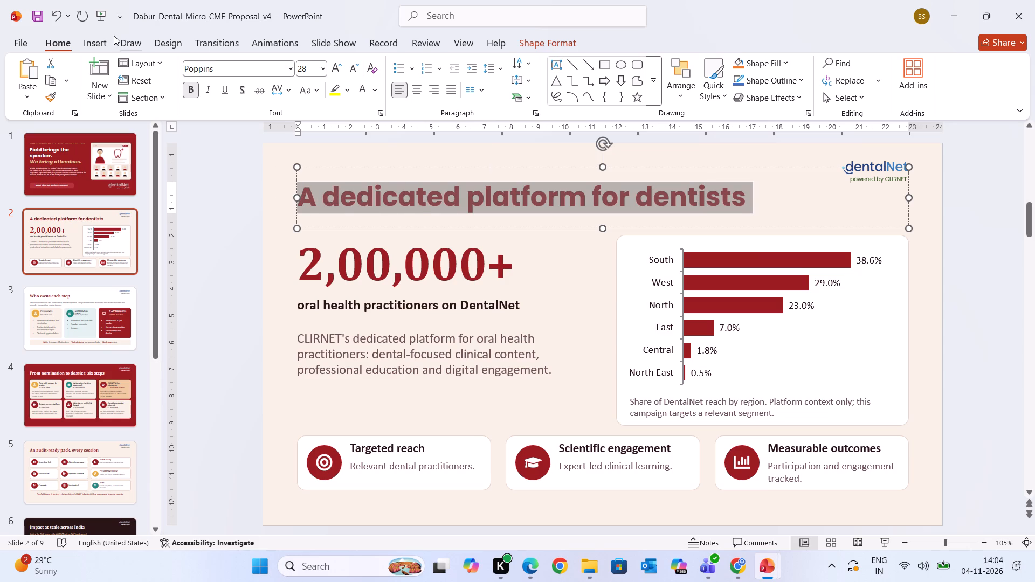
# Copy the formatting of slide 2's title onto slide 3's title, "Who owns each step".
pyautogui.click(53, 97)
pyautogui.click(43, 321)
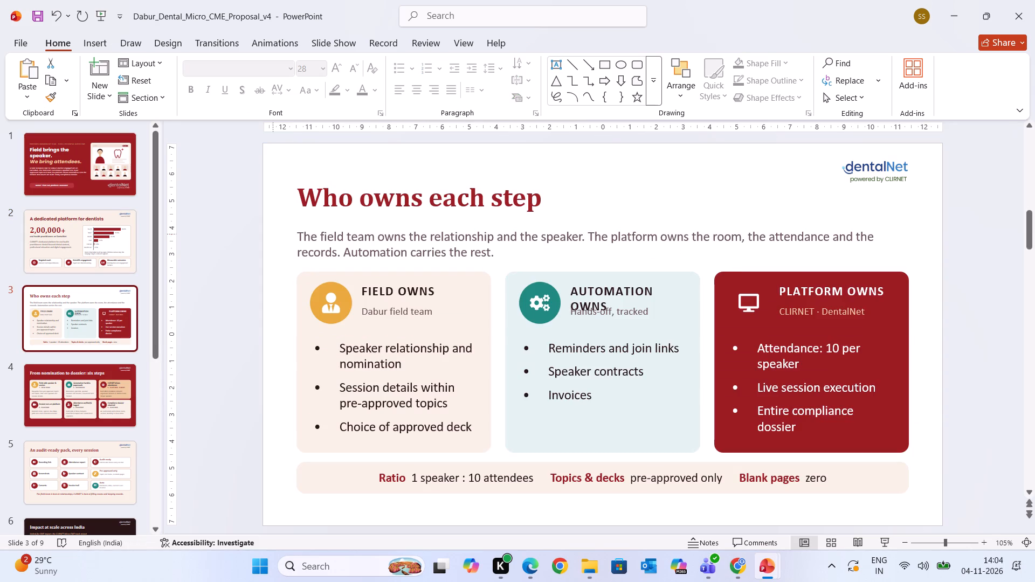
pyautogui.moveTo(302, 184); pyautogui.dragTo(539, 195)
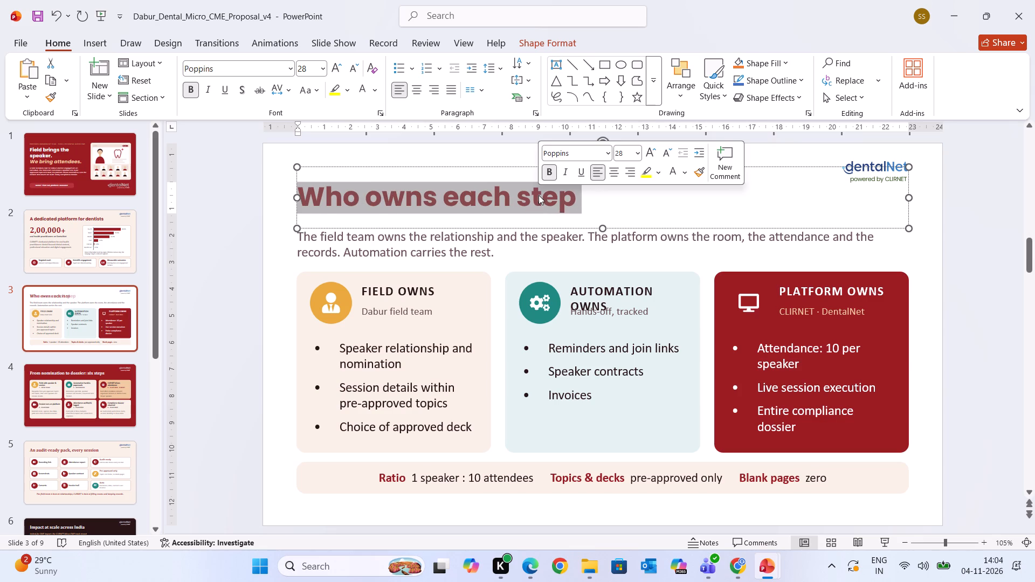
# Copy the formatting of slide 3's title onto slide 5's title, "An audit-ready pack, every session".
pyautogui.click(49, 99)
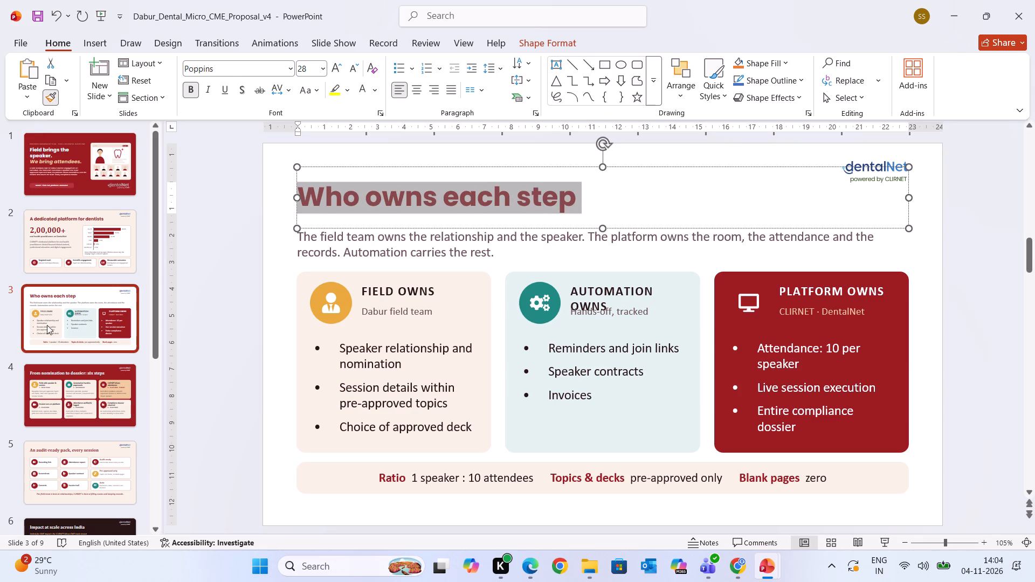
pyautogui.scroll(1, 55, 382)
pyautogui.click(61, 444)
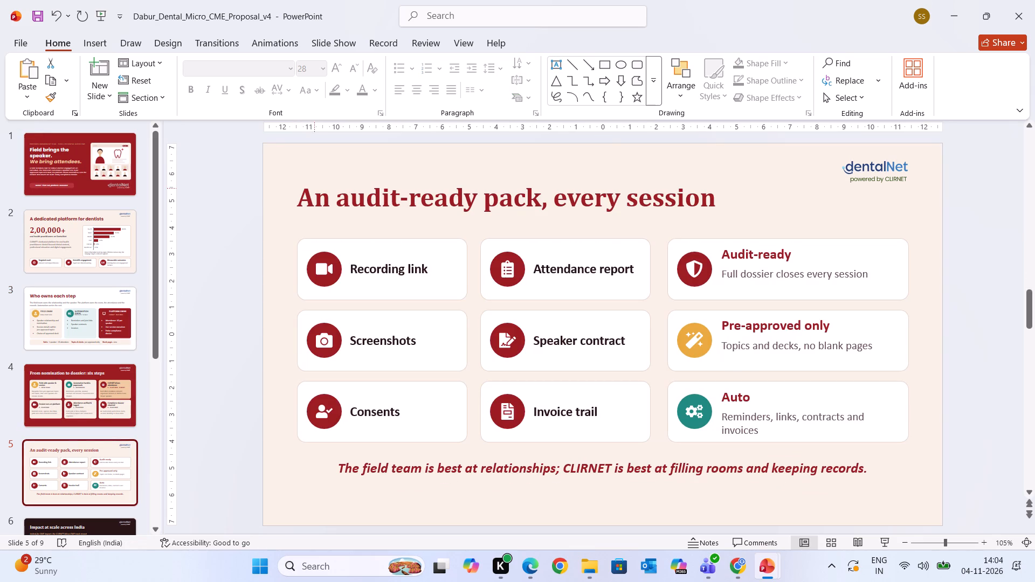
pyautogui.moveTo(303, 187); pyautogui.dragTo(692, 192)
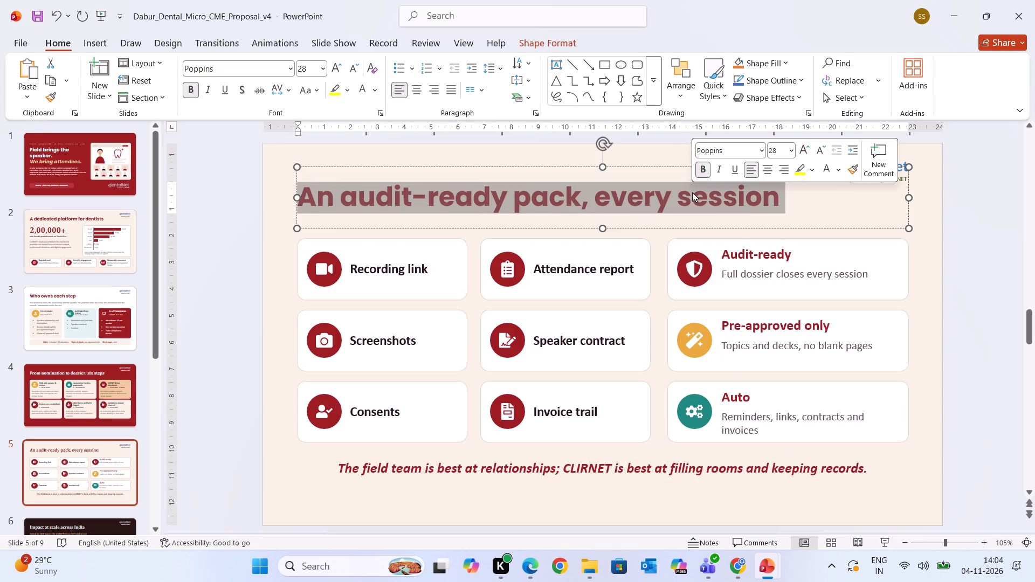
# Copy the formatting of slide 5's title onto slide 7's title, "The impact this campaign can create".
pyautogui.click(54, 93)
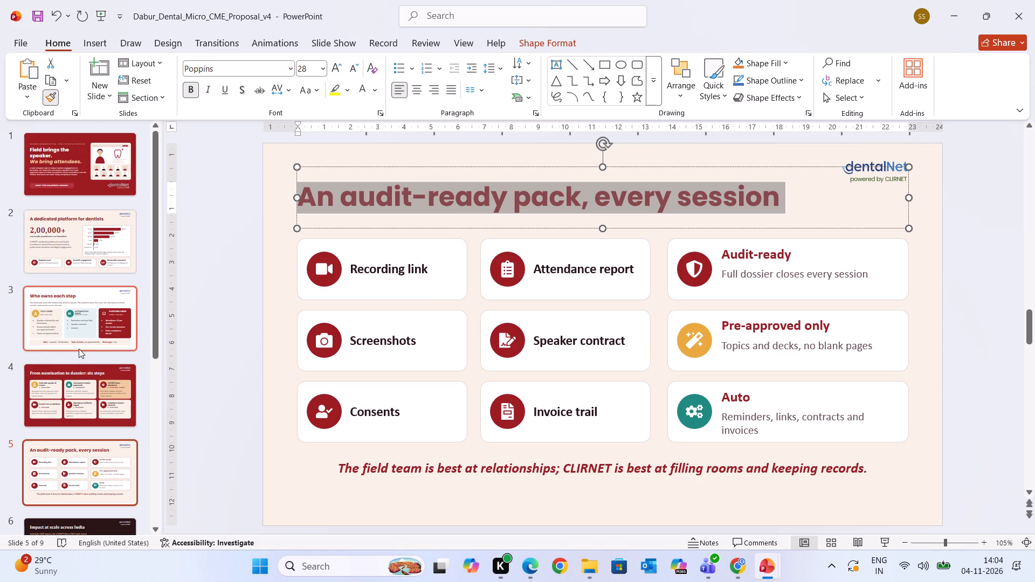
pyautogui.scroll(-3, 79, 349)
pyautogui.click(78, 334)
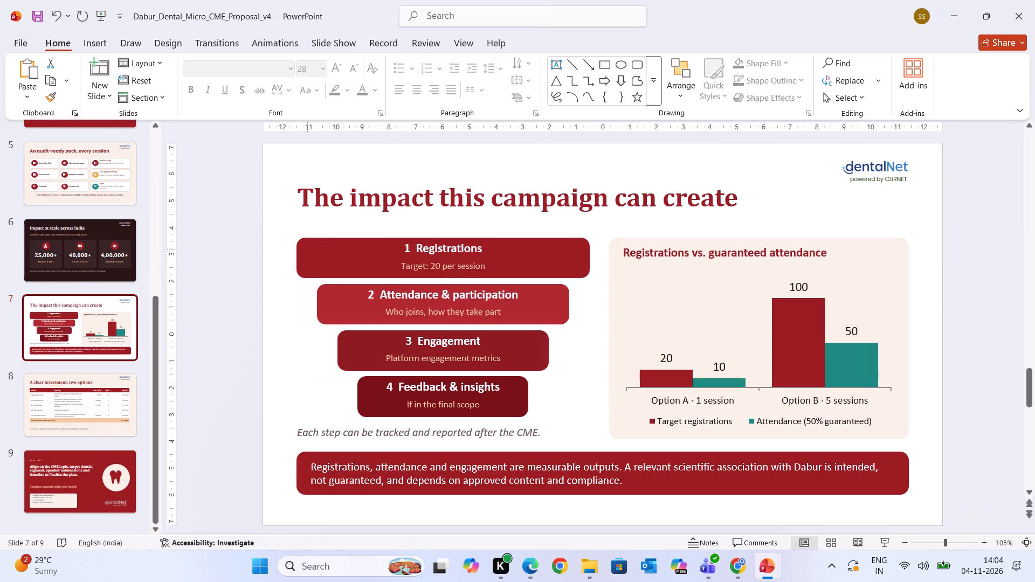
pyautogui.moveTo(308, 186); pyautogui.dragTo(369, 191)
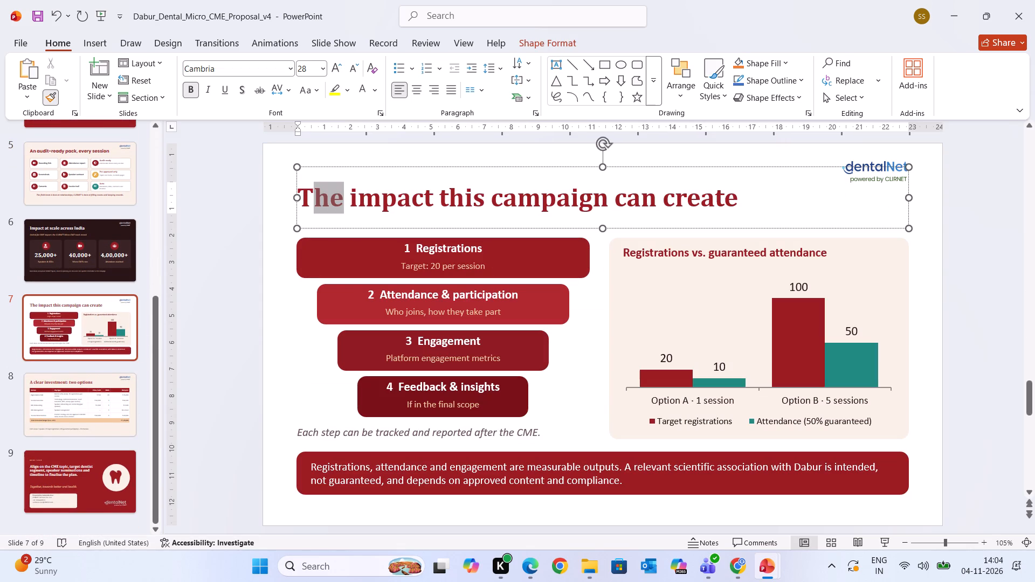
pyautogui.moveTo(369, 191); pyautogui.dragTo(753, 205)
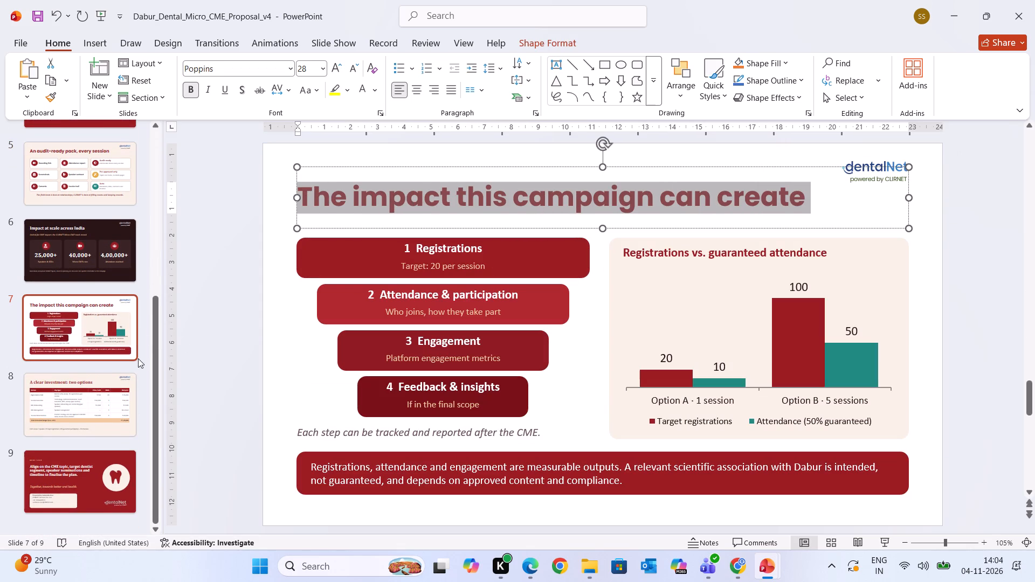
# Copy the formatting of slide 7's title onto slide 8's title, "A clear investment: two options".
pyautogui.click(55, 100)
pyautogui.scroll(-1, 87, 361)
pyautogui.click(88, 388)
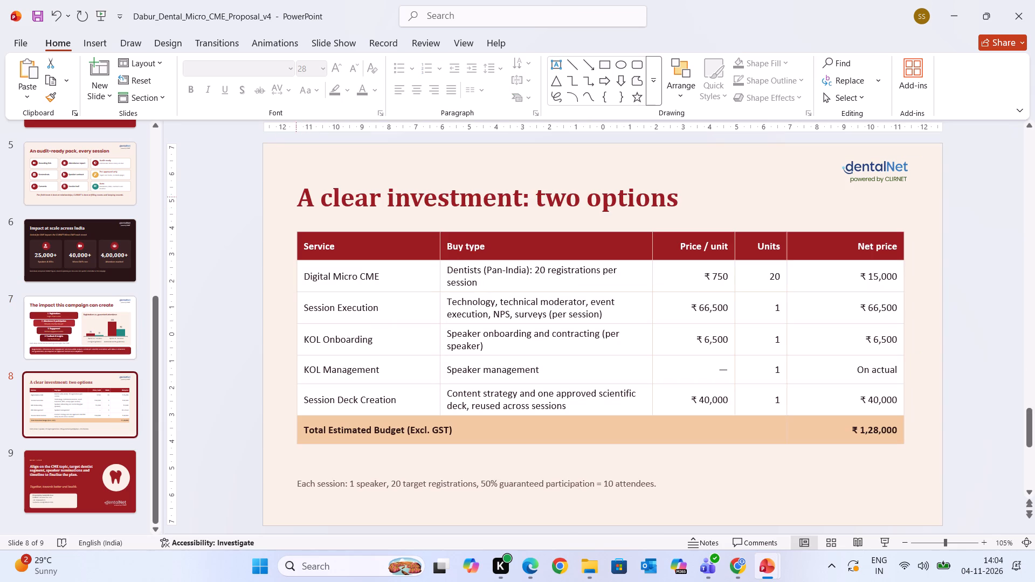
pyautogui.moveTo(308, 193); pyautogui.dragTo(674, 205)
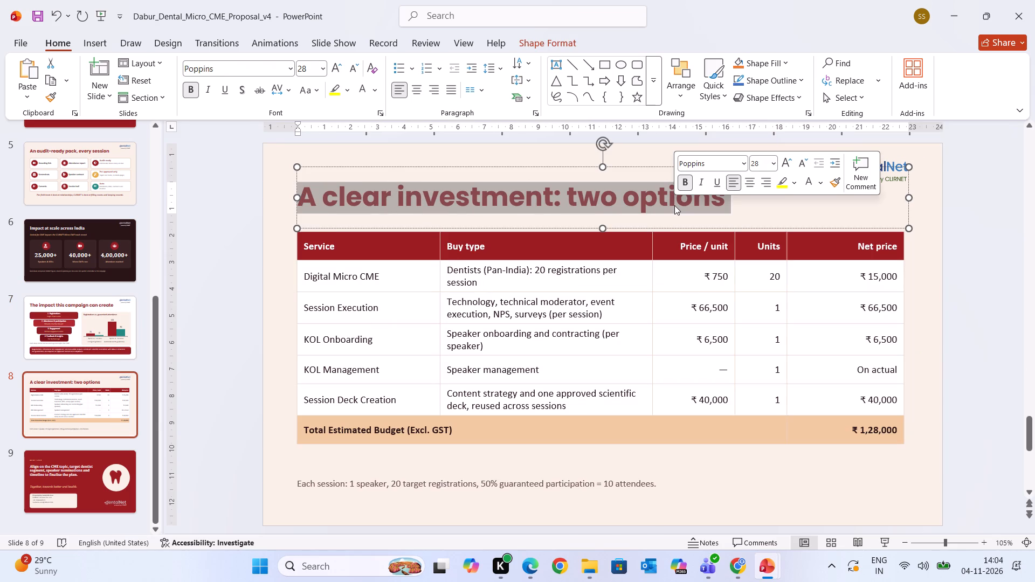
# Replace the title text of slide 8, above the pricing table, with "Campaign Budget".
pyautogui.click(738, 207)
pyautogui.click(725, 200)
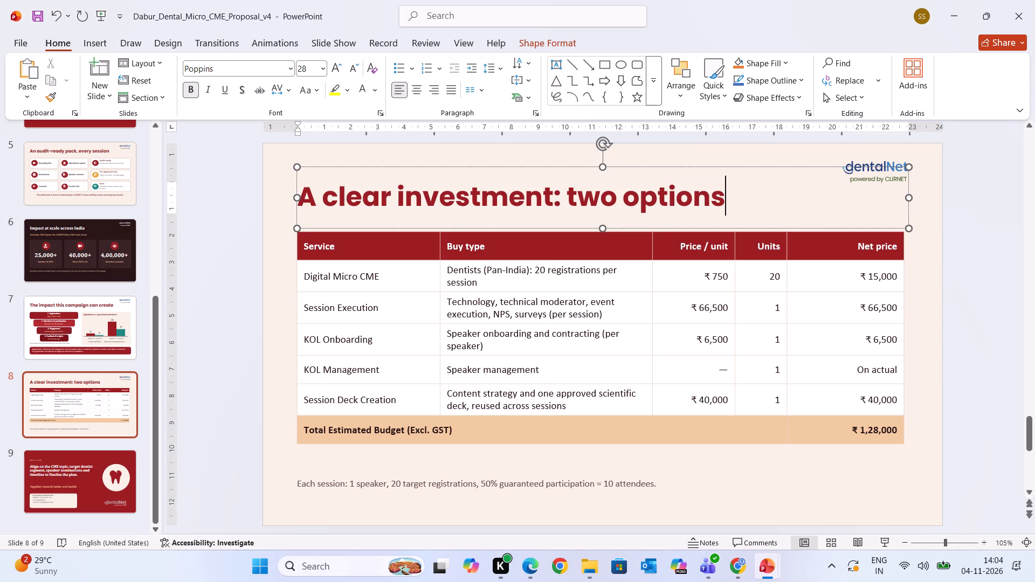
pyautogui.moveTo(725, 200); pyautogui.dragTo(411, 183)
pyautogui.press('BackSpace')
pyautogui.press('BackSpace')
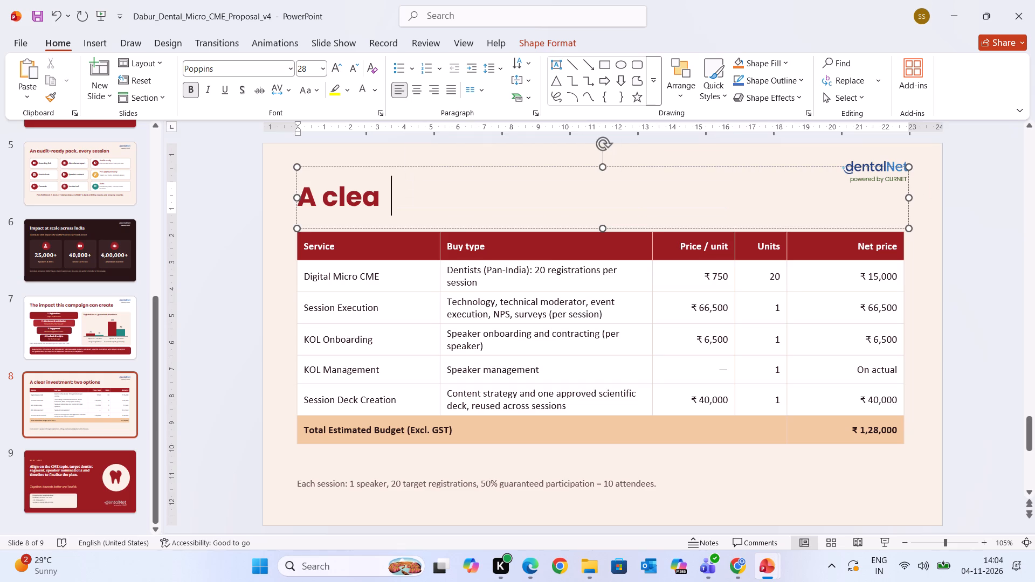
pyautogui.press('BackSpace')
pyautogui.press('BackSpace')
pyautogui.press('BackSpace')
pyautogui.press('BackSpace')
pyautogui.press('BackSpace')
pyautogui.press('BackSpace')
pyautogui.write('Budget')
pyautogui.press('BackSpace')
pyautogui.press('BackSpace')
pyautogui.press('BackSpace')
pyautogui.press('BackSpace')
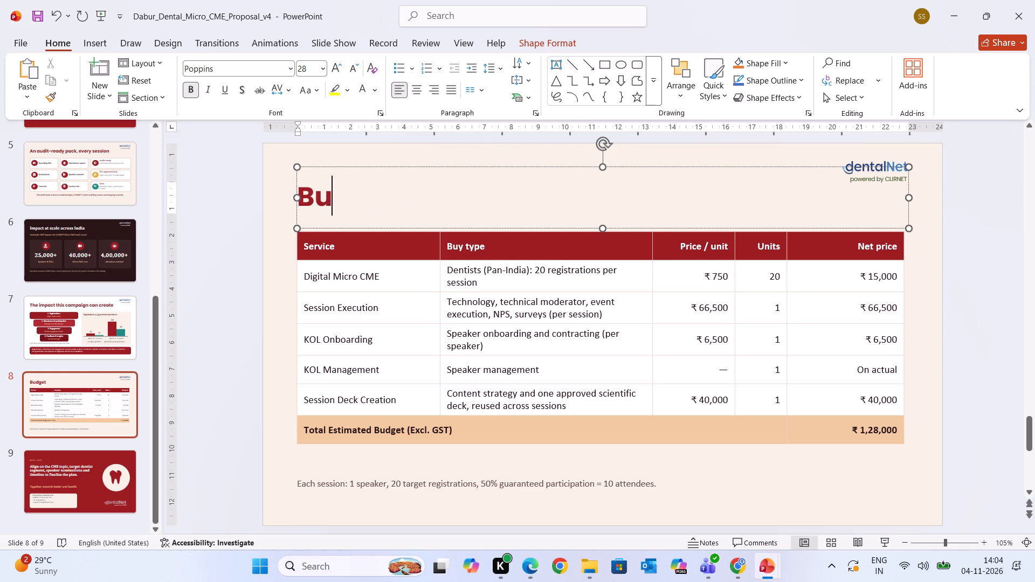
pyautogui.press('BackSpace')
pyautogui.press('BackSpace')
pyautogui.write('Campaign')
pyautogui.press('space')
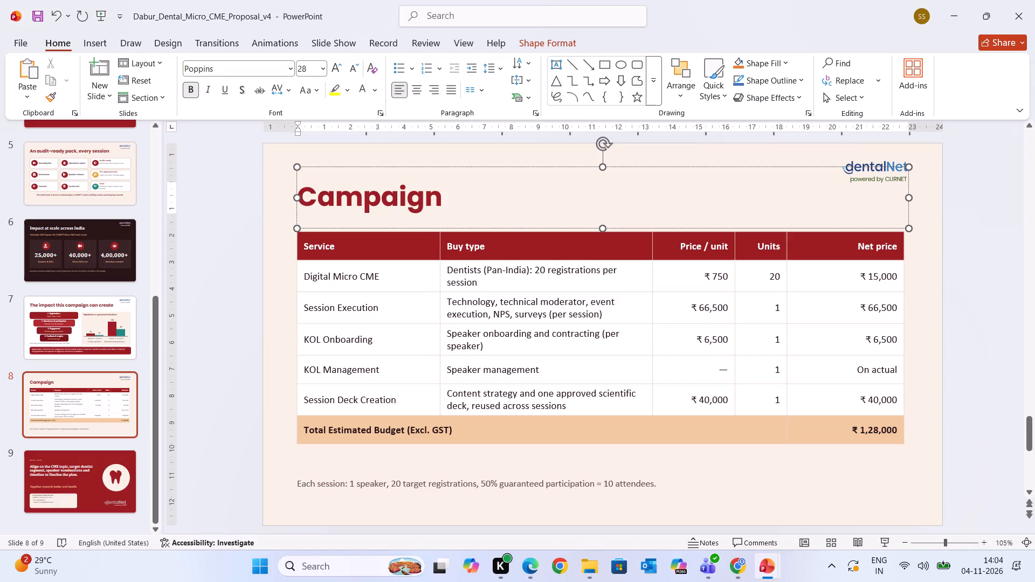
pyautogui.write('Budget')
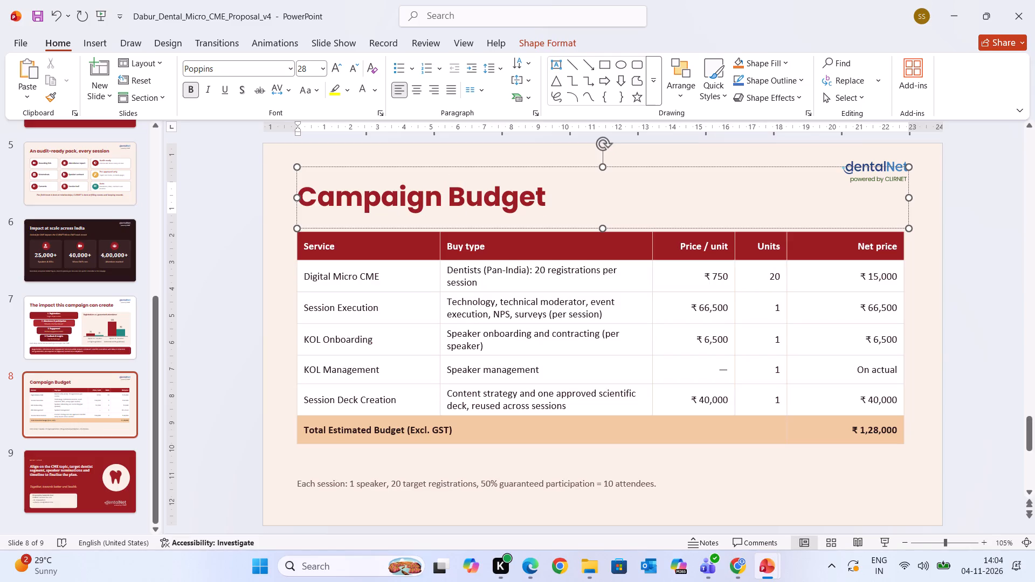
pyautogui.click(977, 337)
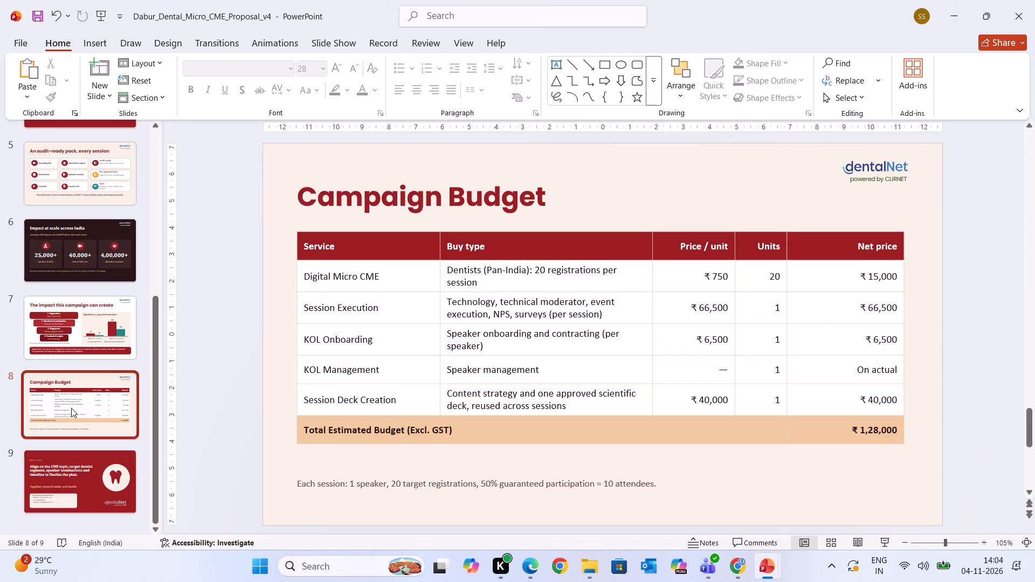
# Change the font of slide 4's white title, "From nomination to dossier: six steps", to Poppins.
pyautogui.click(80, 476)
pyautogui.scroll(6, 82, 325)
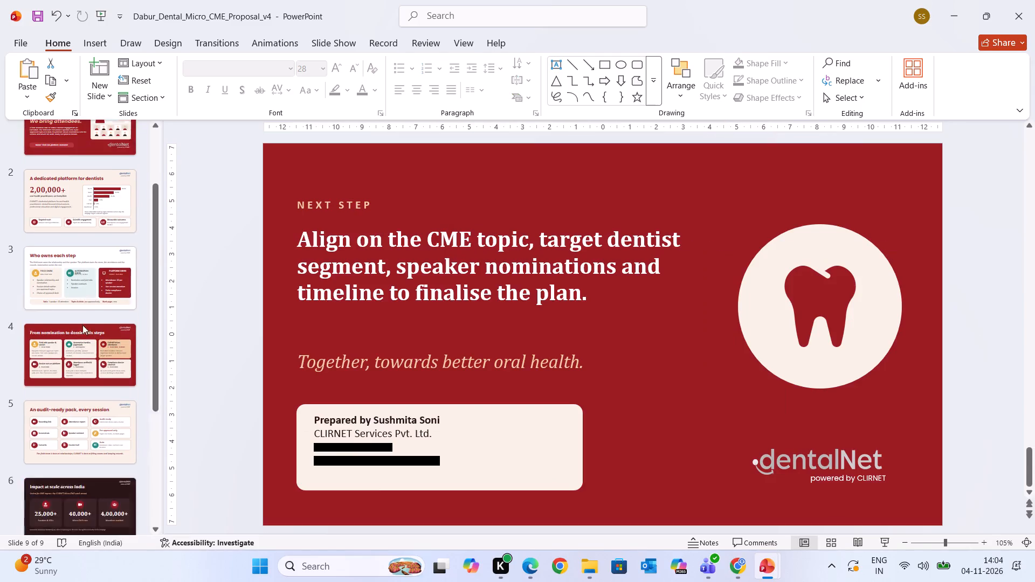
pyautogui.click(73, 380)
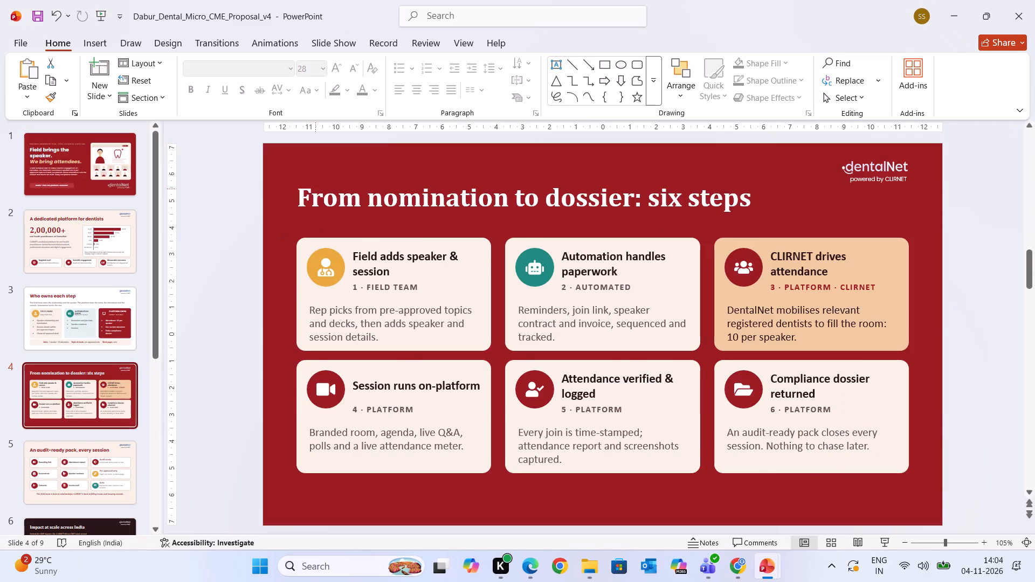
pyautogui.moveTo(302, 200); pyautogui.dragTo(751, 218)
pyautogui.click(269, 66)
pyautogui.write('pop')
pyautogui.press('Return')
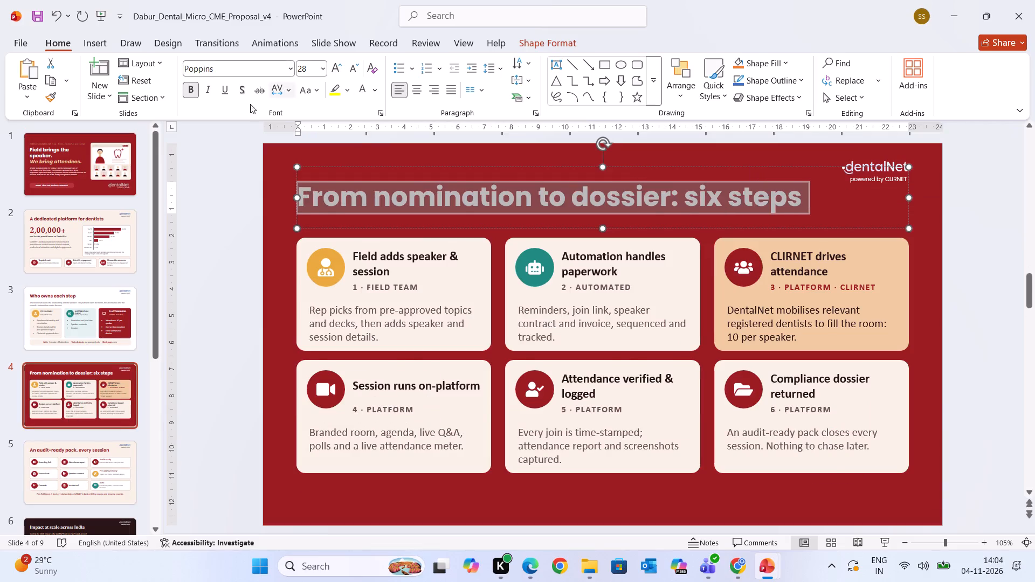
# Copy the formatting of slide 4's title onto slide 6's title, "Impact at scale across India".
pyautogui.click(56, 95)
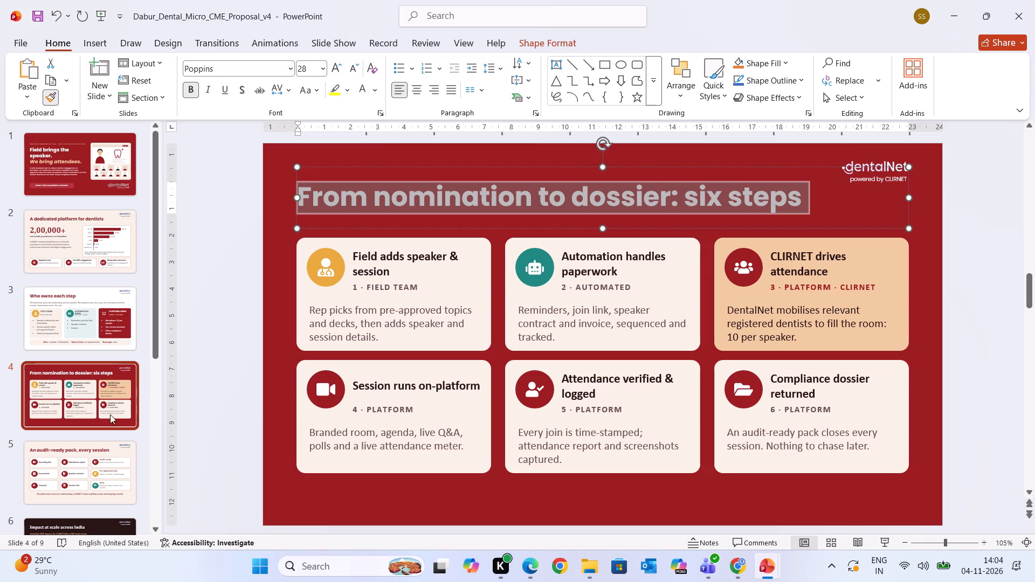
pyautogui.click(105, 390)
pyautogui.click(101, 438)
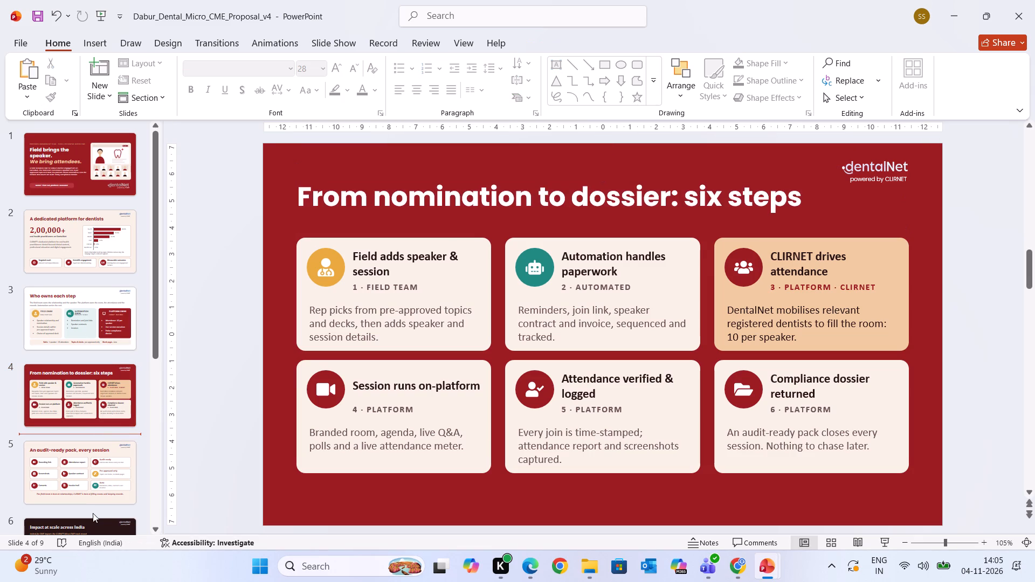
pyautogui.click(90, 518)
pyautogui.moveTo(302, 192); pyautogui.dragTo(626, 190)
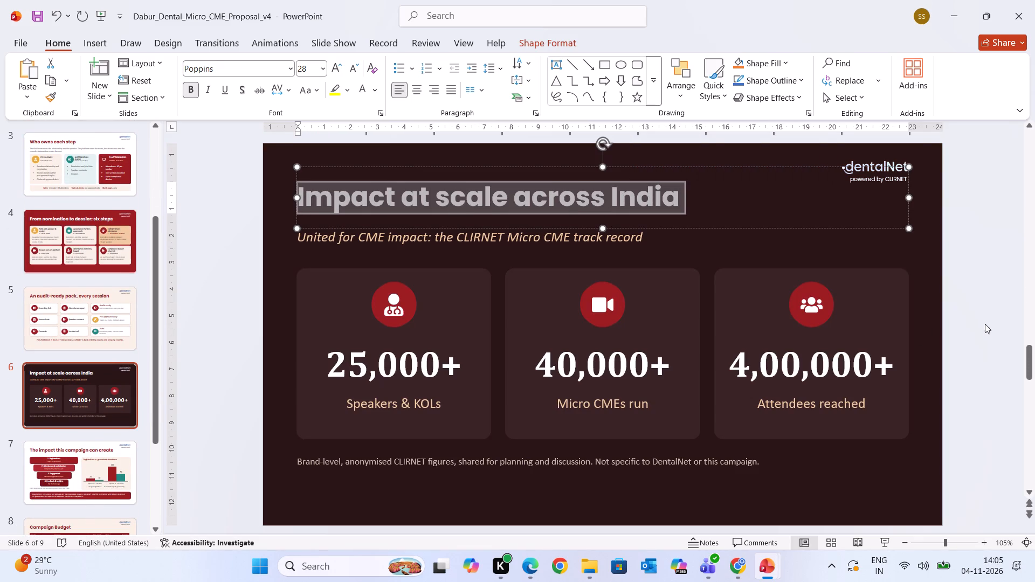
pyautogui.click(986, 324)
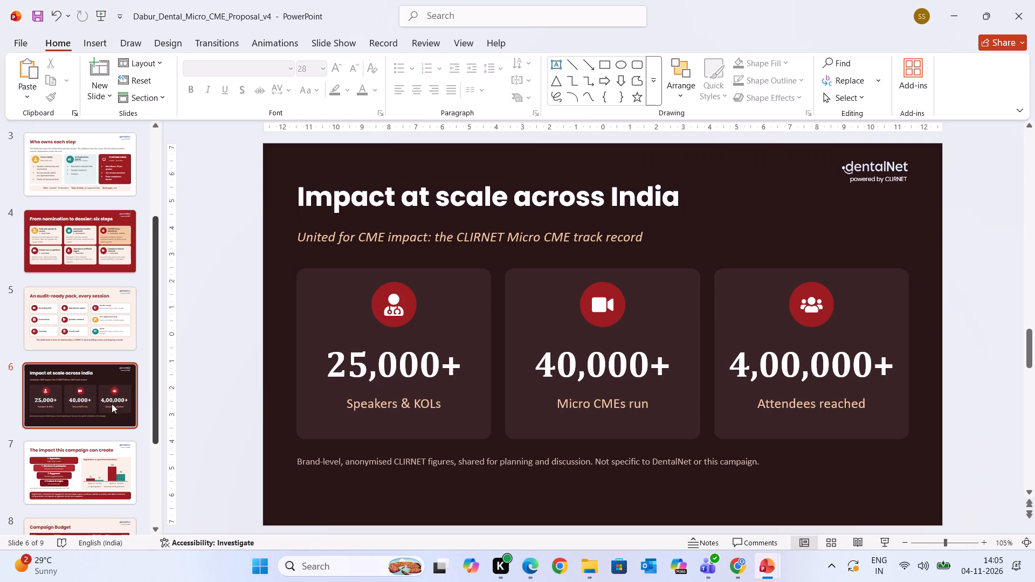
# Set the large "2,00,000+" figure on slide 2 in Poppins and reduce its font size to 44.
pyautogui.click(78, 440)
pyautogui.click(83, 373)
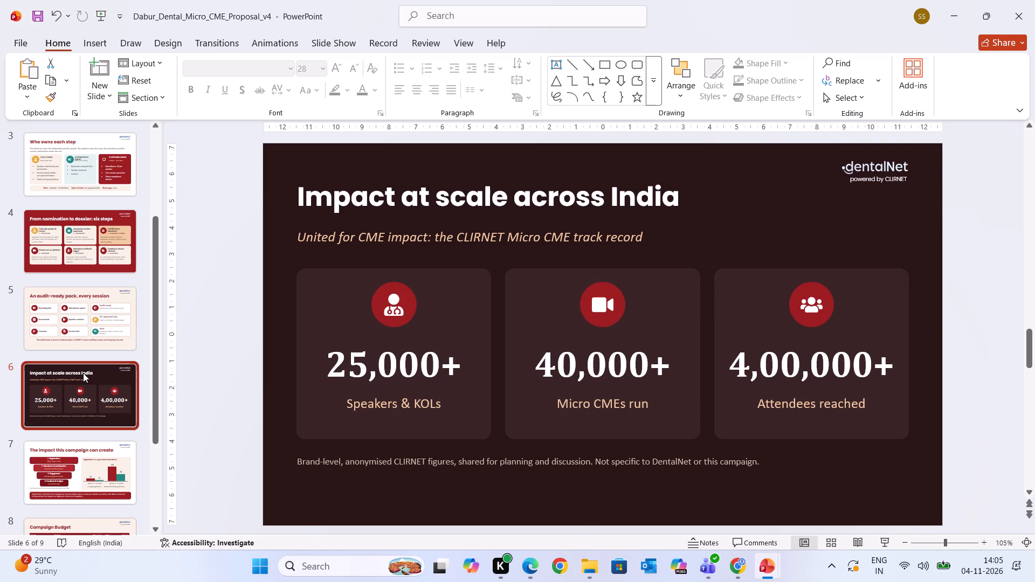
pyautogui.press('Up')
pyautogui.press('Up')
pyautogui.press('Up')
pyautogui.press('Up')
pyautogui.press('Up')
pyautogui.press('Up')
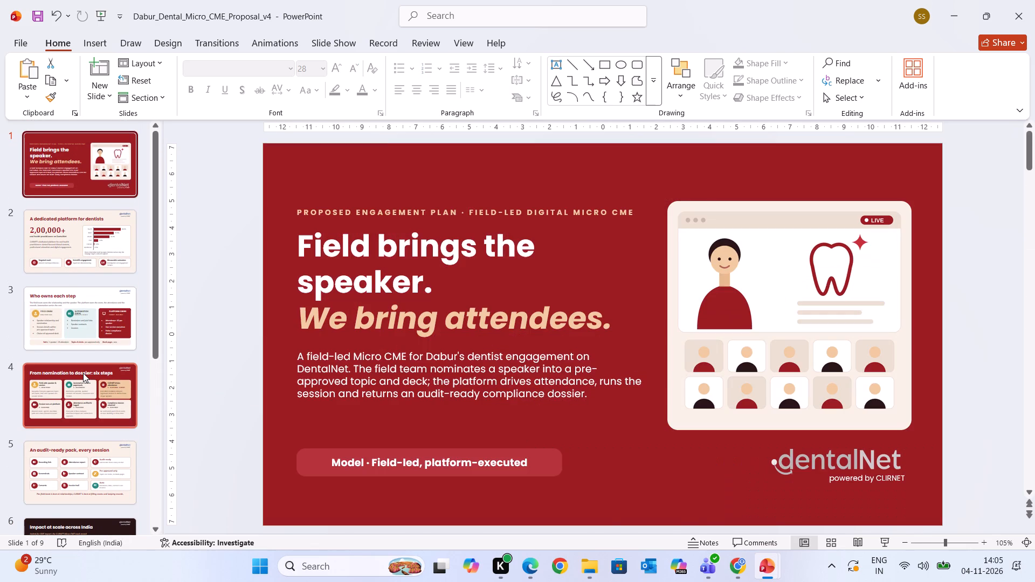
pyautogui.press('Down')
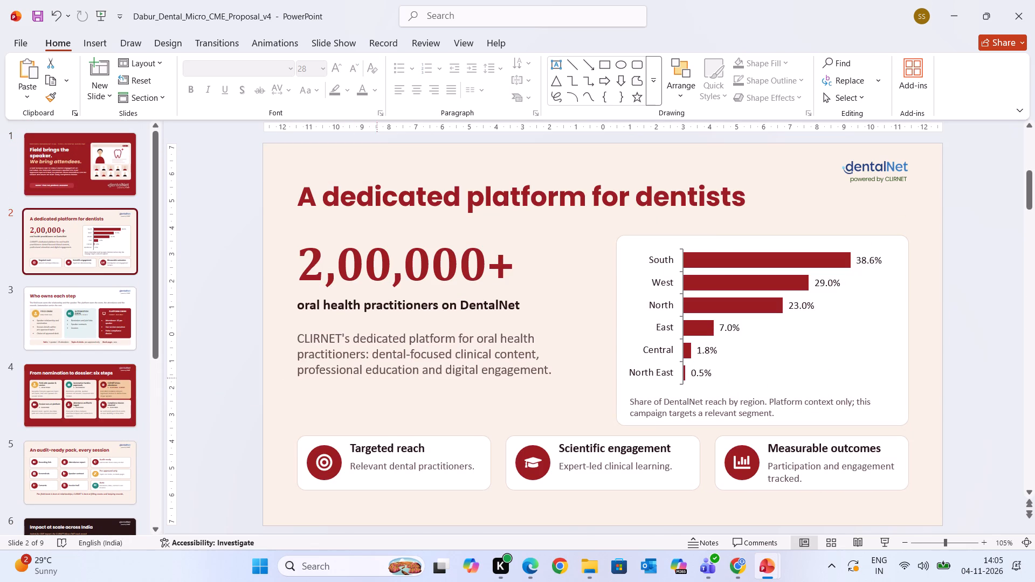
pyautogui.moveTo(305, 264); pyautogui.dragTo(548, 304)
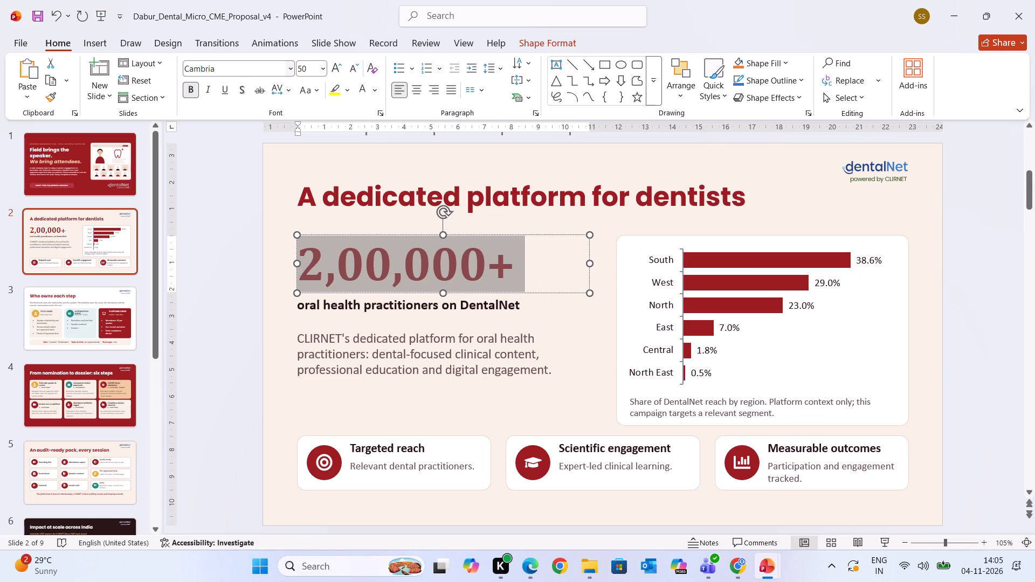
pyautogui.click(245, 70)
pyautogui.write('pop')
pyautogui.press('Return')
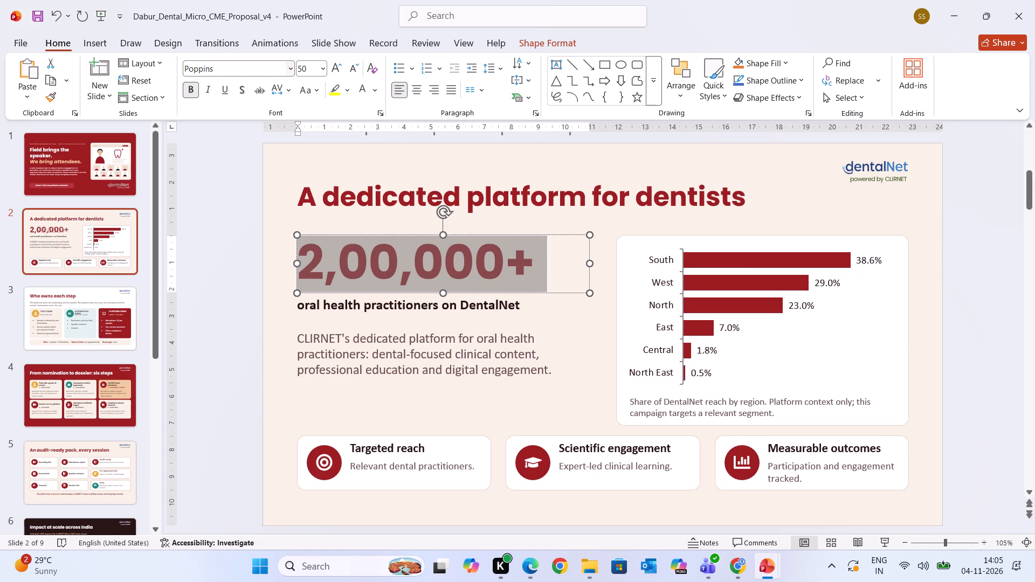
pyautogui.click(354, 66)
pyautogui.click(354, 66)
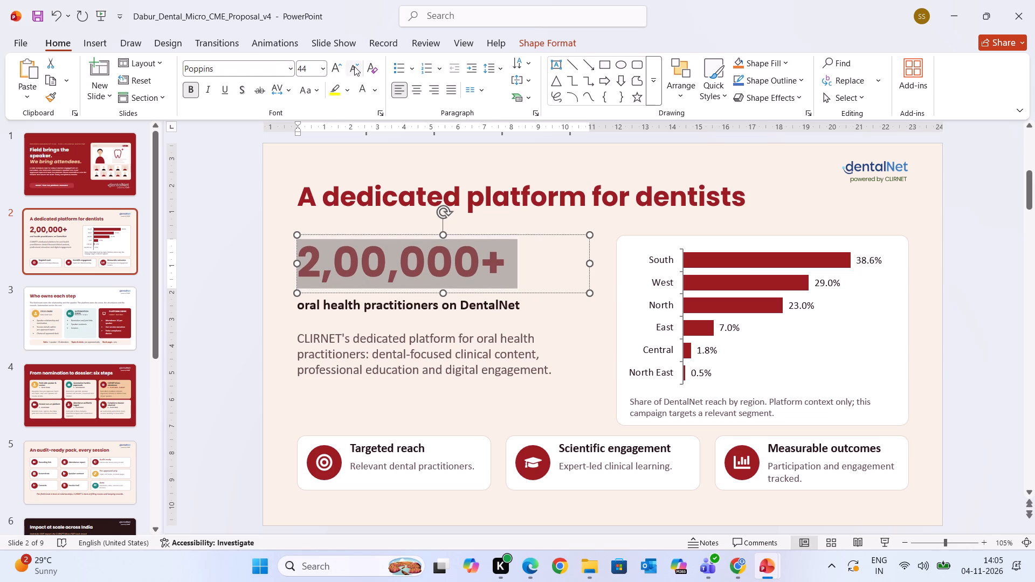
# Set slide 2's subtitle "oral health practitioners on DentalNet" in Poppins at font size 14.
pyautogui.click(344, 322)
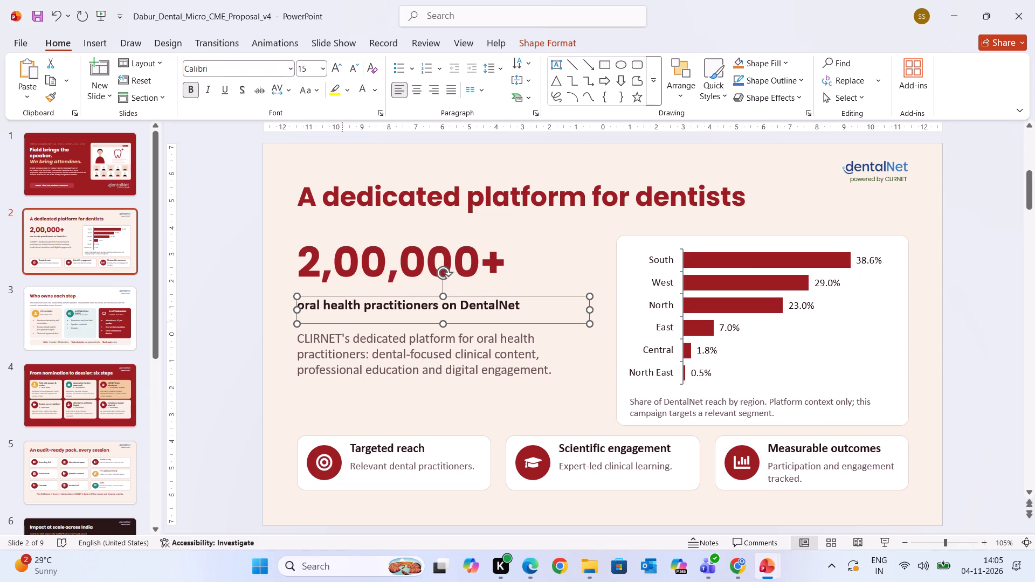
pyautogui.moveTo(516, 306); pyautogui.dragTo(287, 304)
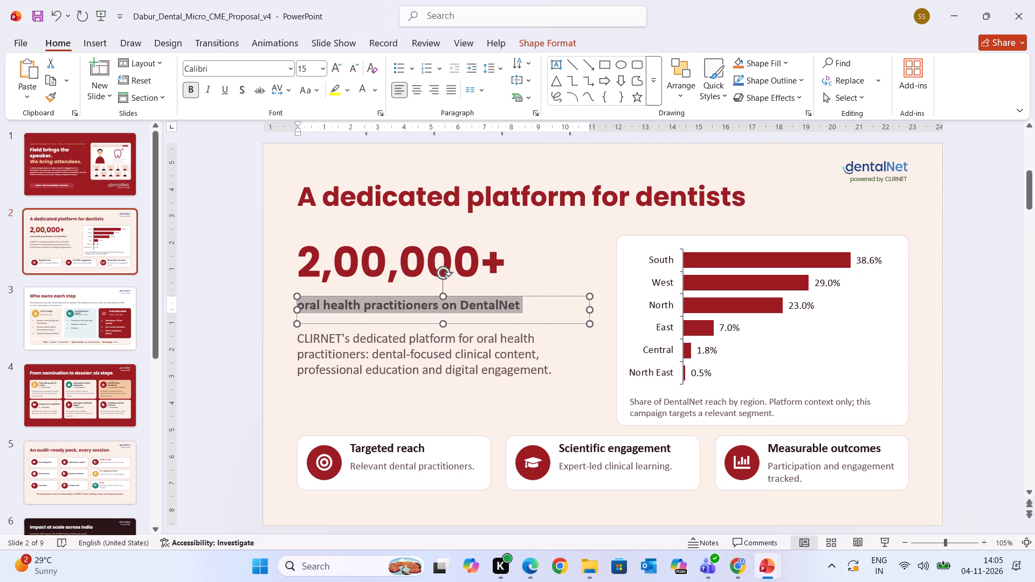
pyautogui.moveTo(287, 304); pyautogui.dragTo(253, 295)
pyautogui.click(215, 66)
pyautogui.write('pop')
pyautogui.press('Return')
pyautogui.click(351, 70)
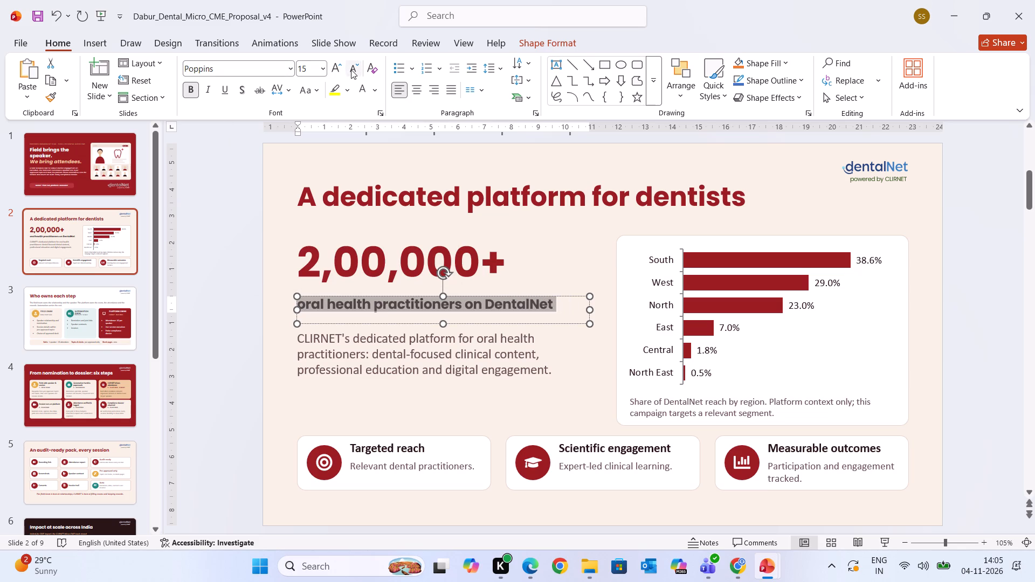
pyautogui.click(351, 70)
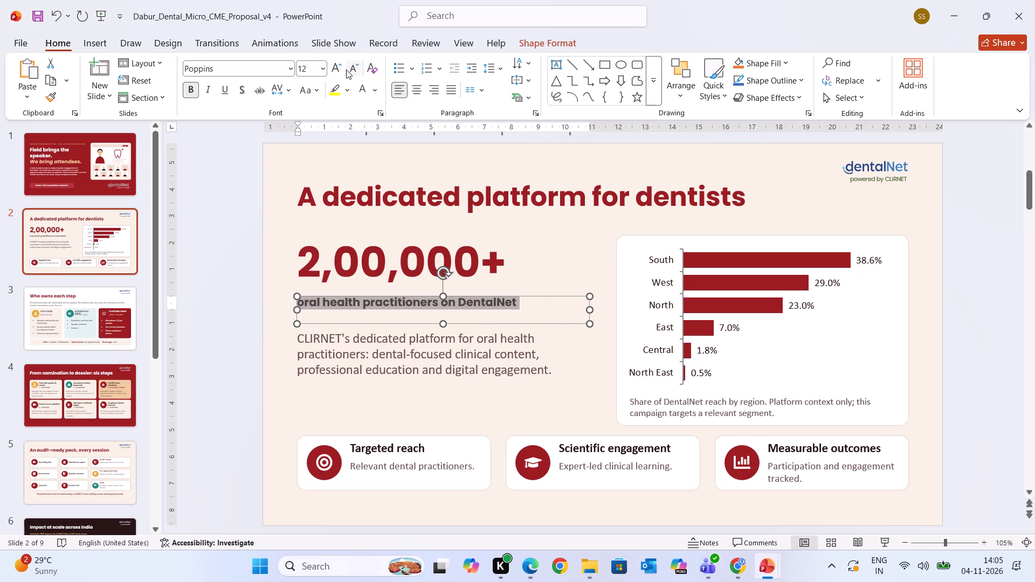
pyautogui.click(329, 67)
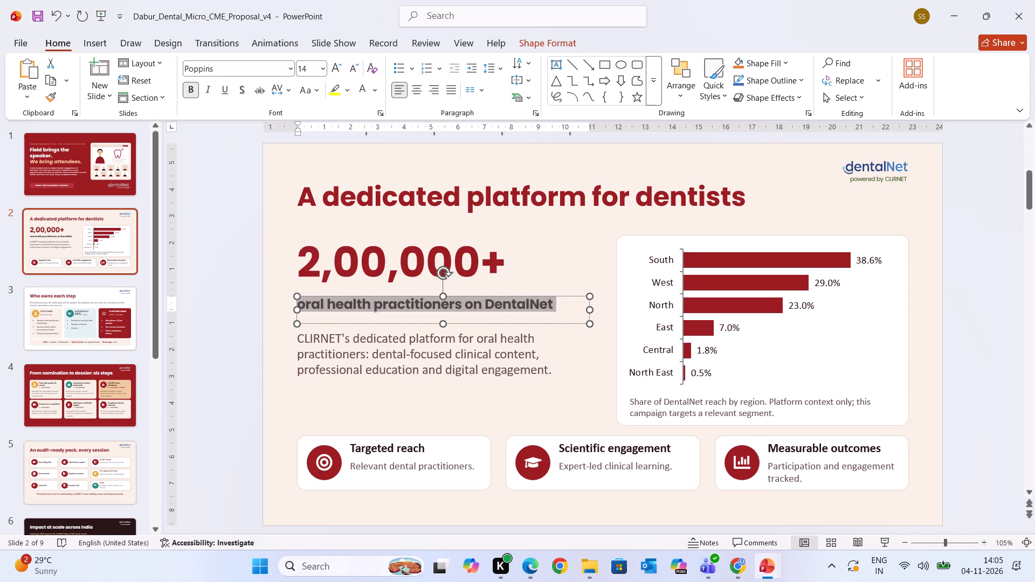
# Set the paragraph starting "CLIRNET's dedicated platform for oral health practitioners" on slide 2 in Poppins at font size 12.
pyautogui.click(461, 392)
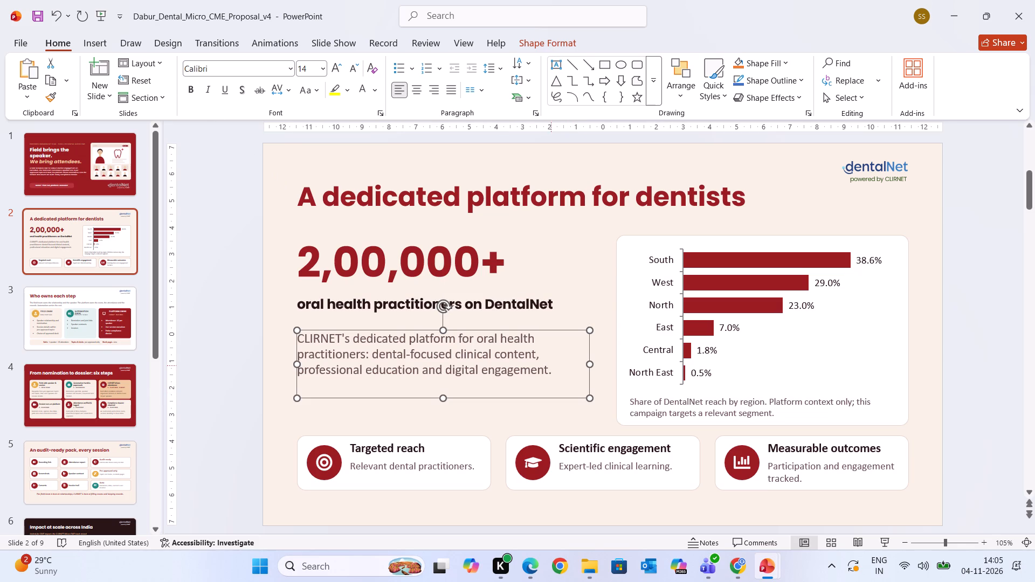
pyautogui.moveTo(552, 371); pyautogui.dragTo(416, 351)
pyautogui.hotkey('ctrl', 'z')
pyautogui.click(546, 369)
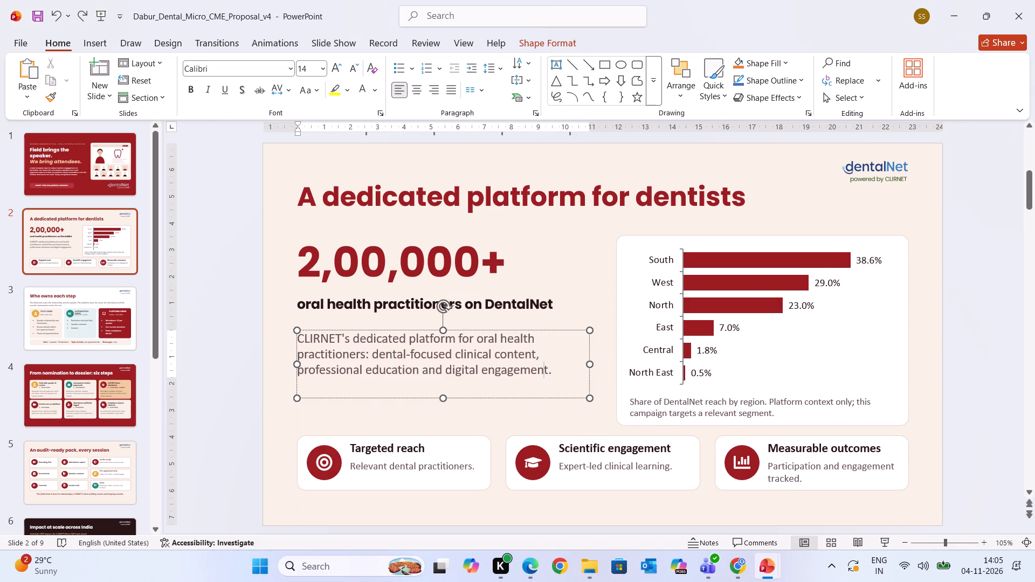
pyautogui.moveTo(550, 370); pyautogui.dragTo(275, 316)
pyautogui.click(225, 75)
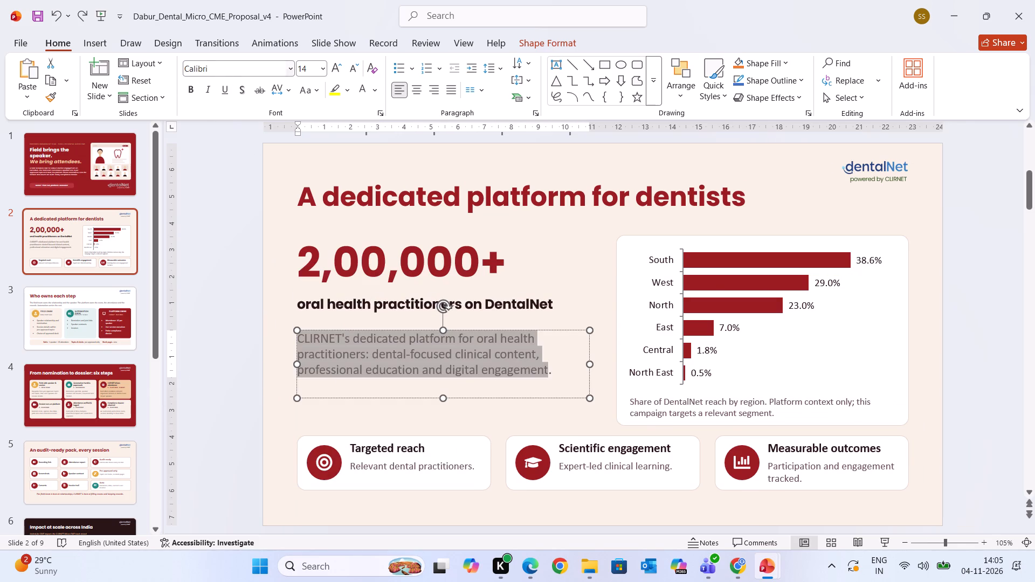
pyautogui.click(225, 73)
pyautogui.write('pop')
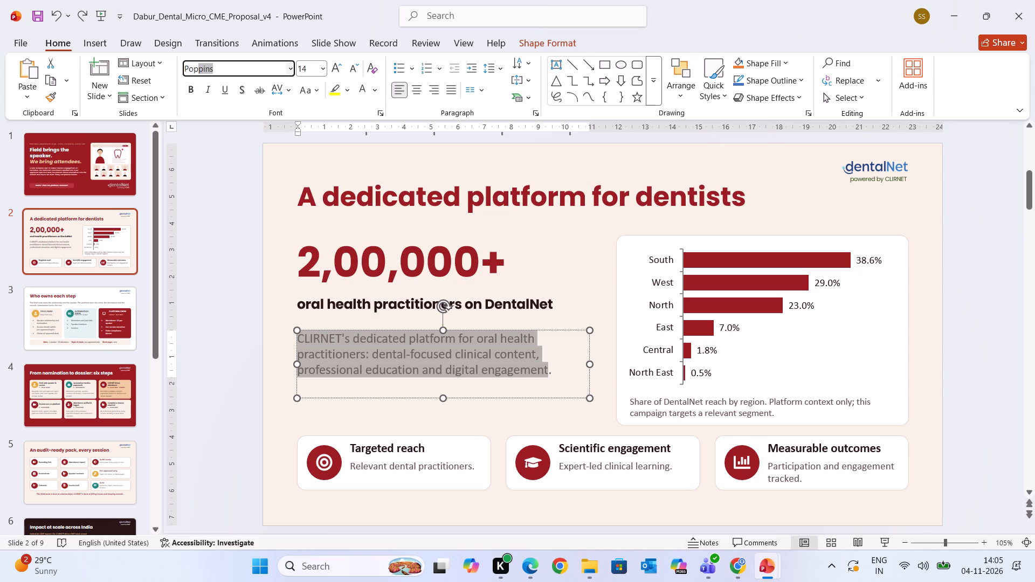
pyautogui.press('Return')
pyautogui.click(357, 68)
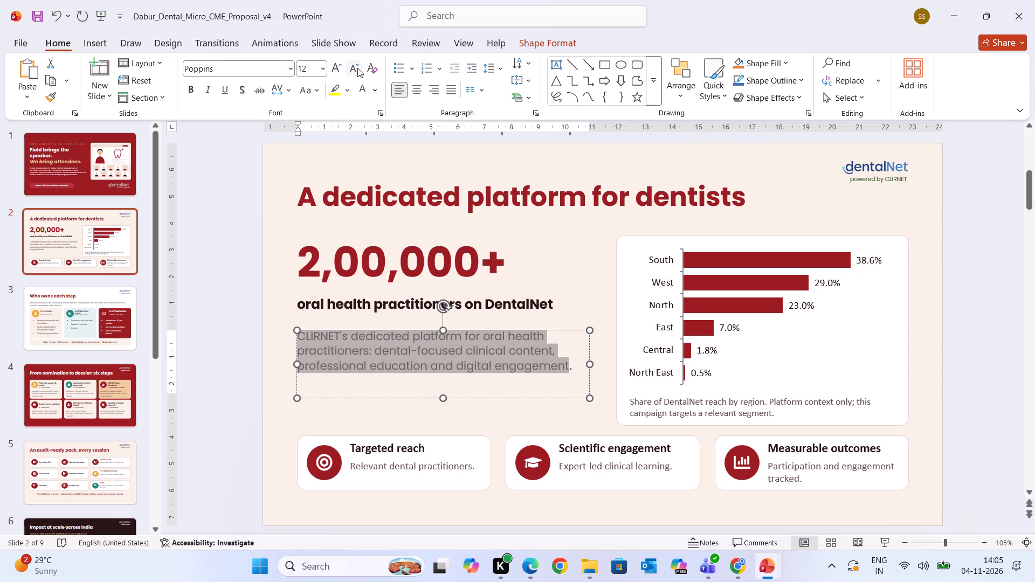
pyautogui.click(523, 411)
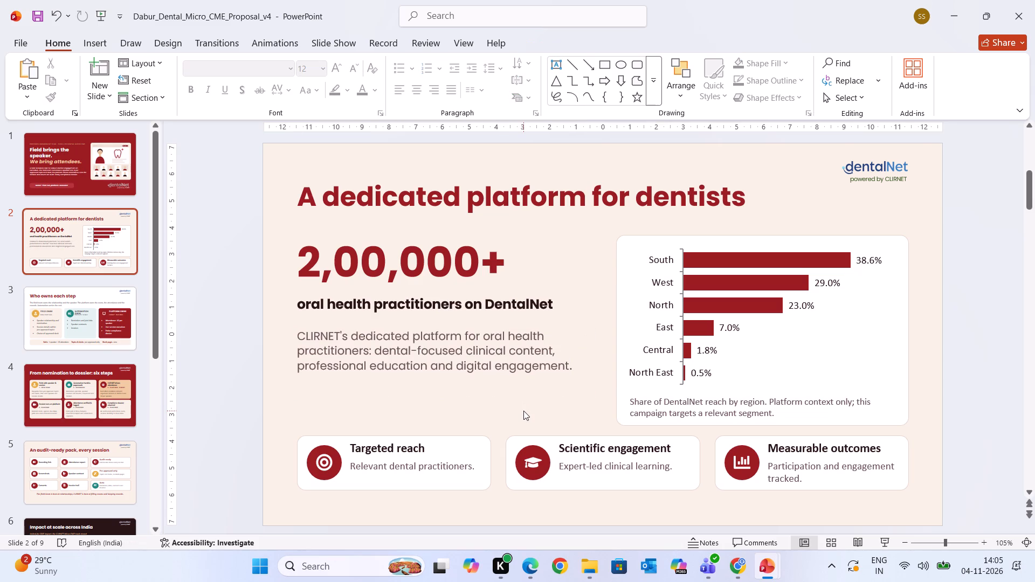
# Change the bar chart's region axis labels to Poppins and reduce their font size by one step.
pyautogui.click(659, 260)
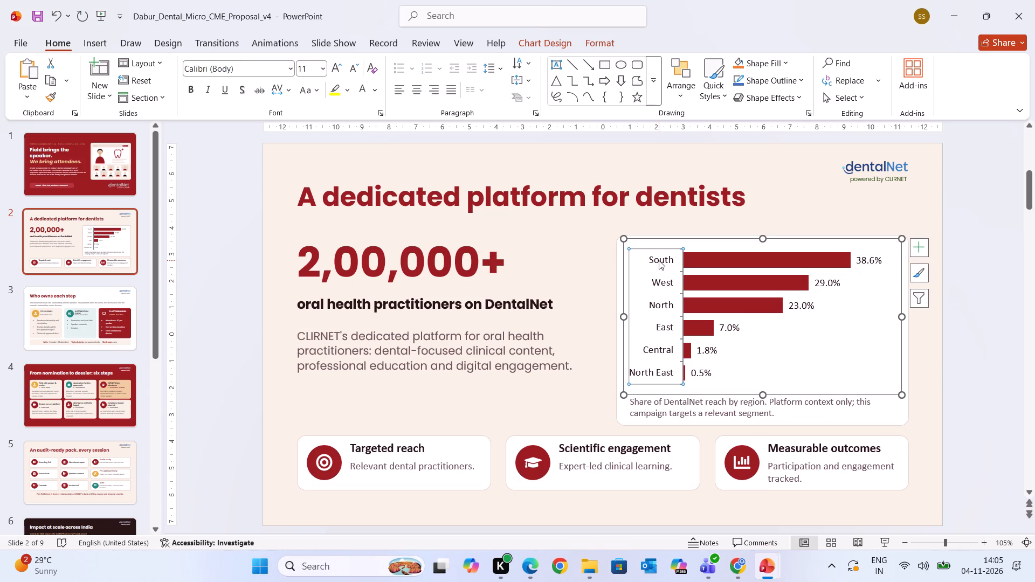
pyautogui.click(239, 71)
pyautogui.write('pop')
pyautogui.press('Return')
pyautogui.click(356, 69)
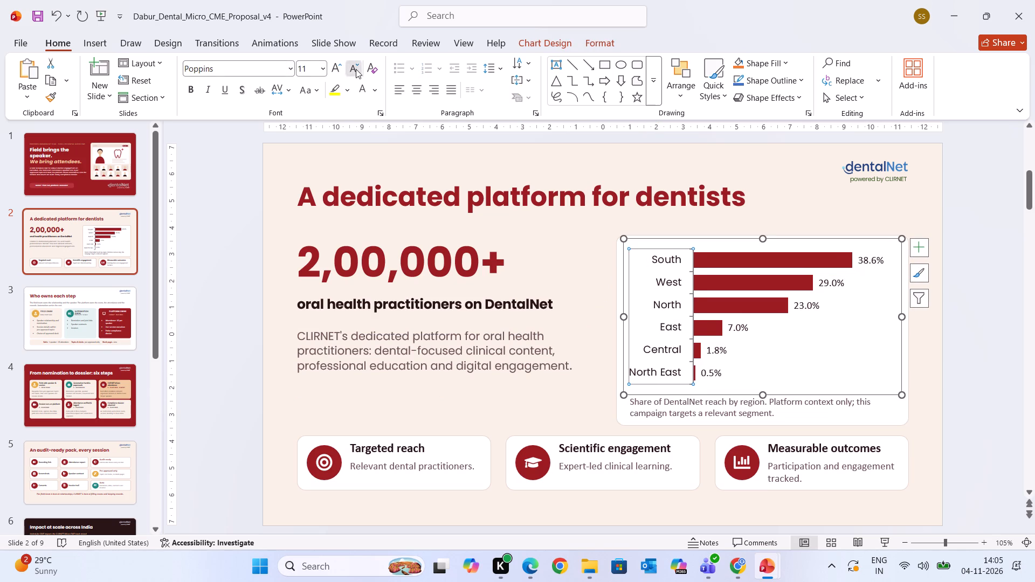
# Set the bar chart's percentage data labels in Poppins at font size 10.5.
pyautogui.click(713, 376)
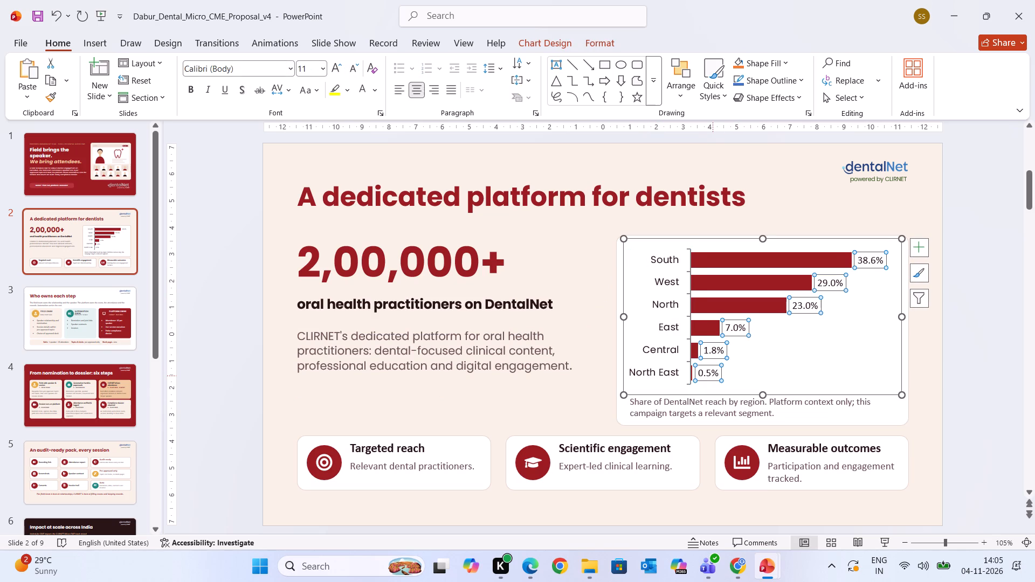
pyautogui.click(256, 67)
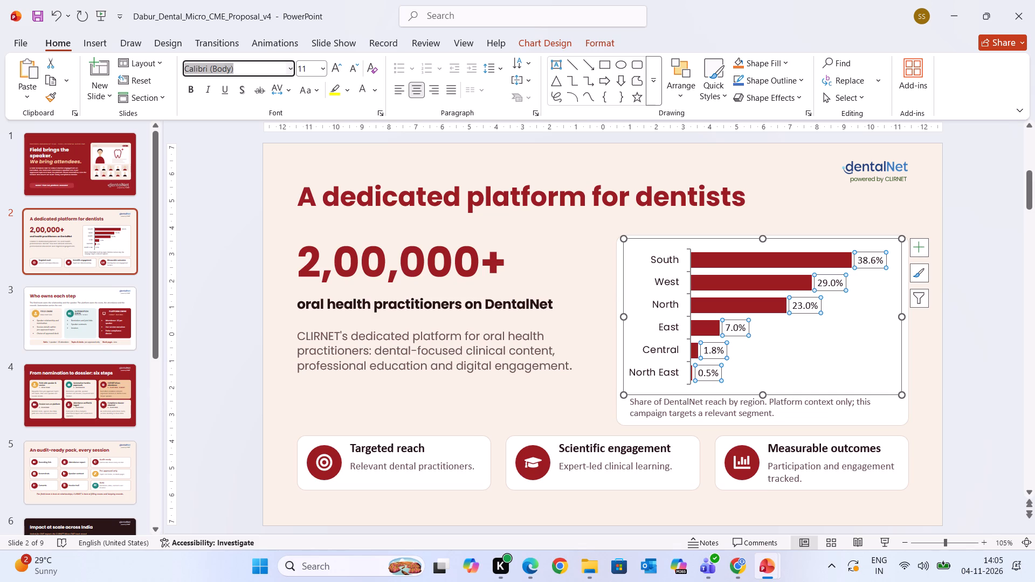
pyautogui.write('pop')
pyautogui.press('Return')
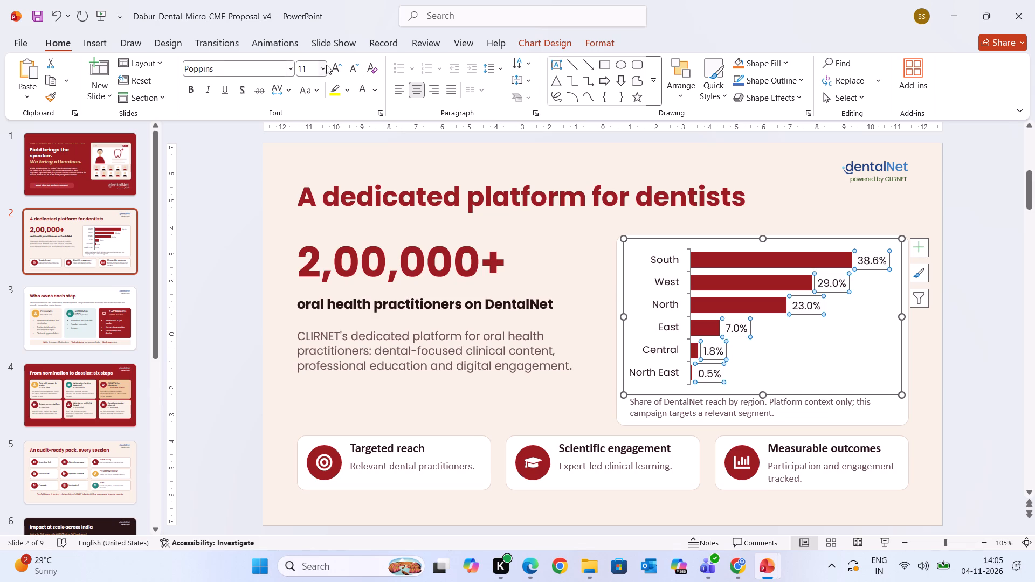
pyautogui.click(360, 68)
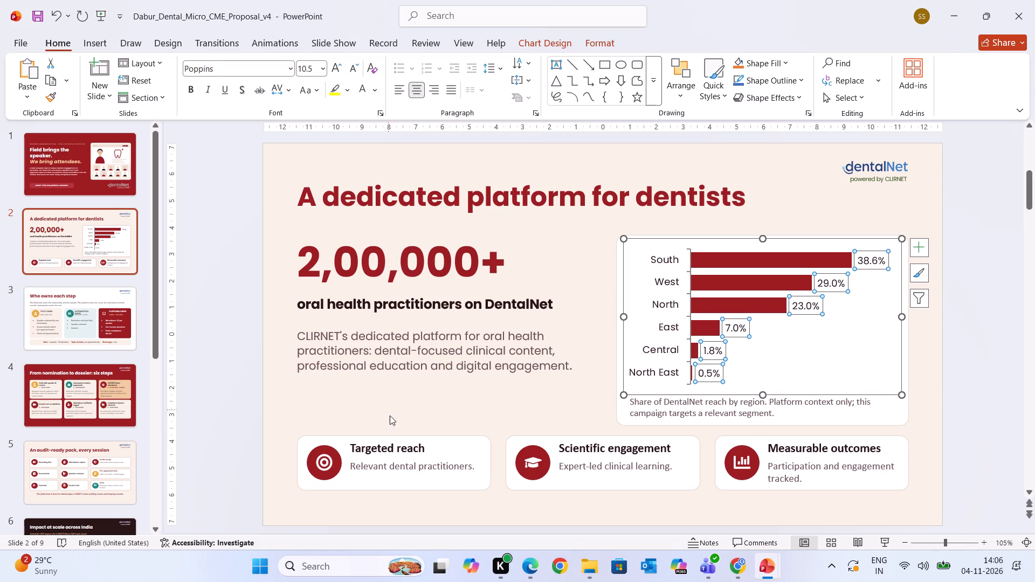
# Set the "Targeted reach" card heading on slide 2 in Poppins at font size 12.
pyautogui.click(392, 444)
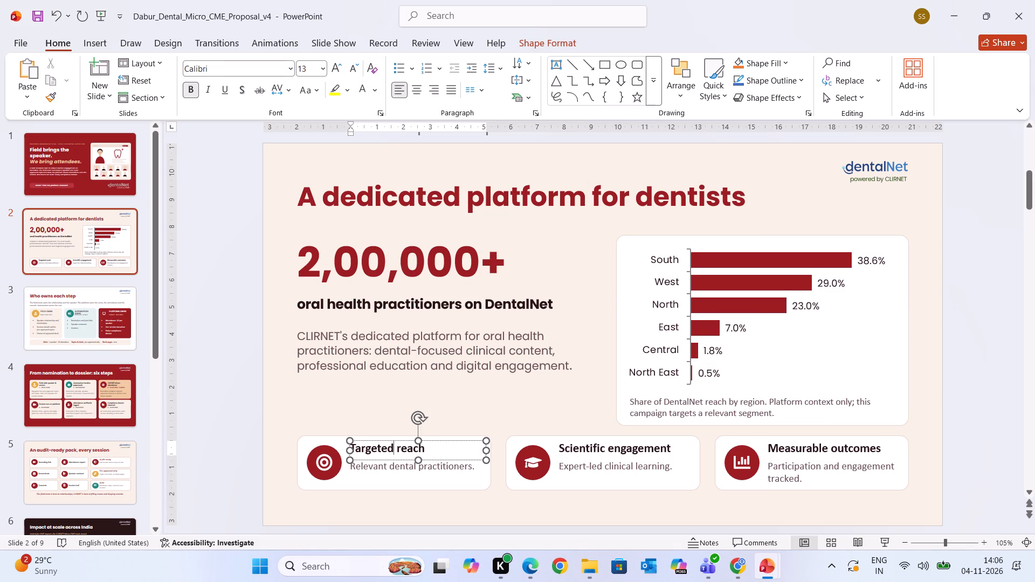
pyautogui.moveTo(421, 448); pyautogui.dragTo(353, 449)
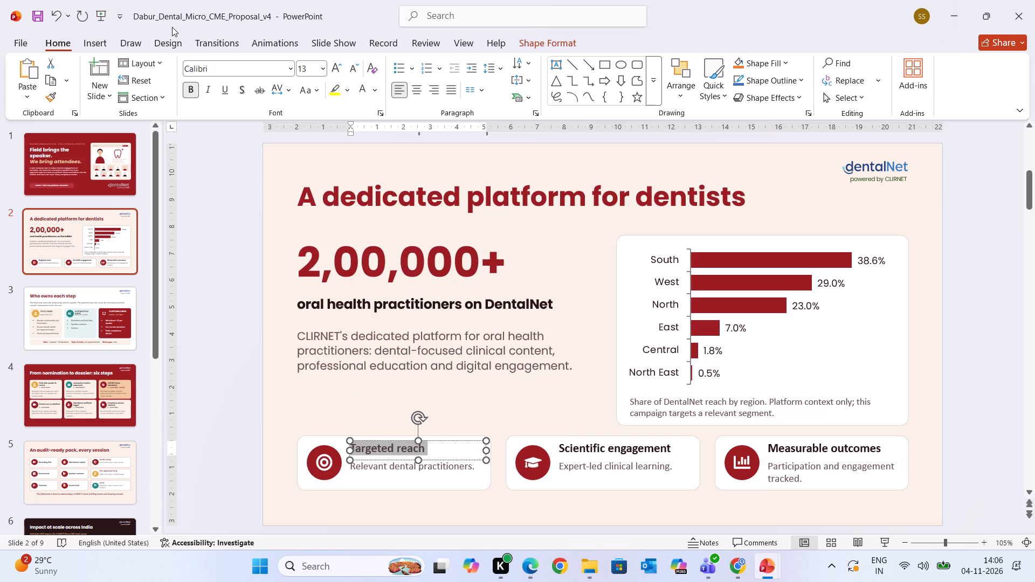
pyautogui.click(217, 67)
pyautogui.write('pop')
pyautogui.press('Return')
pyautogui.click(351, 67)
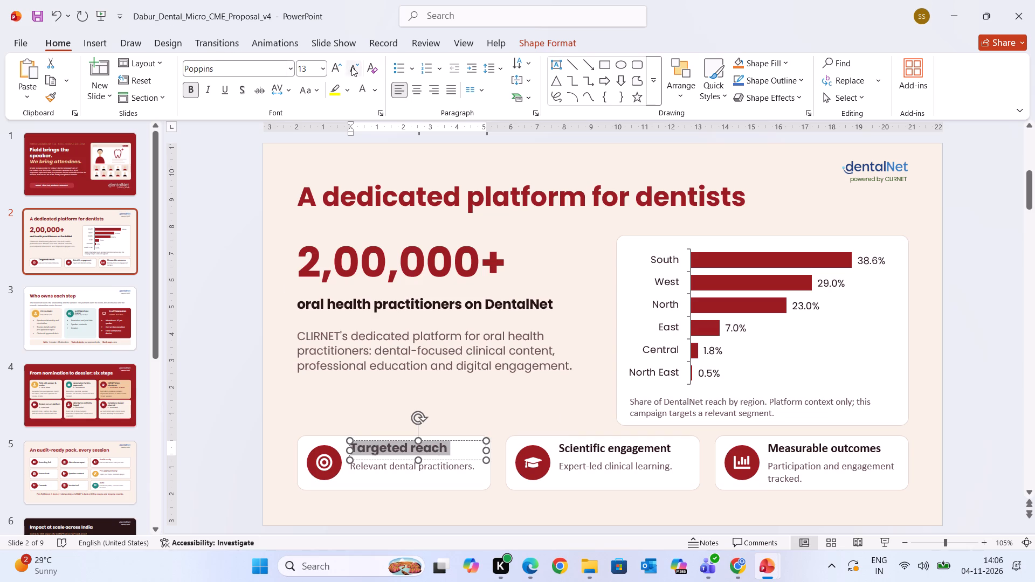
# Copy the "Targeted reach" heading's formatting onto the "Scientific engagement" and "Measurable outcomes" card headings.
pyautogui.click(52, 100)
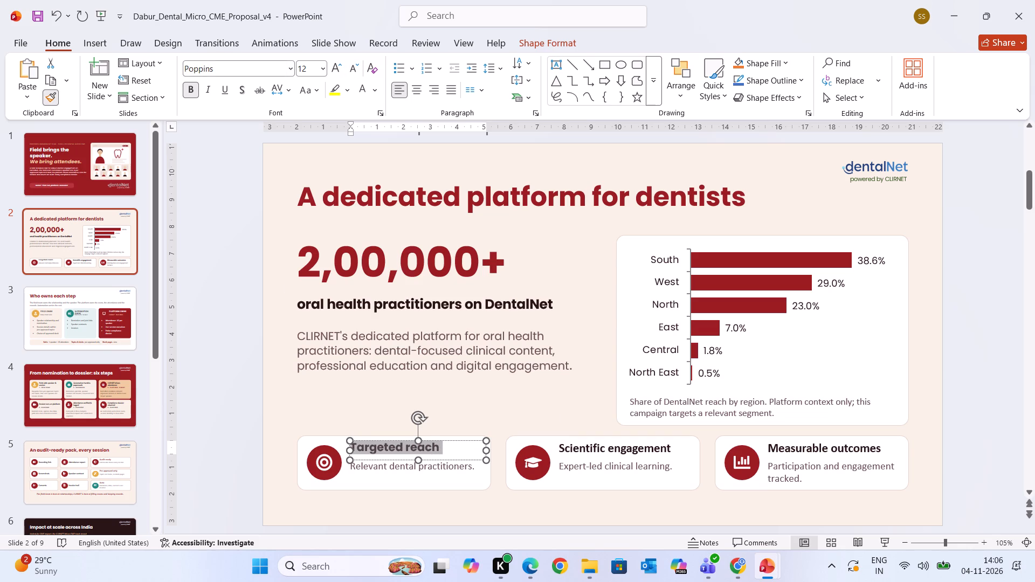
pyautogui.moveTo(564, 444); pyautogui.dragTo(671, 440)
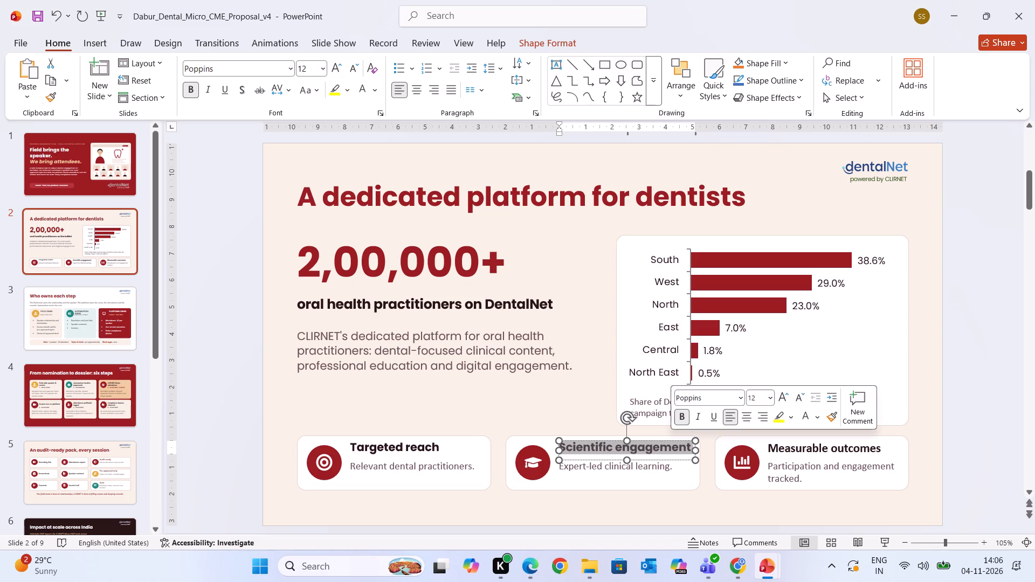
pyautogui.click(45, 94)
pyautogui.moveTo(776, 443); pyautogui.dragTo(889, 440)
pyautogui.click(946, 468)
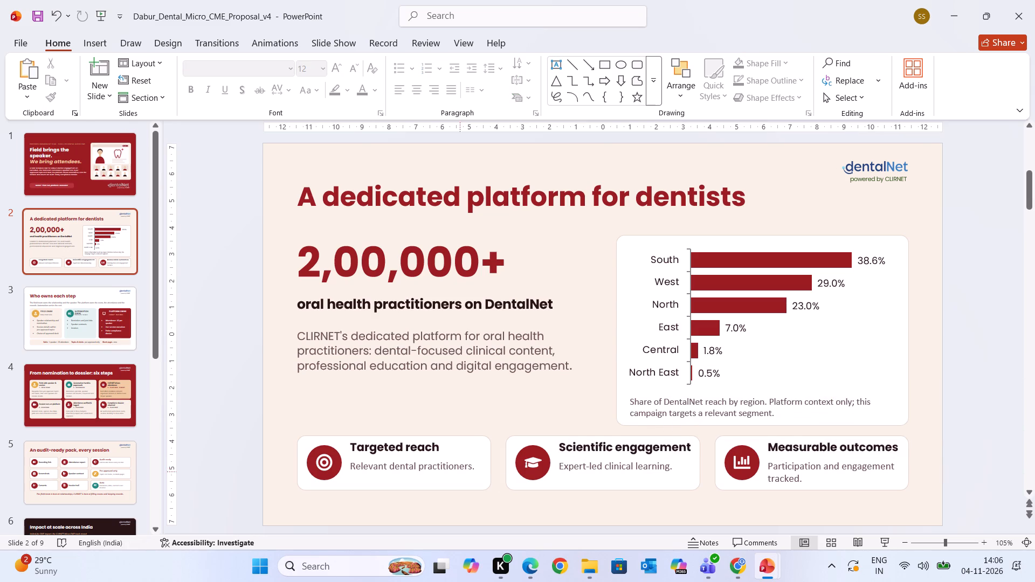
# Set the "Relevant dental practitioners" description under "Targeted reach" in Poppins at font size 10.
pyautogui.click(418, 467)
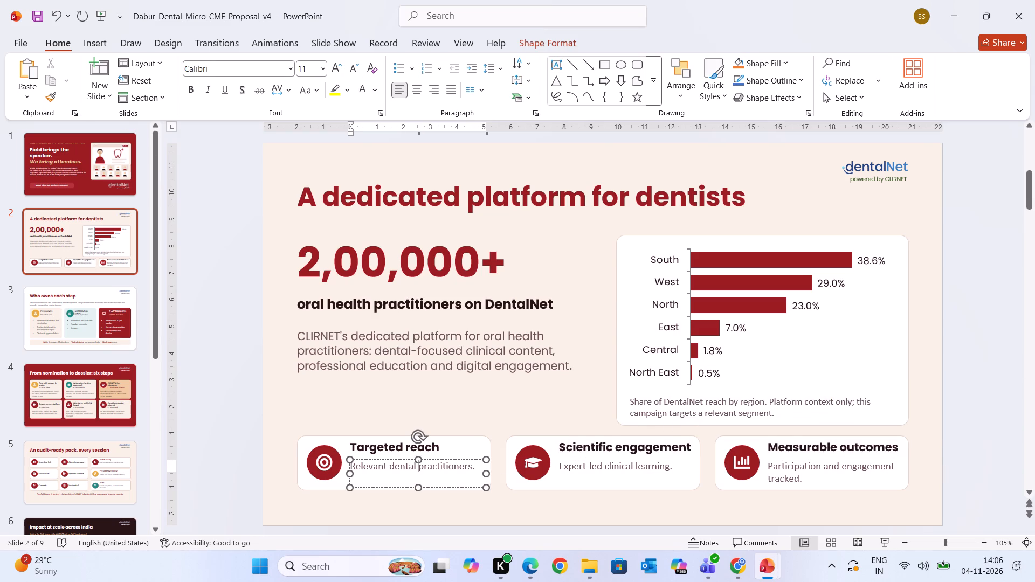
pyautogui.moveTo(472, 467); pyautogui.dragTo(284, 461)
pyautogui.click(234, 71)
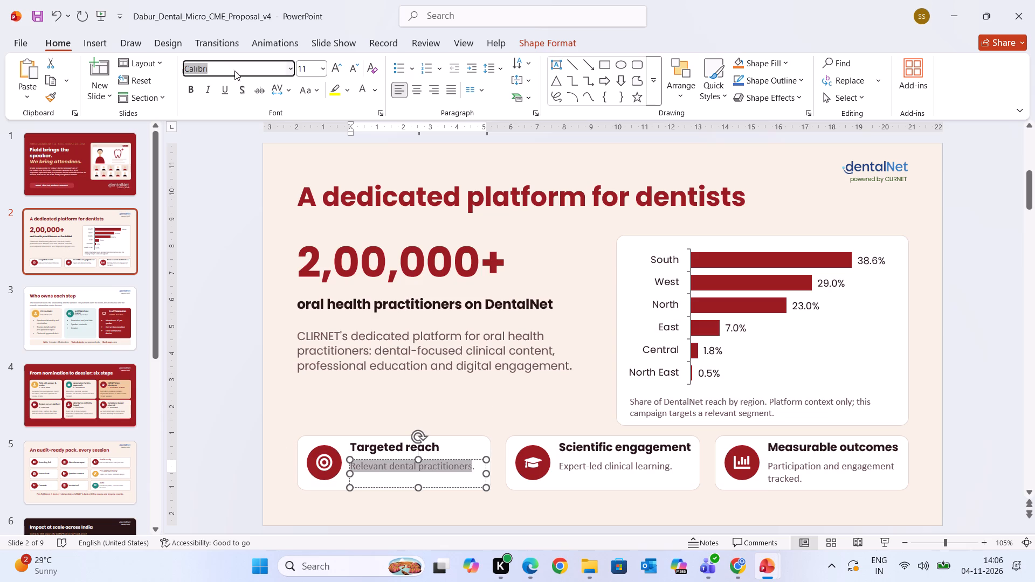
pyautogui.write('pop')
pyautogui.press('Return')
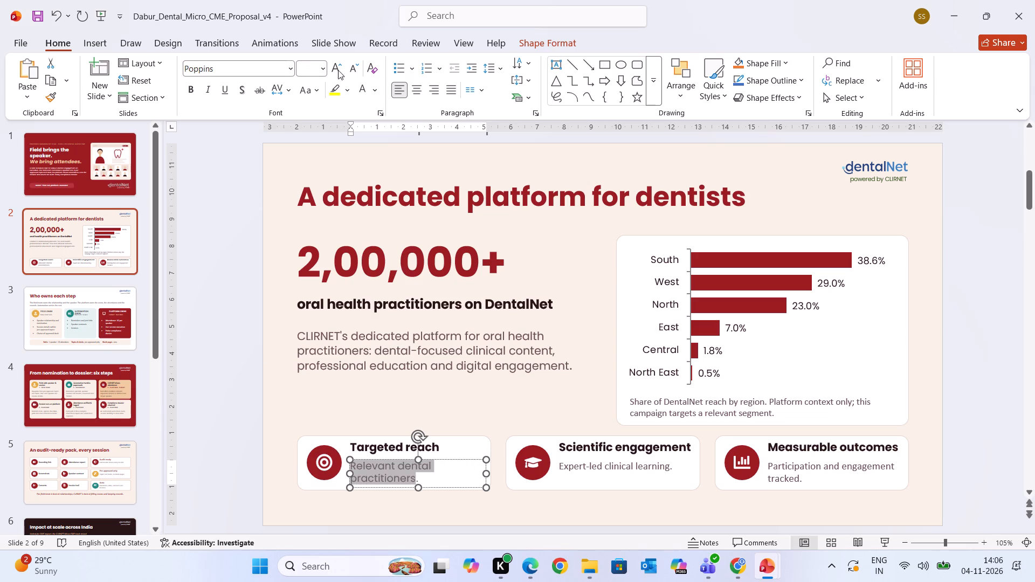
pyautogui.click(357, 63)
pyautogui.click(357, 63)
pyautogui.click(357, 63)
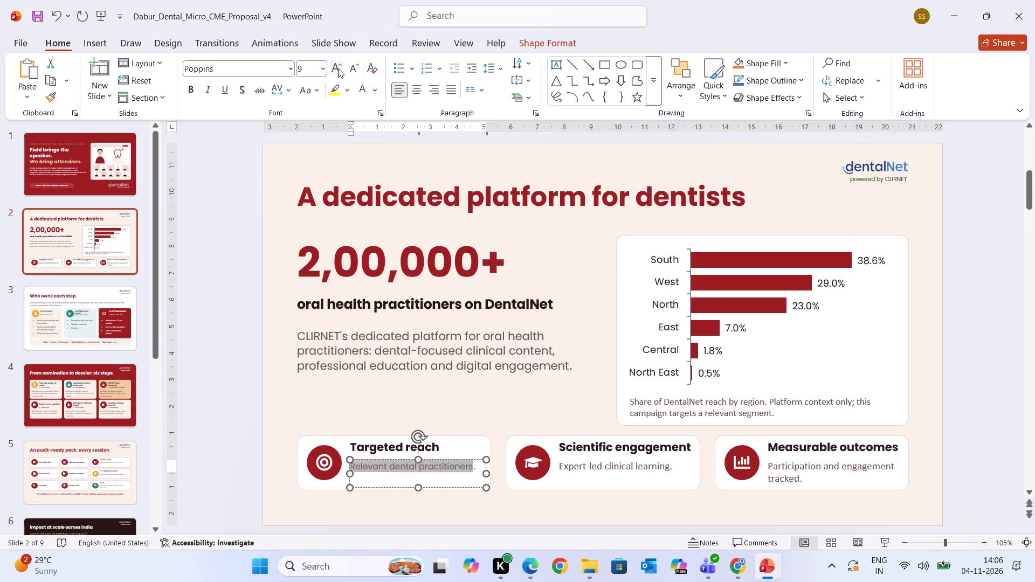
pyautogui.click(338, 69)
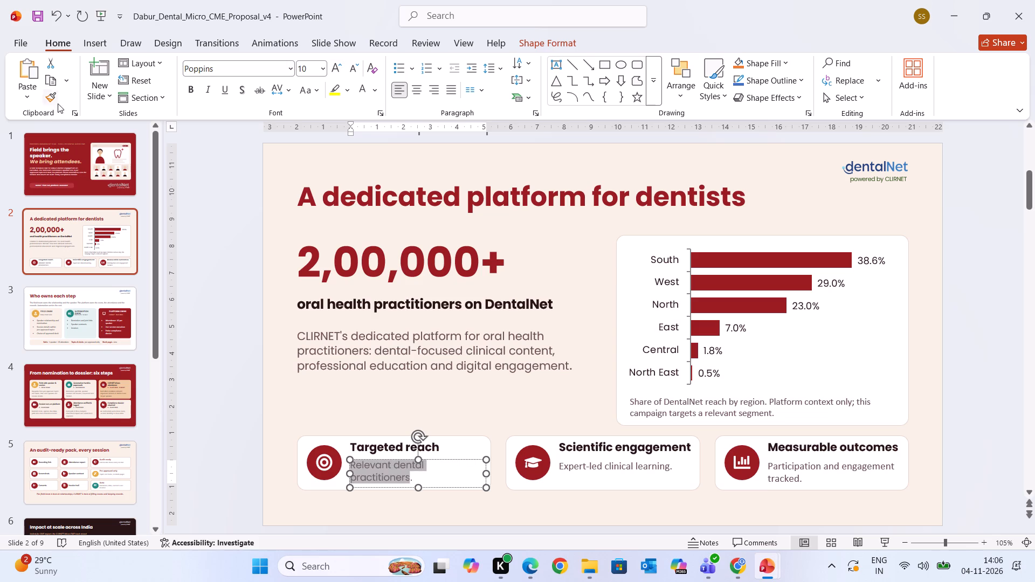
# Copy the "Targeted reach" description's formatting onto the descriptions under "Scientific engagement" and "Measurable outcomes".
pyautogui.click(48, 92)
pyautogui.moveTo(563, 463); pyautogui.dragTo(678, 462)
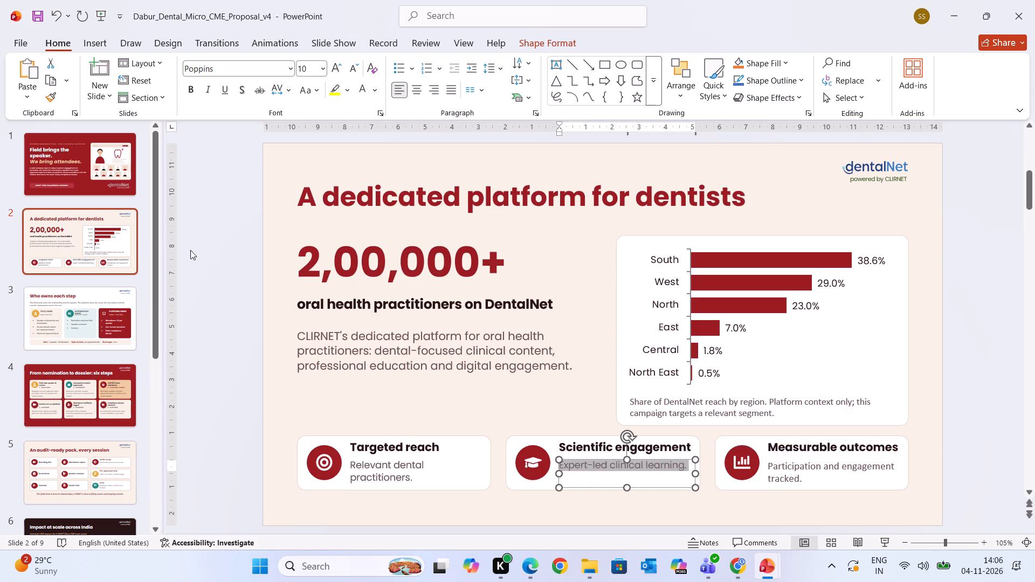
pyautogui.click(47, 94)
pyautogui.moveTo(774, 463); pyautogui.dragTo(796, 465)
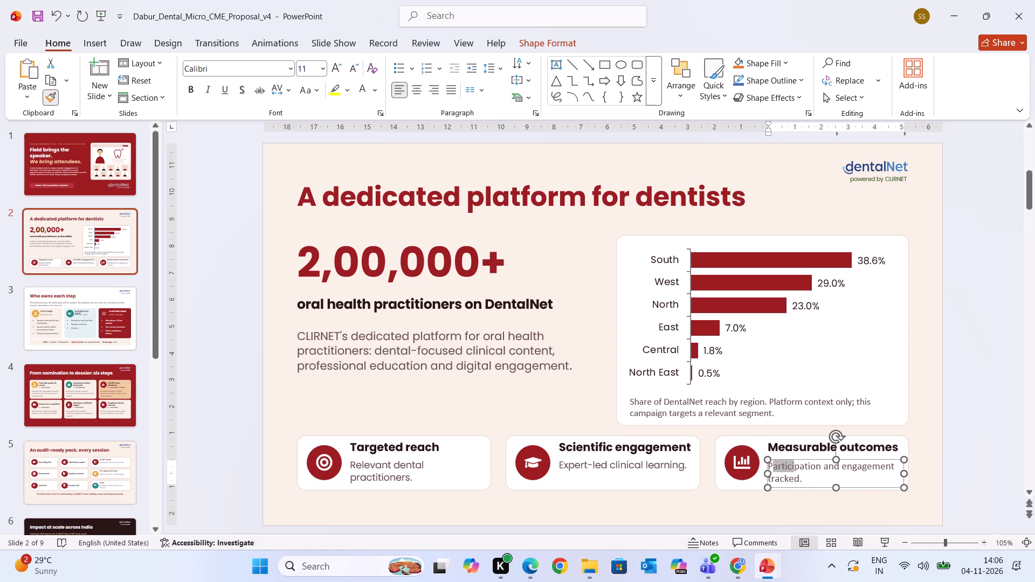
pyautogui.moveTo(796, 465); pyautogui.dragTo(804, 480)
pyautogui.click(926, 481)
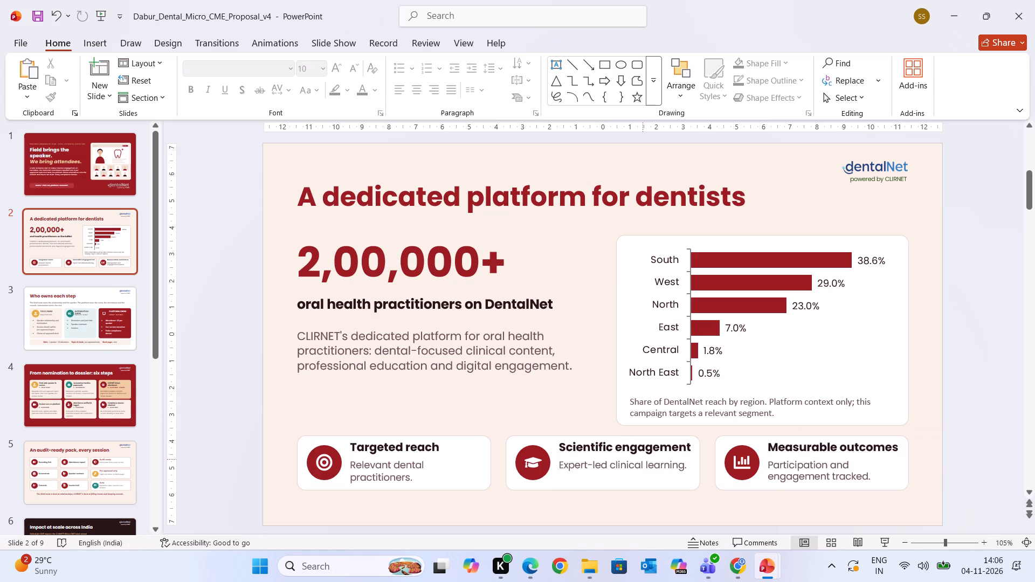
# Break the "Expert-led clinical learning." description on slide 2 so that "learning." starts a second line.
pyautogui.click(647, 462)
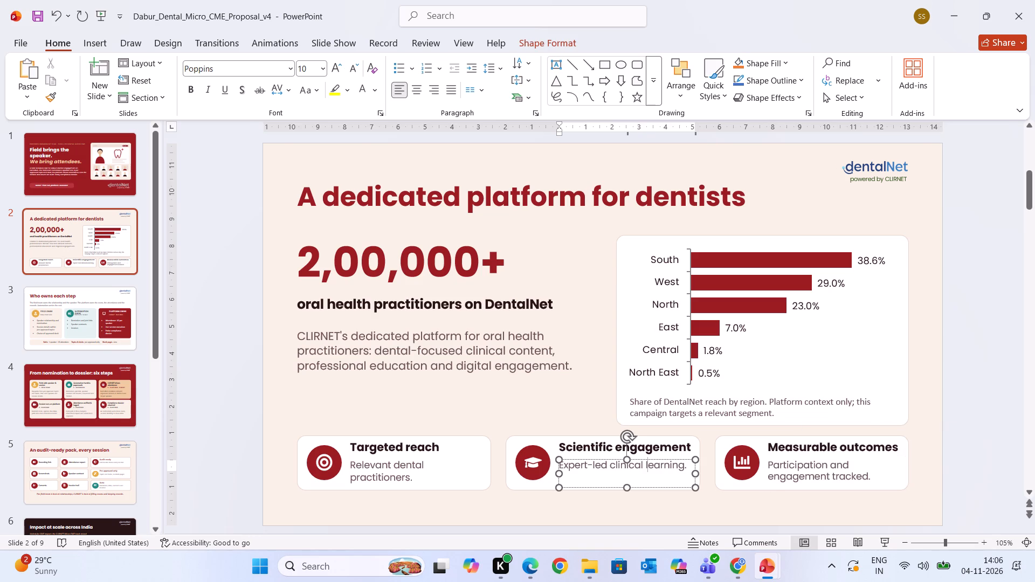
pyautogui.click(645, 462)
pyautogui.press('Return')
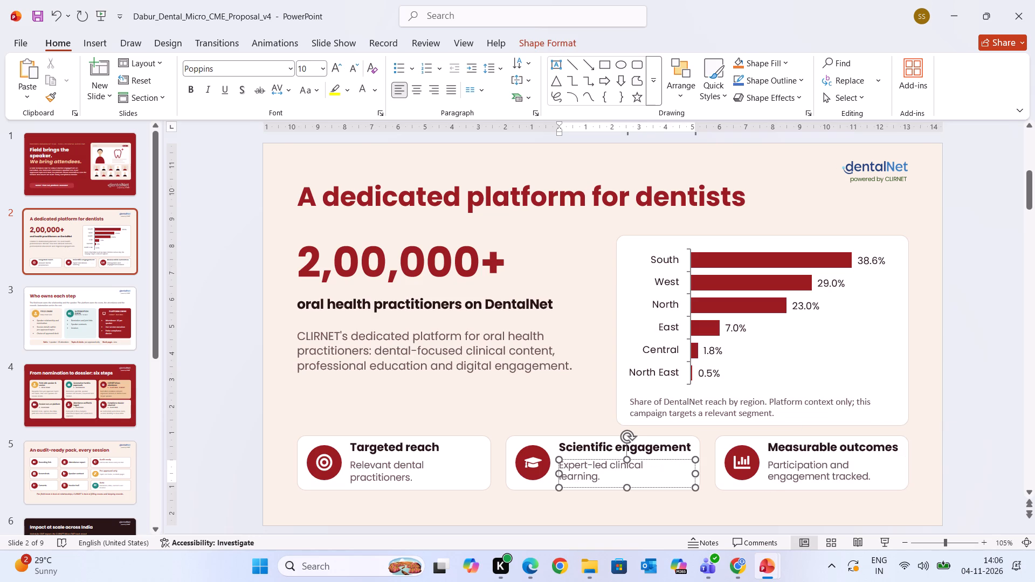
pyautogui.click(948, 442)
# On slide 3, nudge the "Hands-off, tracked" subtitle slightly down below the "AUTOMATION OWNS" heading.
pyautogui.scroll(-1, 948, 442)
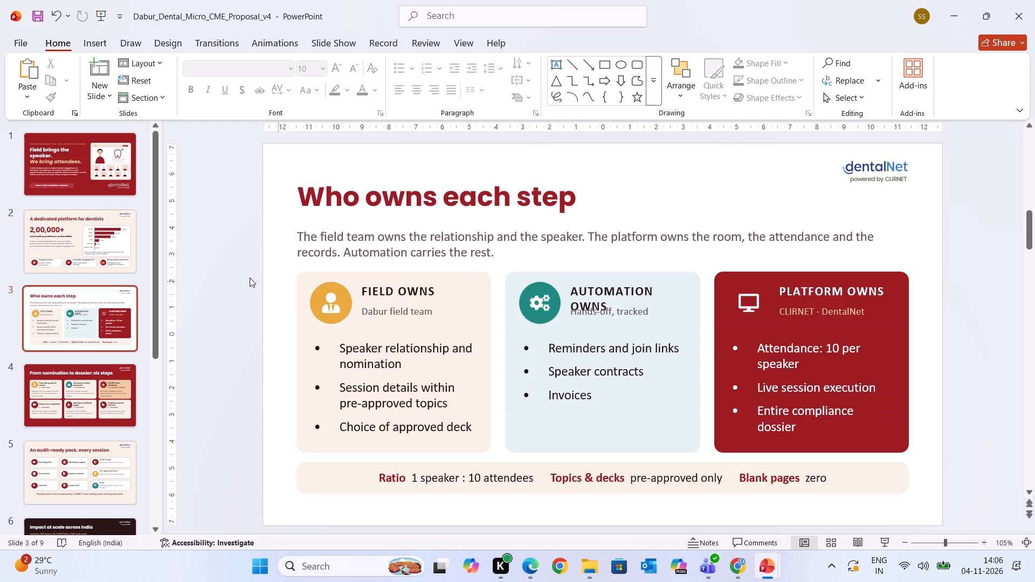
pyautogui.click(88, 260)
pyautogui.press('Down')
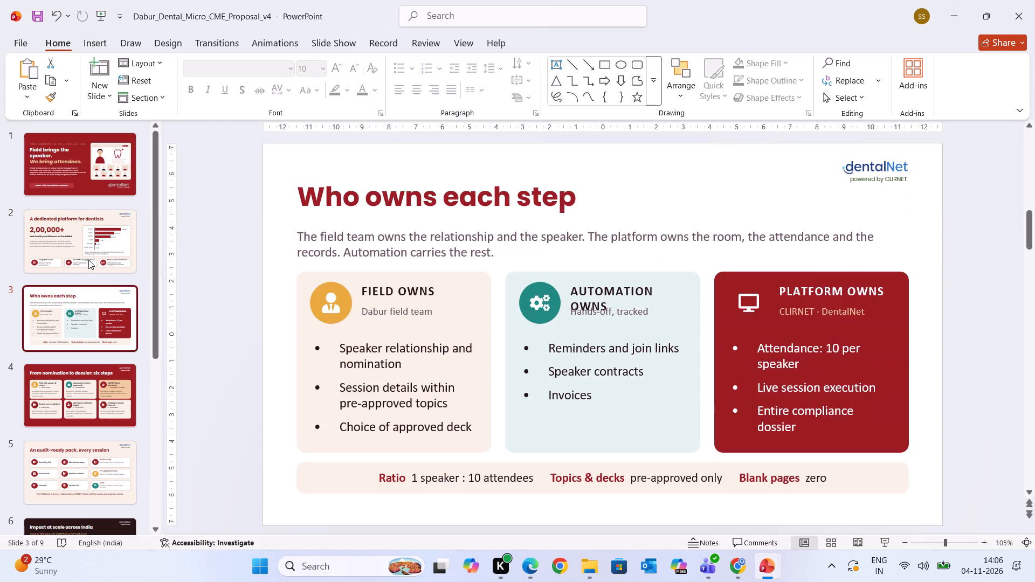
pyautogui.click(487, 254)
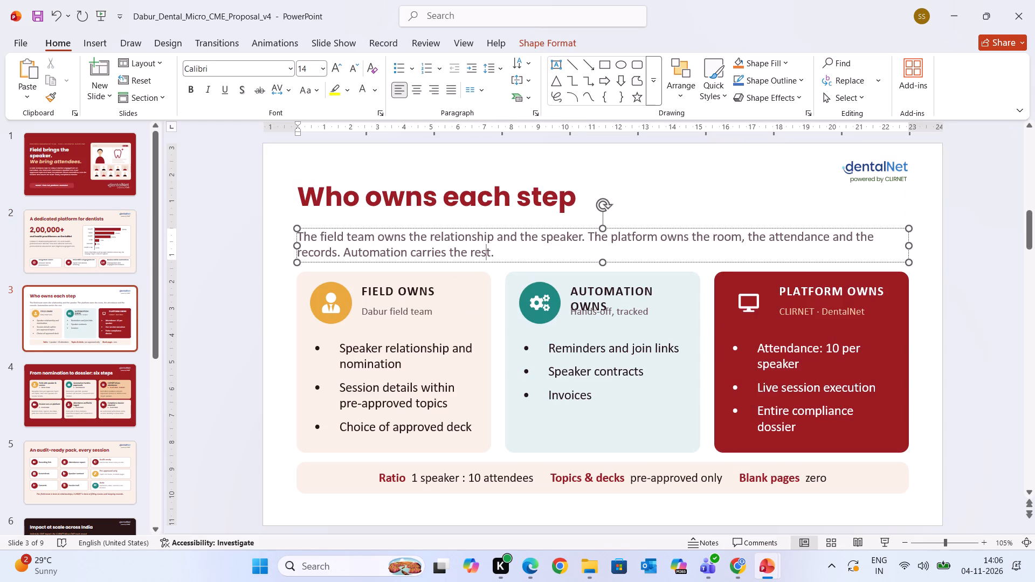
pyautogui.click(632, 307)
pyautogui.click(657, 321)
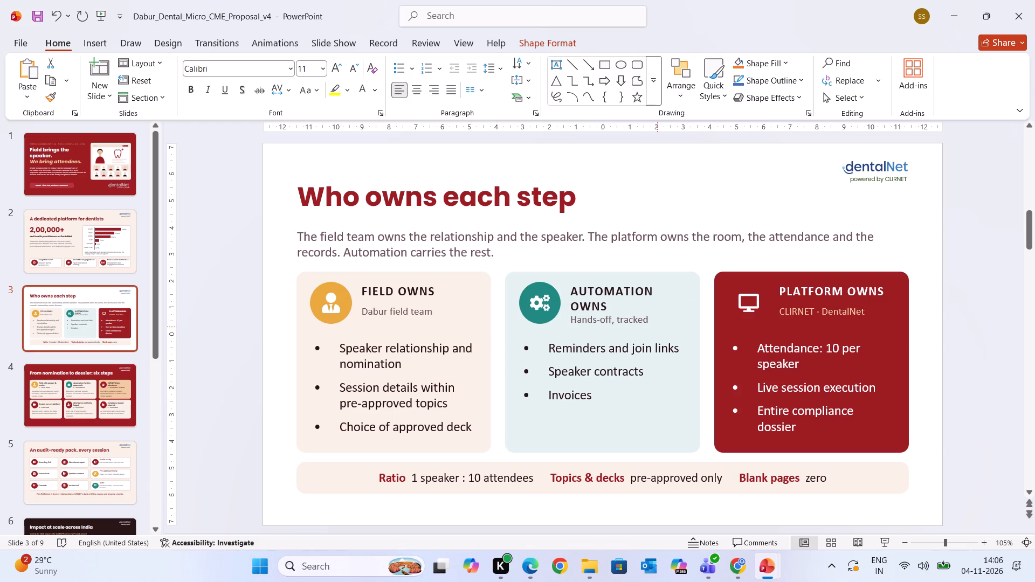
# Delete "Blank pages zero" from the summary strip below the three cards on slide 3.
pyautogui.click(499, 251)
pyautogui.moveTo(499, 251); pyautogui.dragTo(226, 216)
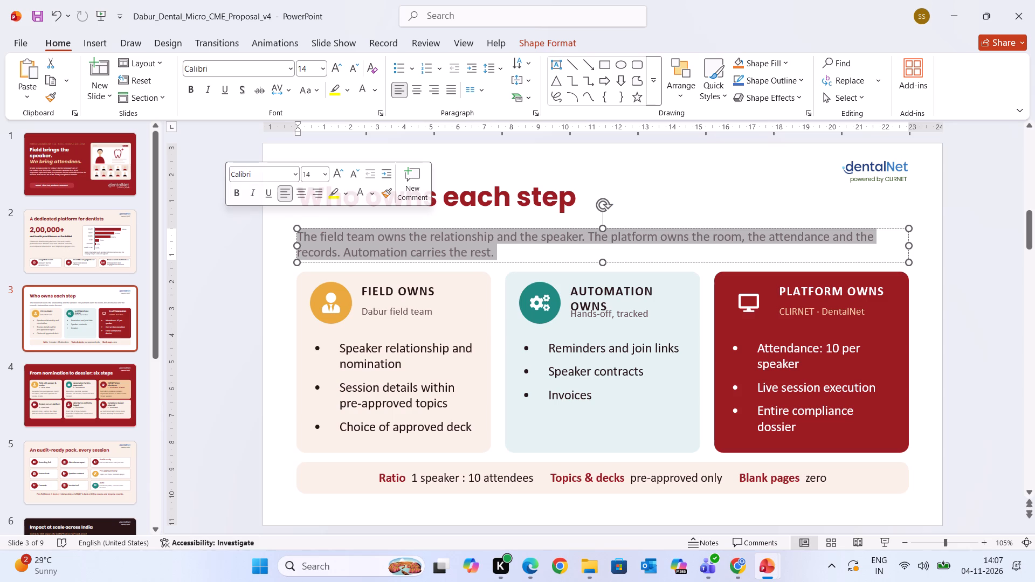
pyautogui.click(772, 474)
pyautogui.moveTo(740, 478); pyautogui.dragTo(825, 476)
pyautogui.press('Delete')
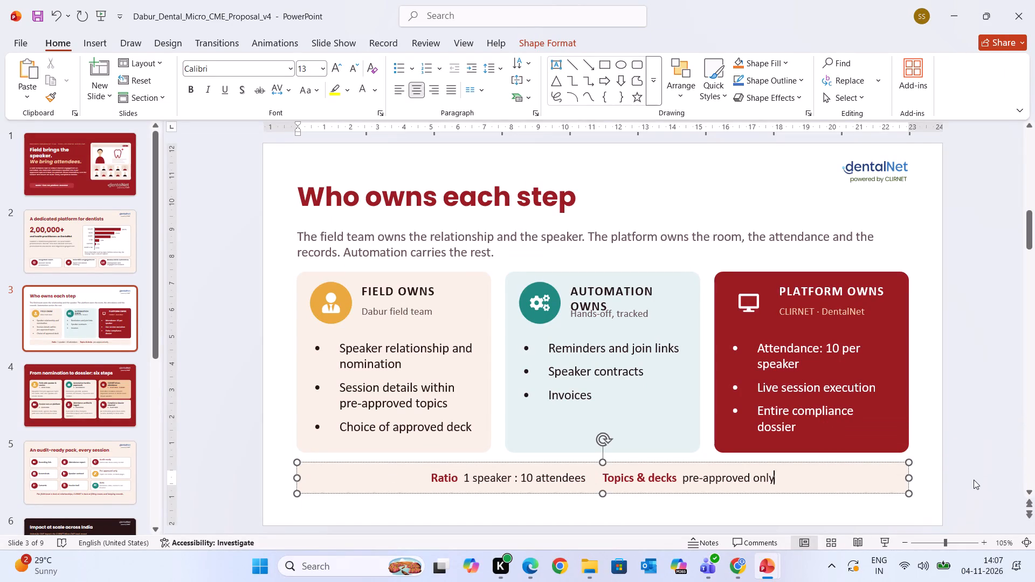
pyautogui.click(975, 482)
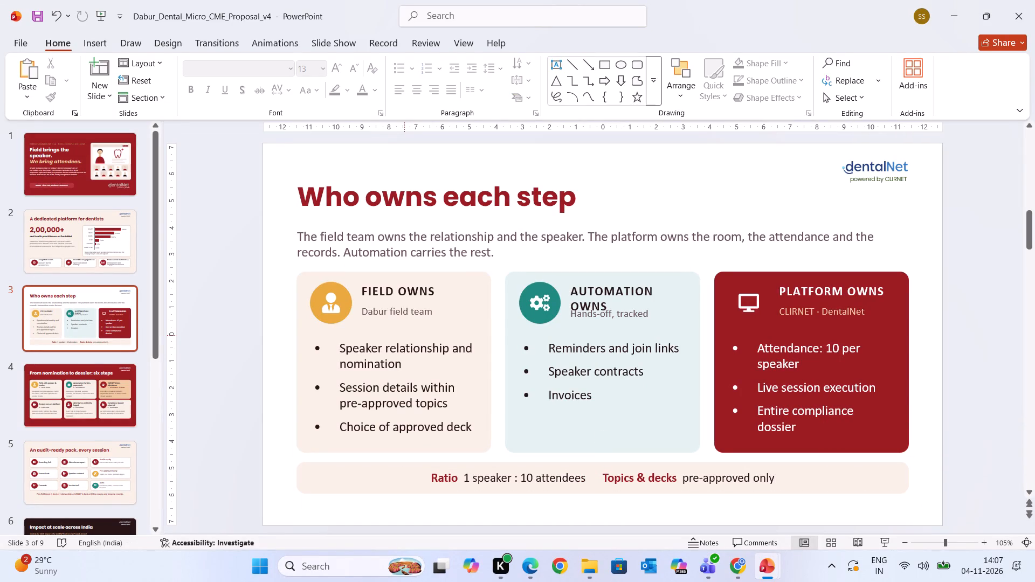
# Set slide 3's intro paragraph under "Who owns each step" in Poppins at font size 12.
pyautogui.click(511, 242)
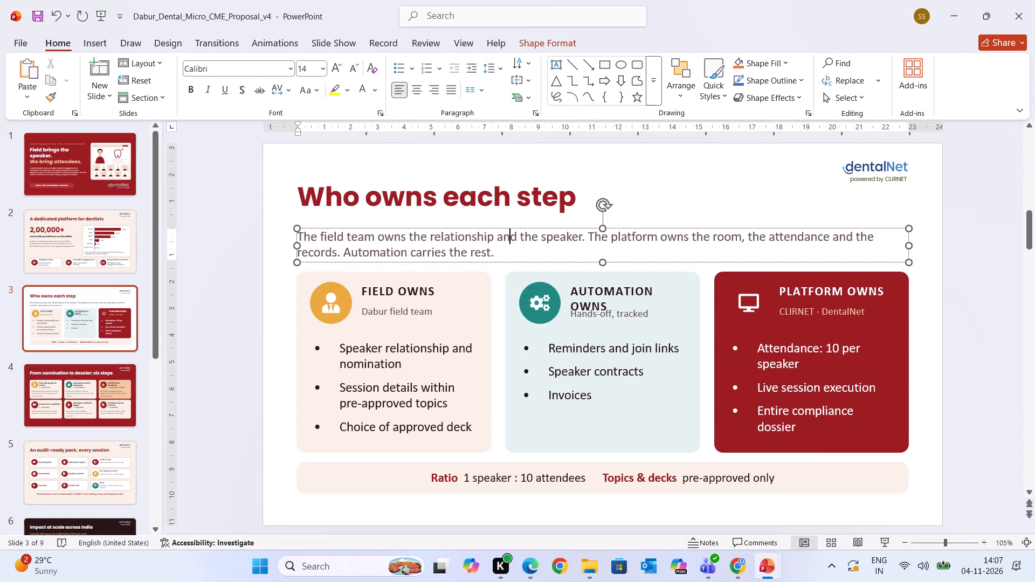
pyautogui.moveTo(508, 246); pyautogui.dragTo(354, 237)
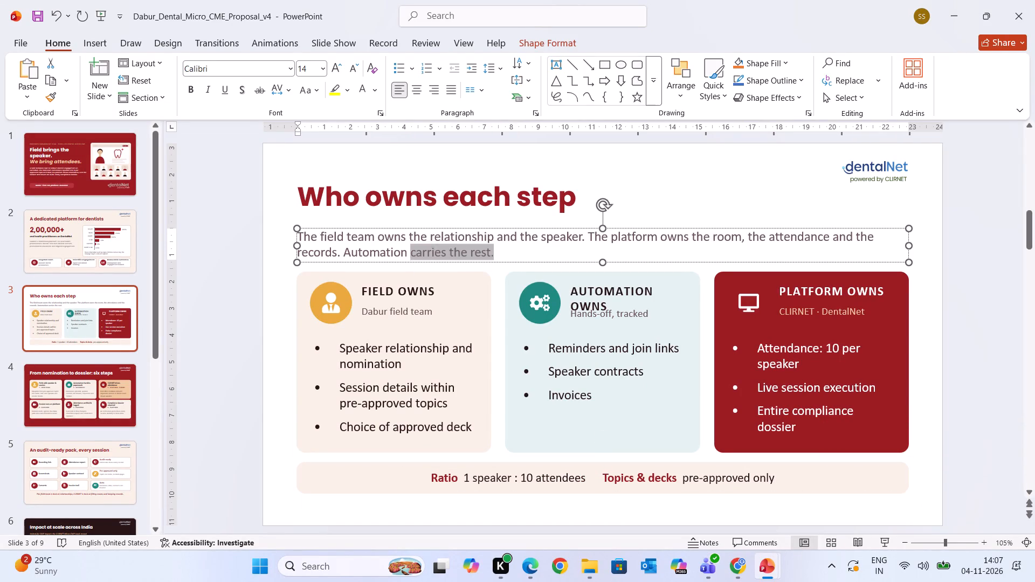
pyautogui.moveTo(354, 237); pyautogui.dragTo(282, 233)
pyautogui.click(231, 71)
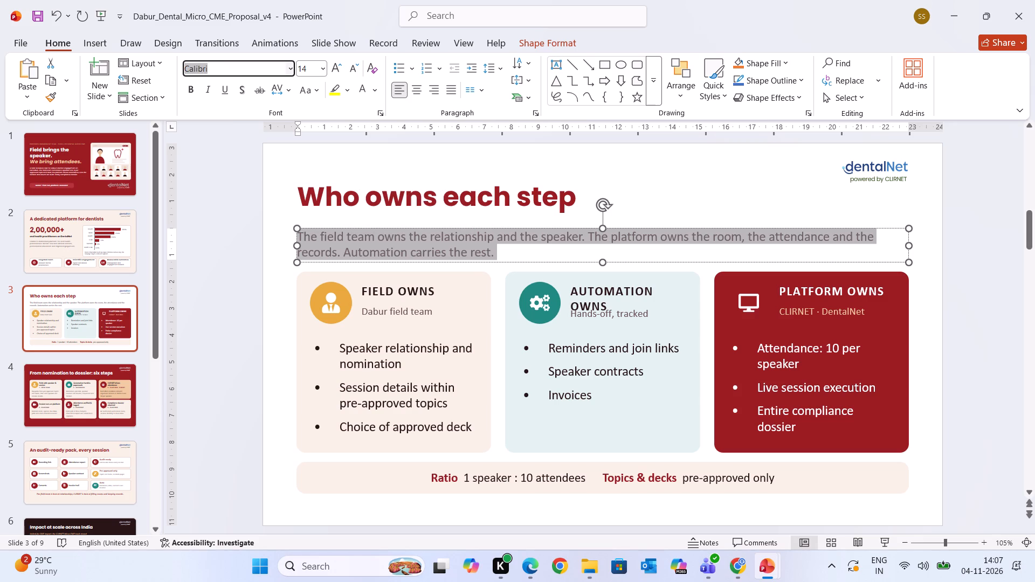
pyautogui.write('pop')
pyautogui.press('Return')
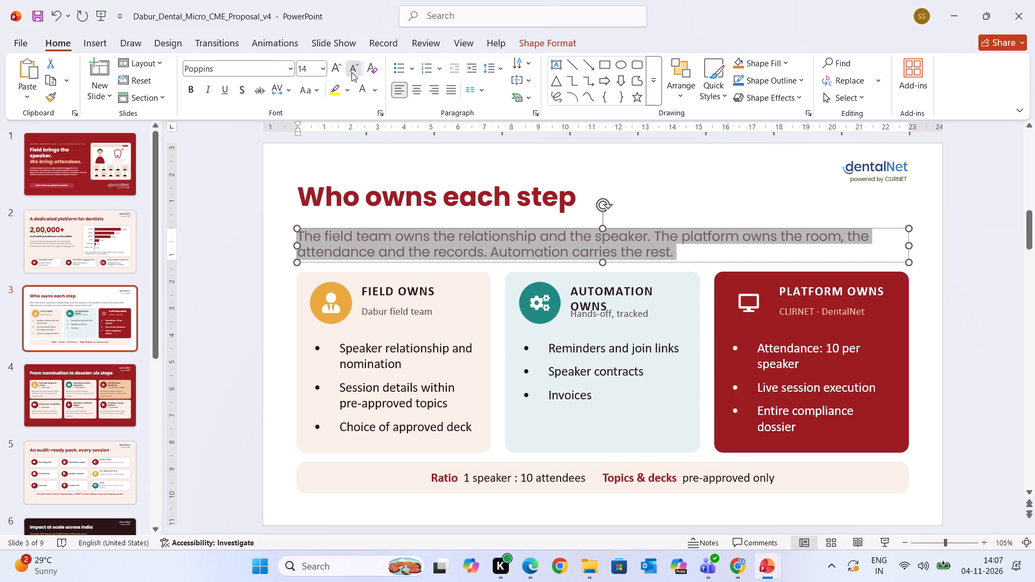
pyautogui.click(351, 72)
# Set the "FIELD OWNS" card heading on slide 3 in Poppins at font size 12.
pyautogui.click(443, 299)
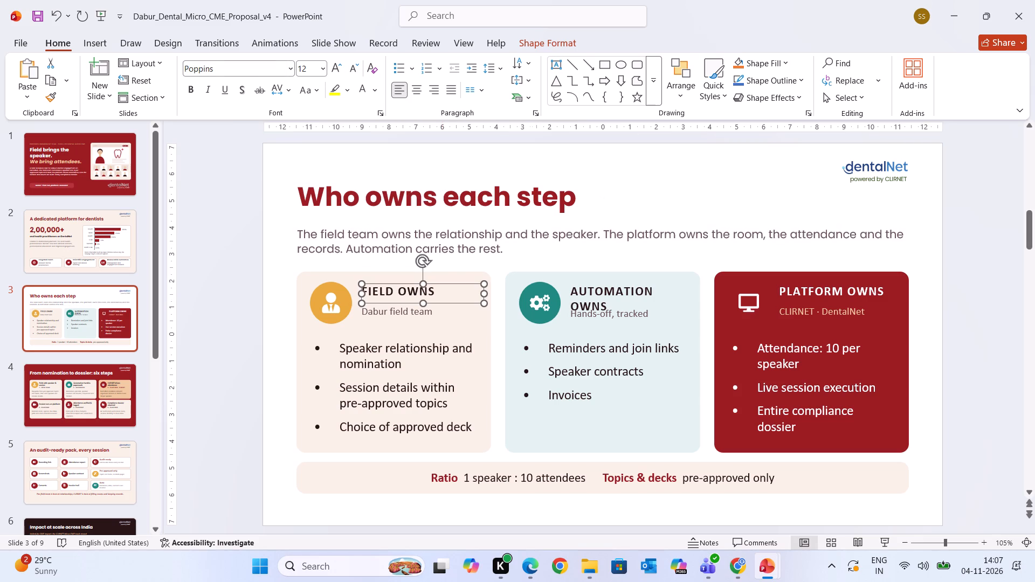
pyautogui.moveTo(431, 290); pyautogui.dragTo(343, 292)
pyautogui.click(246, 70)
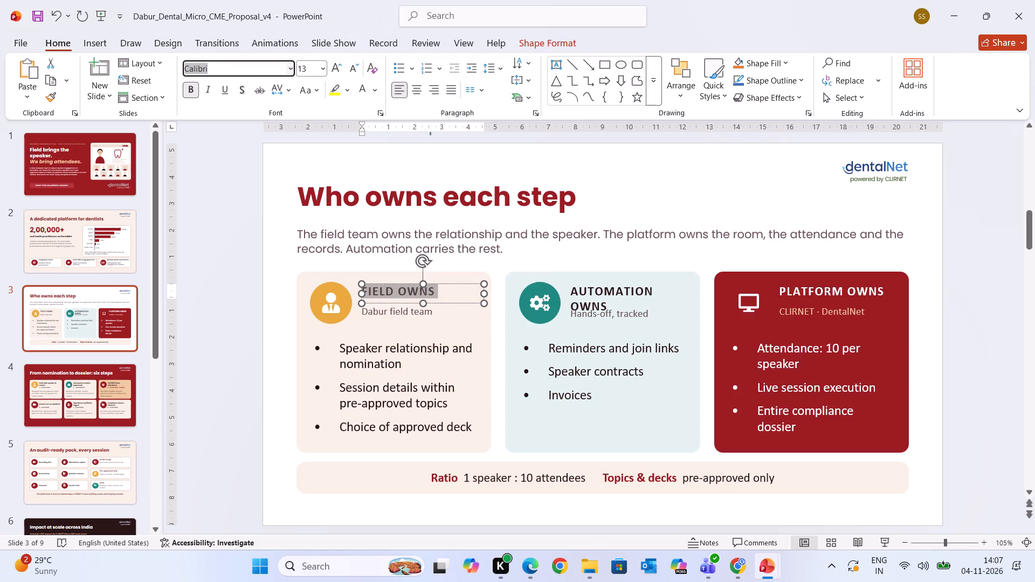
pyautogui.write('pop')
pyautogui.press('Return')
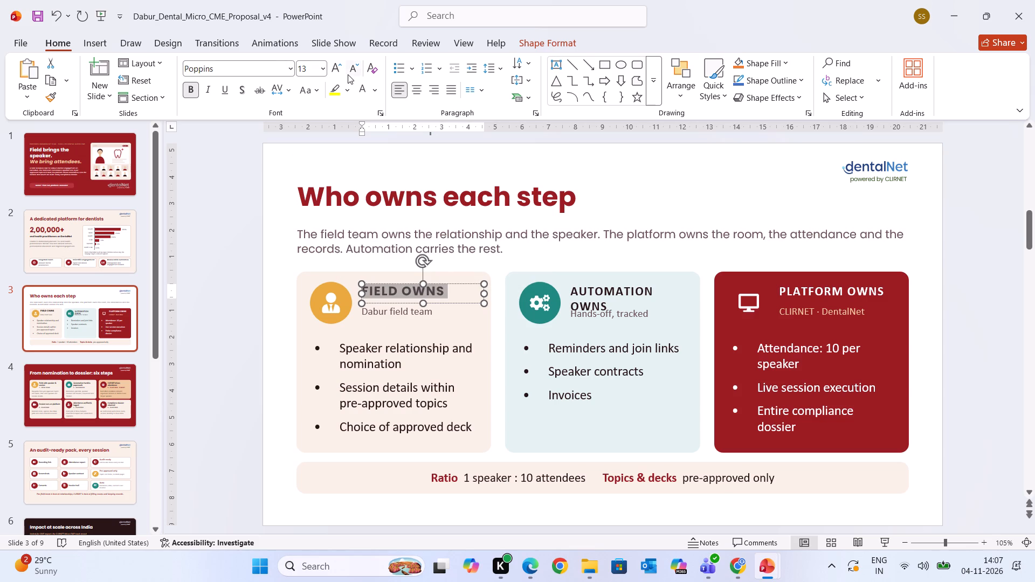
pyautogui.click(348, 74)
# Copy the "FIELD OWNS" heading's formatting onto the "AUTOMATION OWNS" heading.
pyautogui.click(49, 93)
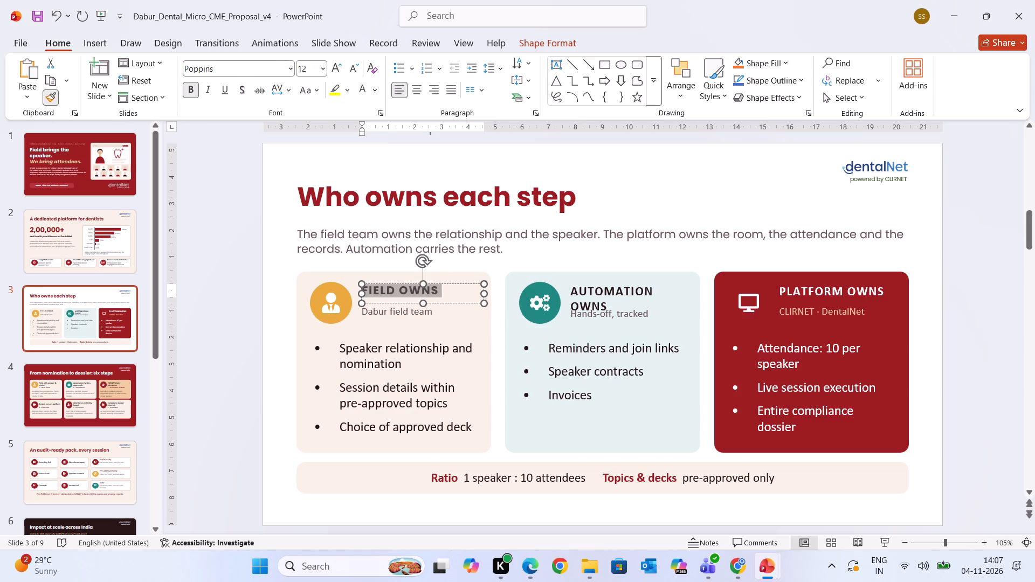
pyautogui.moveTo(579, 287); pyautogui.dragTo(611, 307)
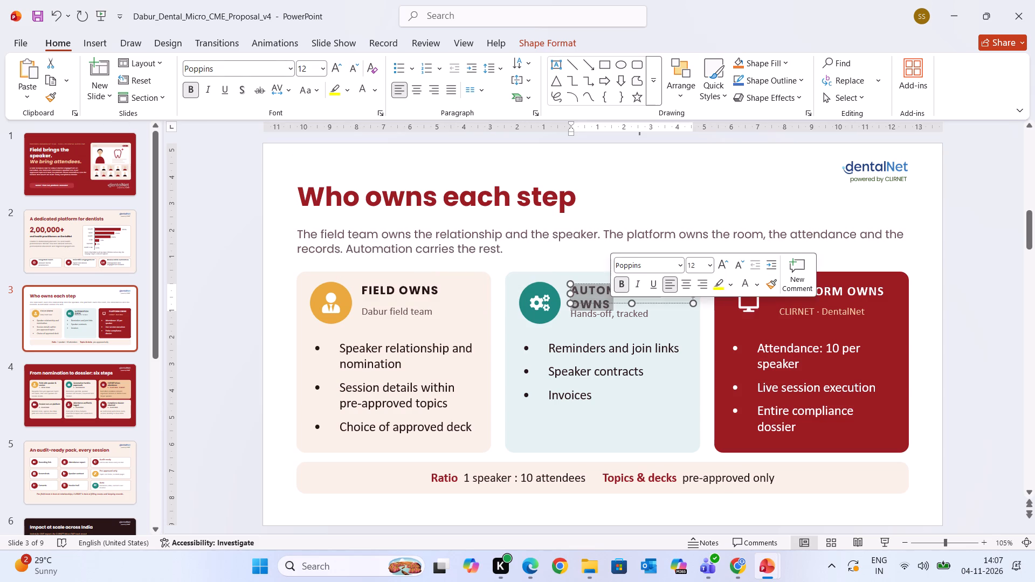
pyautogui.click(667, 330)
# Widen the "AUTOMATION OWNS" text box so the heading fits on a single line.
pyautogui.click(617, 287)
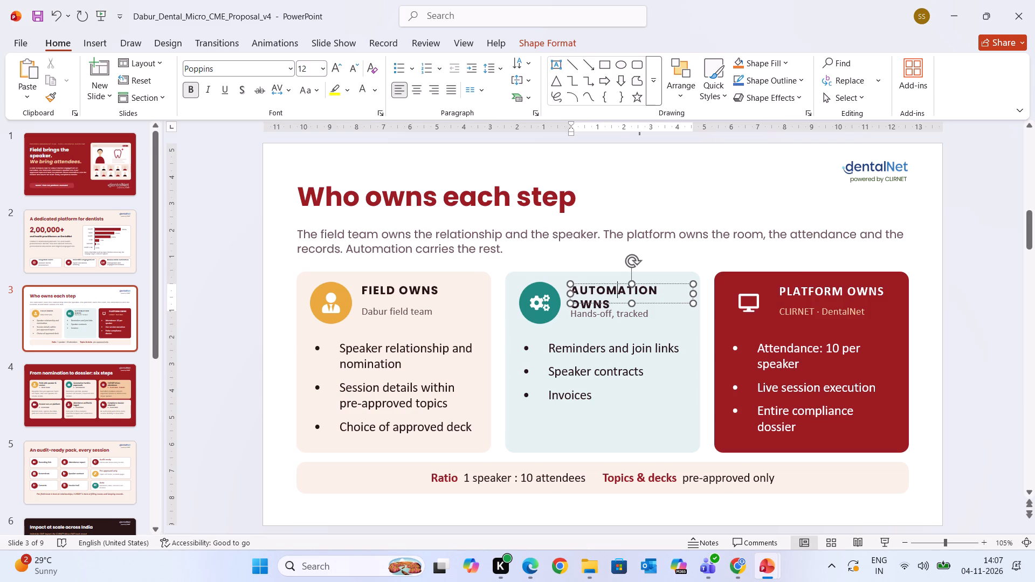
pyautogui.moveTo(692, 292); pyautogui.dragTo(710, 292)
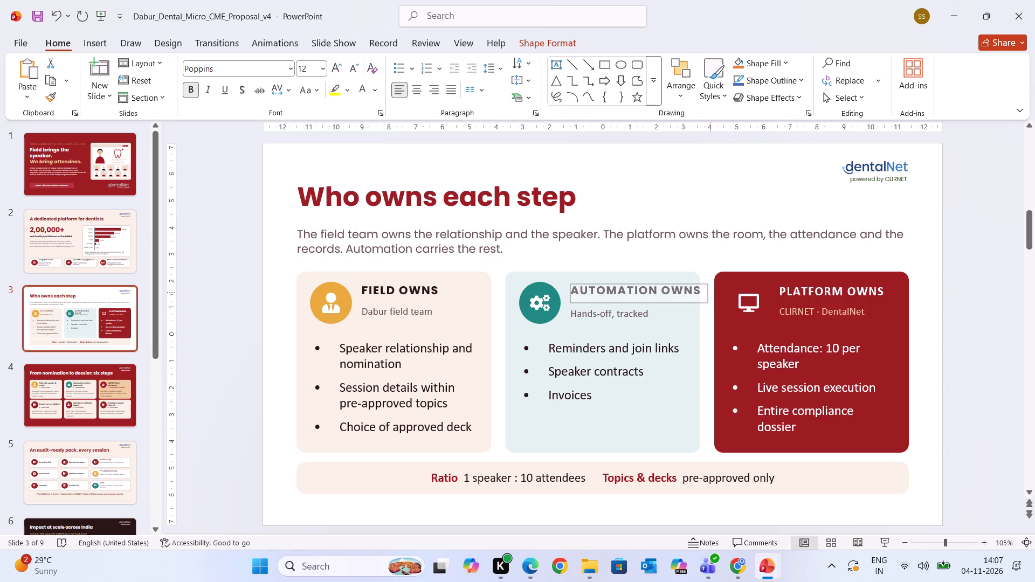
pyautogui.moveTo(710, 292); pyautogui.dragTo(710, 292)
pyautogui.click(712, 245)
# Nudge the "AUTOMATION OWNS" heading left so its text sits inside the teal card.
pyautogui.click(641, 289)
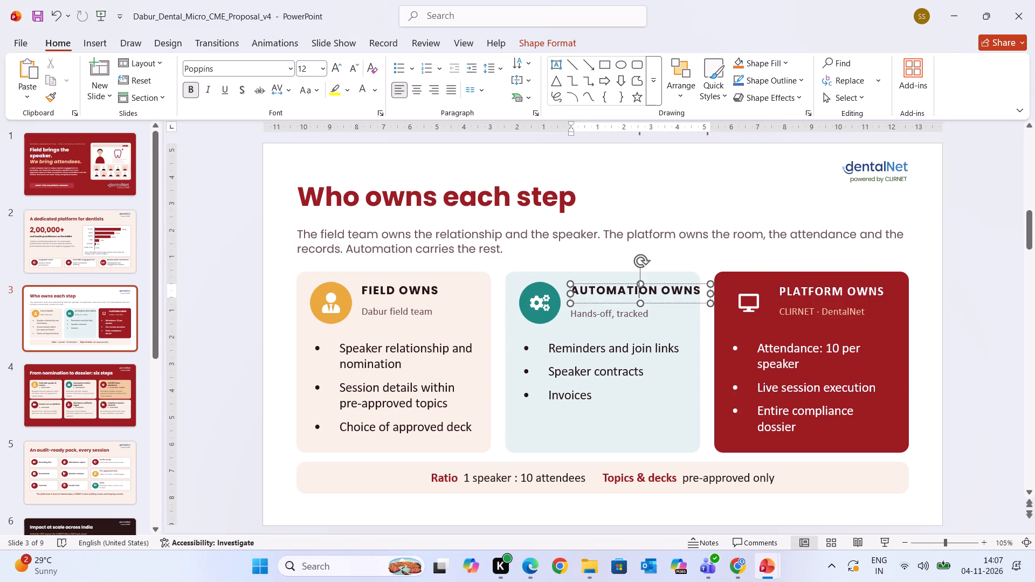
pyautogui.click(627, 303)
pyautogui.press('Left')
pyautogui.press('Left')
pyautogui.press('Left')
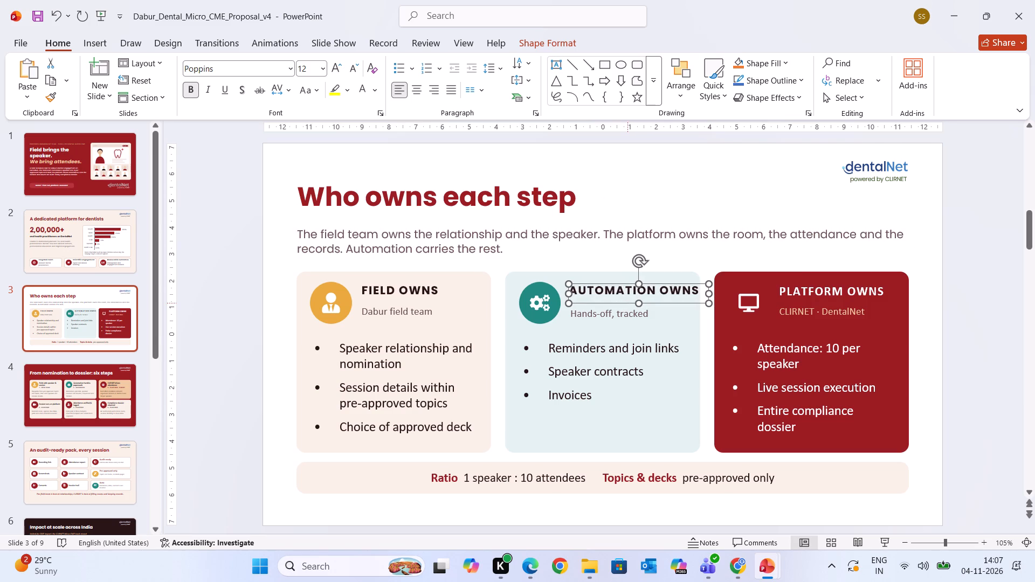
pyautogui.press('Left')
pyautogui.press('Left')
pyautogui.press('Left')
pyautogui.press('Left')
pyautogui.press('Left')
pyautogui.press('Left')
pyautogui.press('Left')
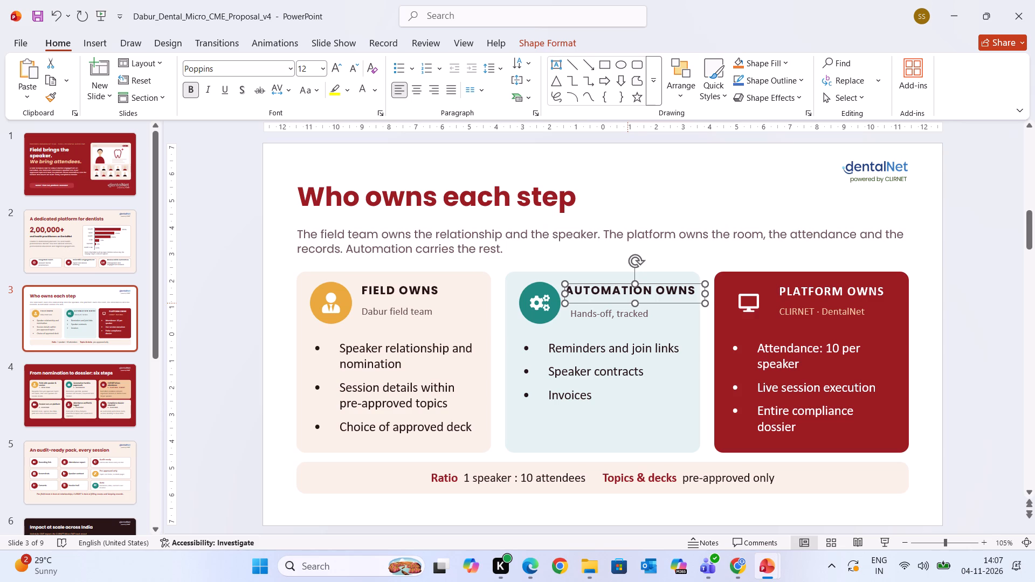
pyautogui.click(650, 197)
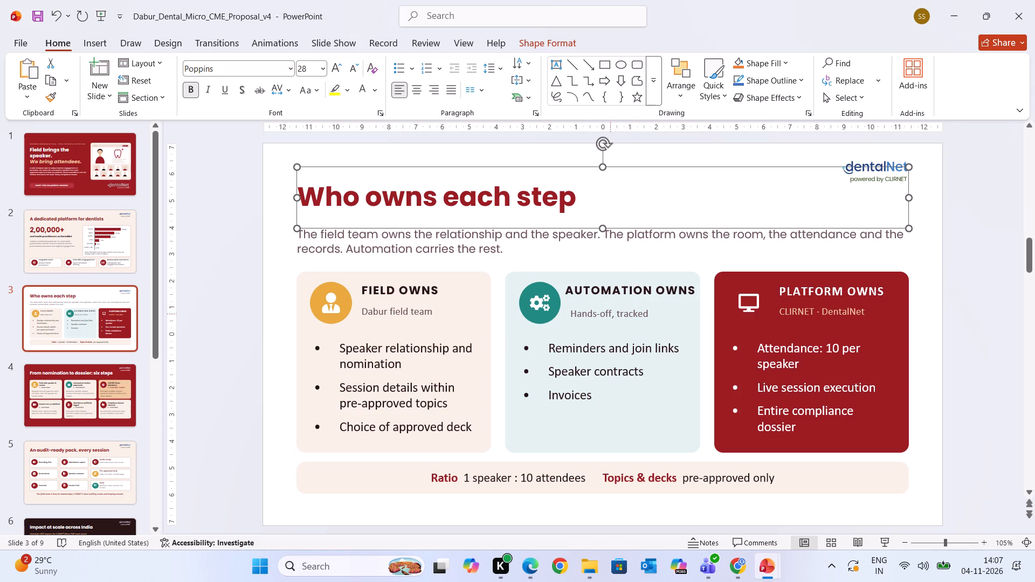
# Move the "Hands-off, tracked" subtitle slightly up, closer to the "AUTOMATION OWNS" heading.
pyautogui.click(609, 316)
pyautogui.click(604, 307)
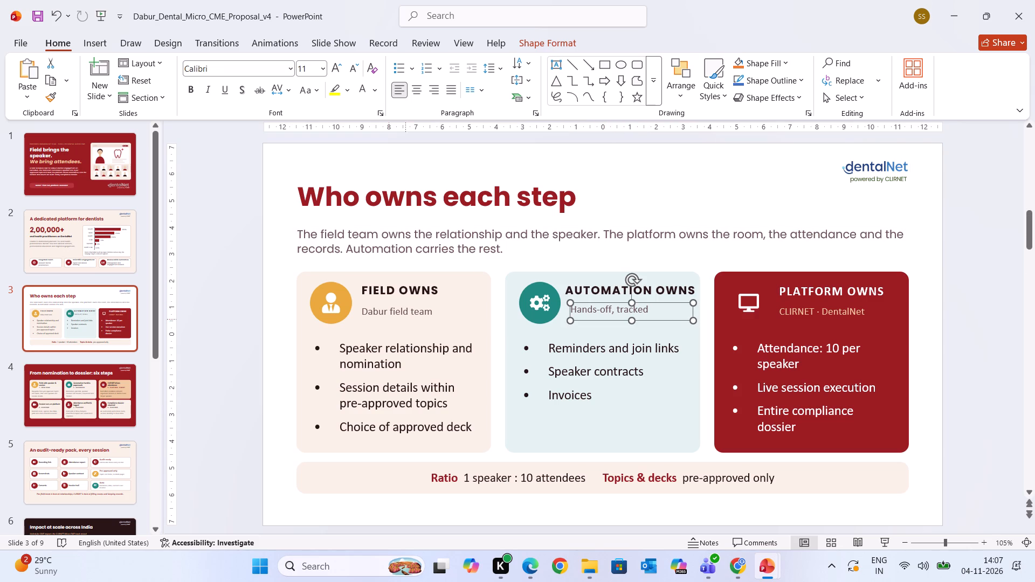
# Move the "FIELD OWNS" heading and its "Dabur field team" subtitle slightly up within their card.
pyautogui.click(383, 313)
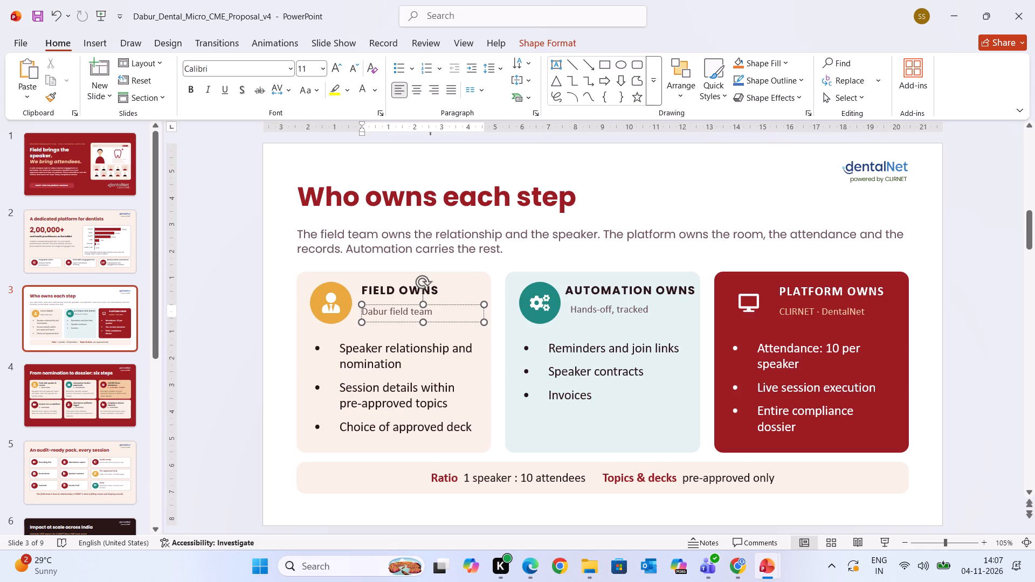
pyautogui.click(397, 301)
pyautogui.click(395, 311)
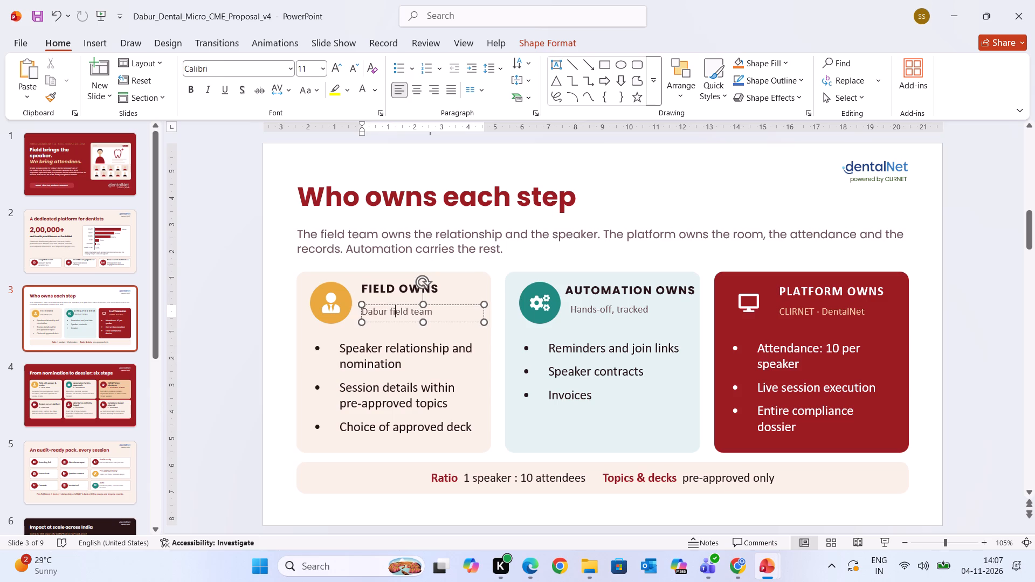
pyautogui.moveTo(397, 306); pyautogui.dragTo(397, 301)
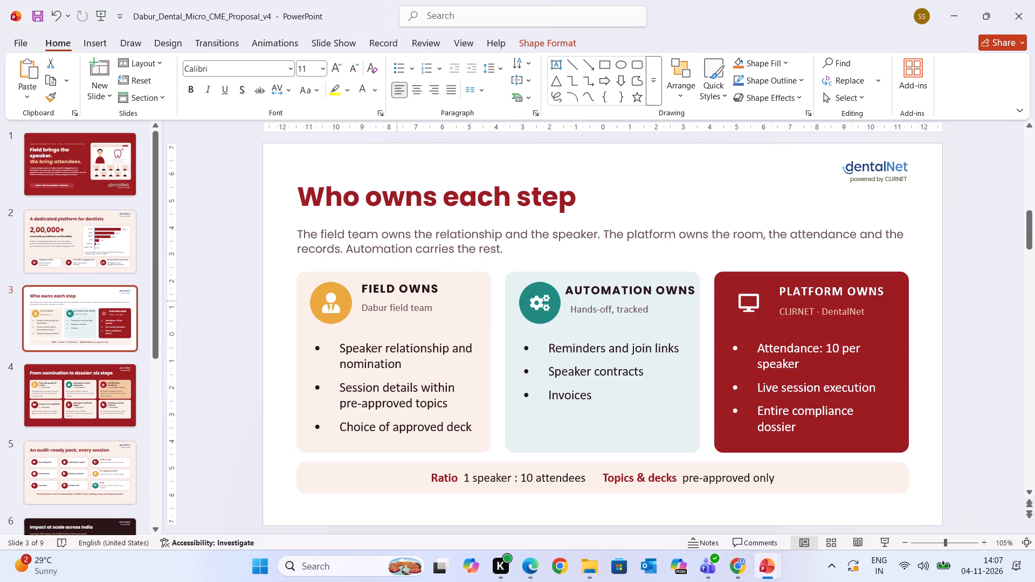
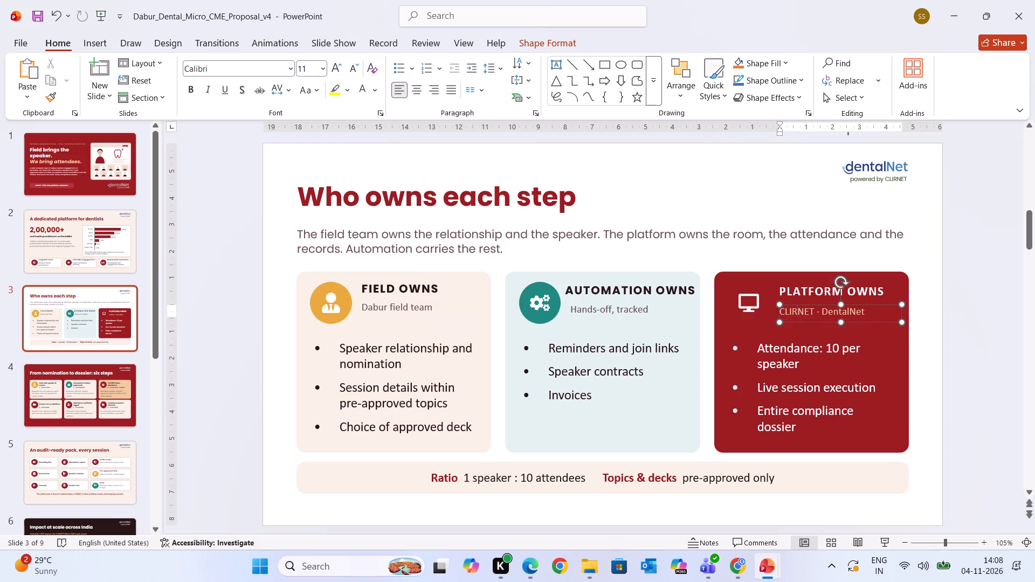
# Move the "CLIRNET · DentalNet" subtitle slightly up, closer to the "PLATFORM OWNS" heading.
pyautogui.click(796, 306)
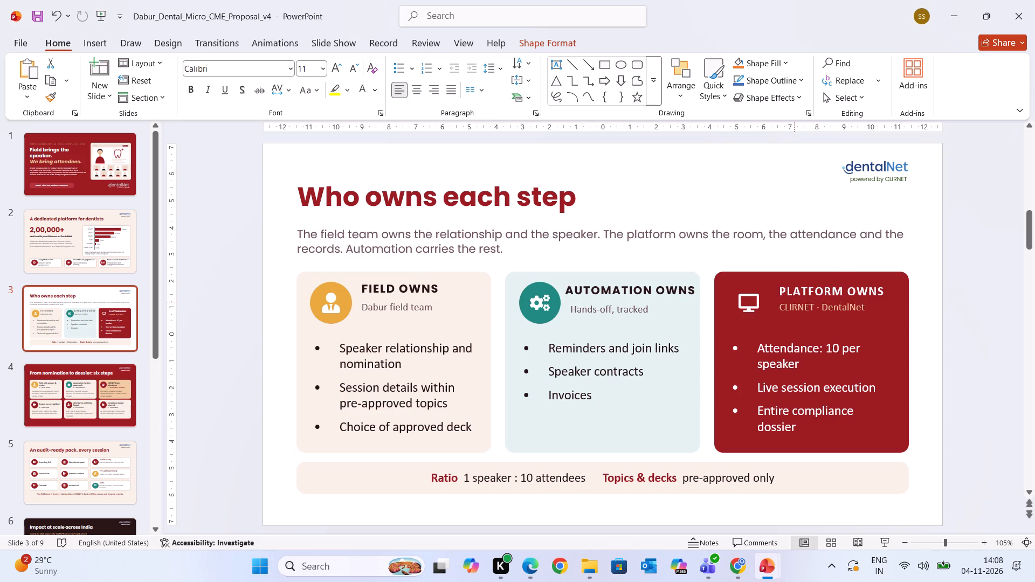
# Set the "PLATFORM OWNS" heading in the red card to Poppins at 12 pt.
pyautogui.click(673, 290)
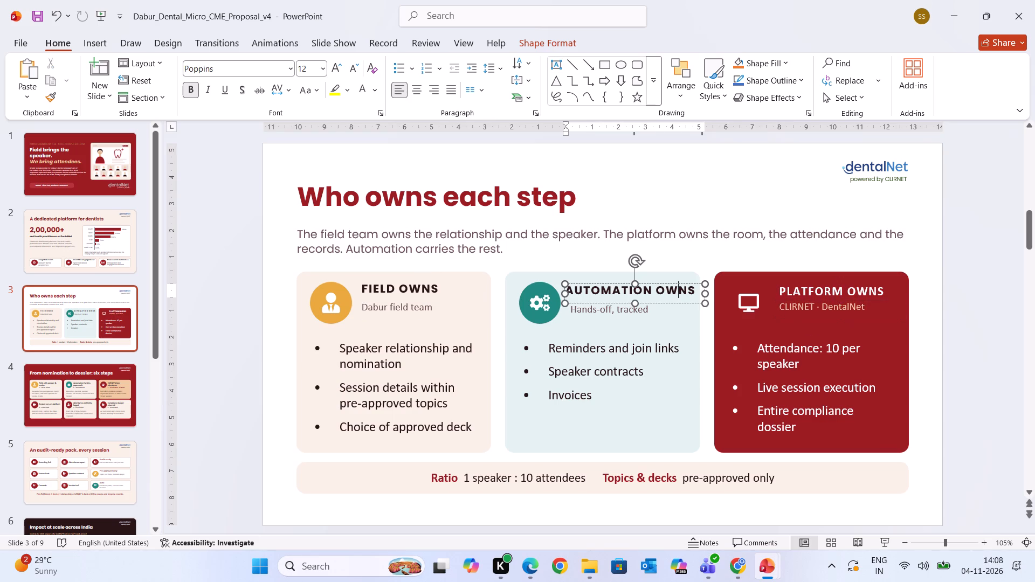
pyautogui.click(782, 296)
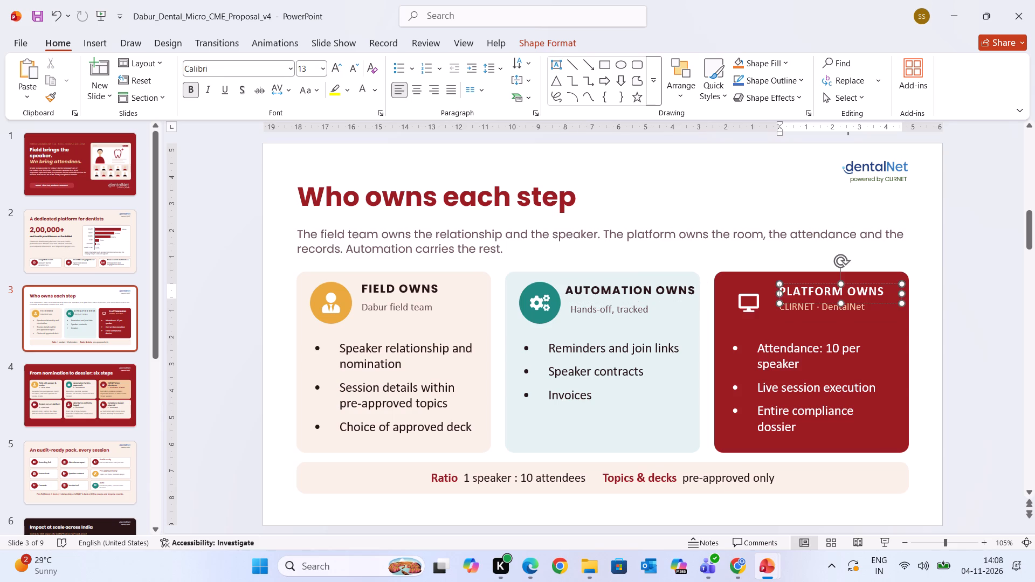
pyautogui.moveTo(882, 292); pyautogui.dragTo(688, 297)
pyautogui.click(264, 70)
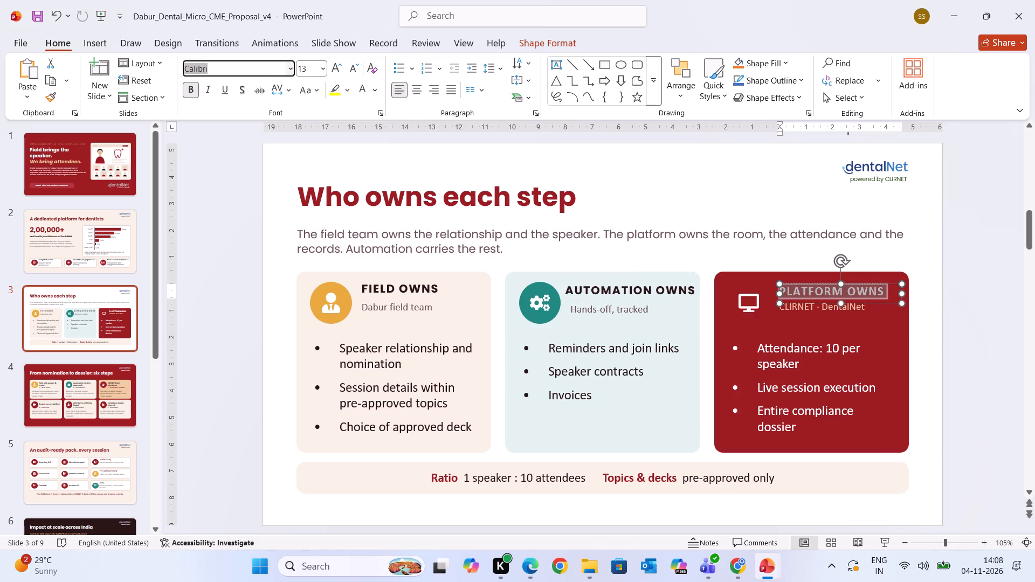
pyautogui.write('pop')
pyautogui.press('Return')
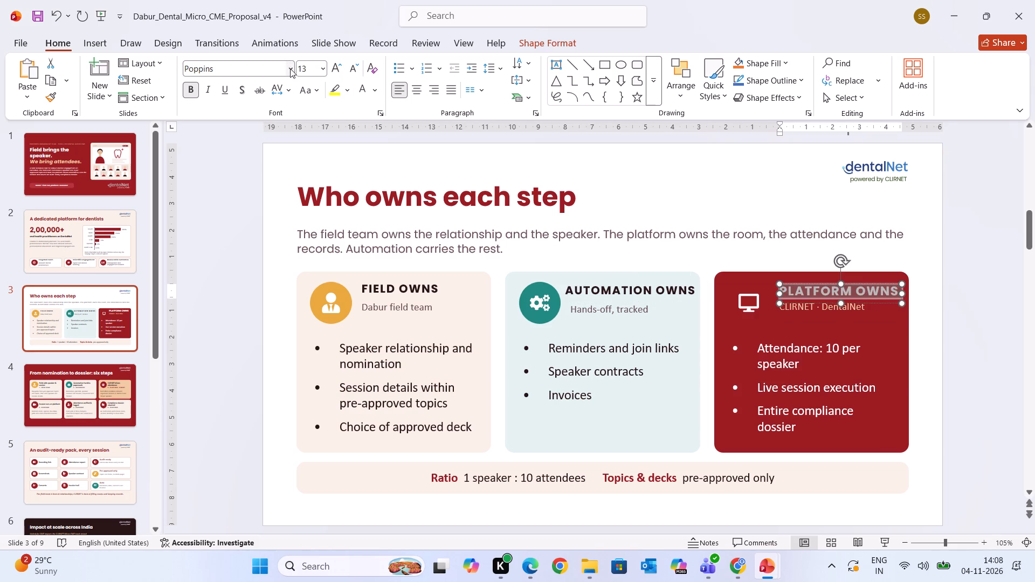
pyautogui.click(354, 71)
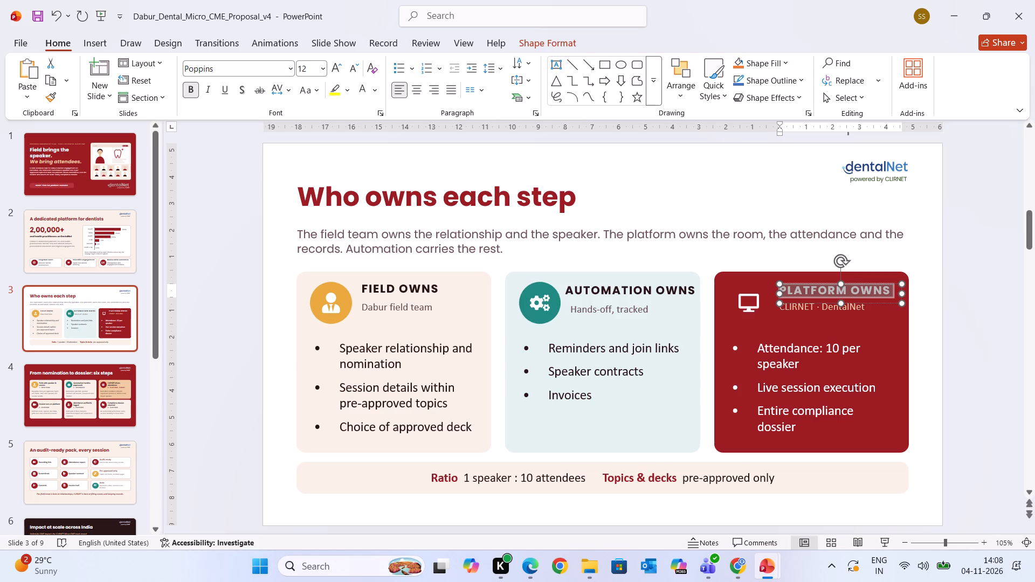
pyautogui.click(955, 314)
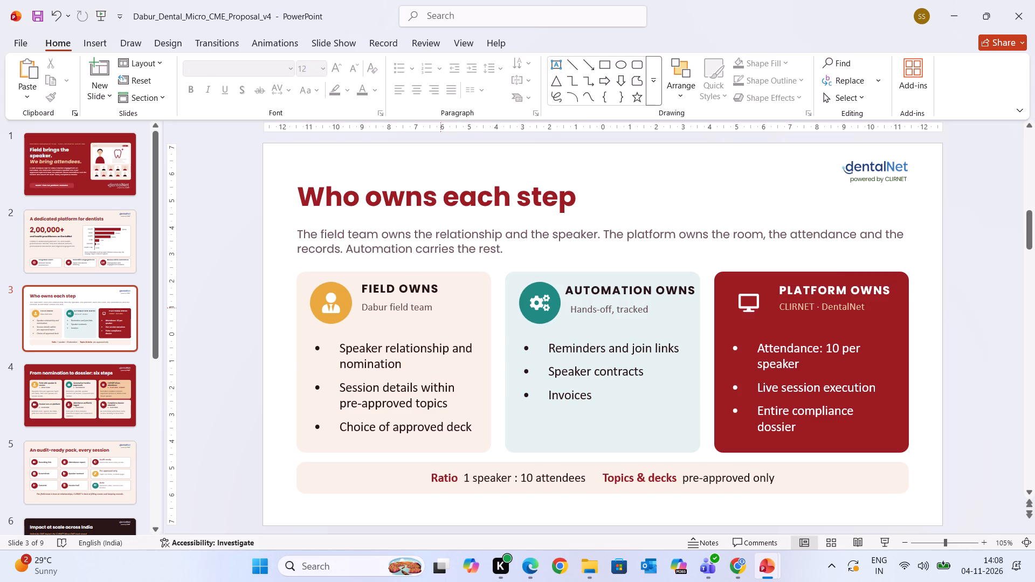
# Set the "Dabur field team" subtitle under "FIELD OWNS" to Poppins at 10.5 pt.
pyautogui.click(438, 308)
pyautogui.moveTo(431, 307); pyautogui.dragTo(300, 311)
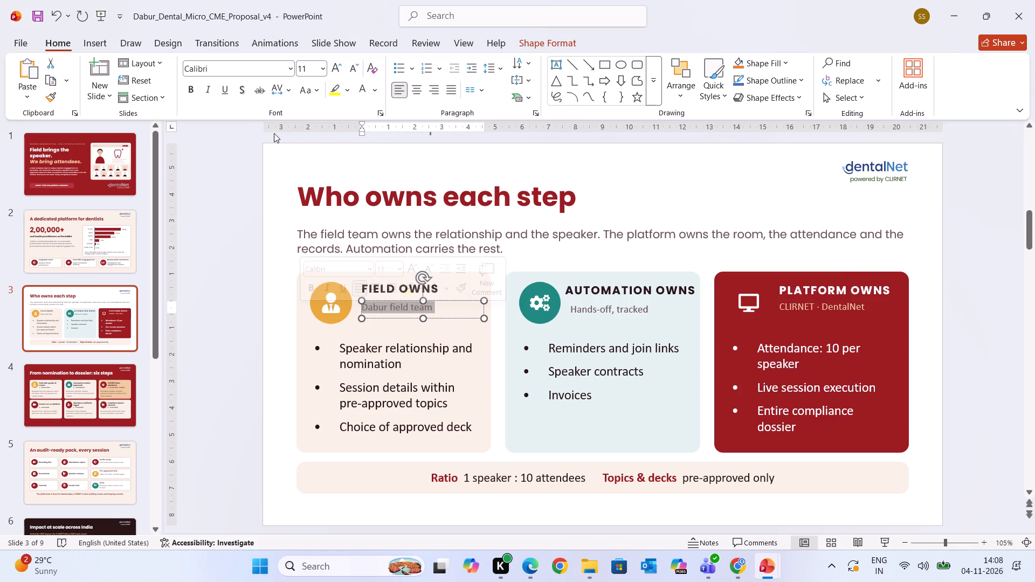
pyautogui.click(238, 73)
pyautogui.write('pop')
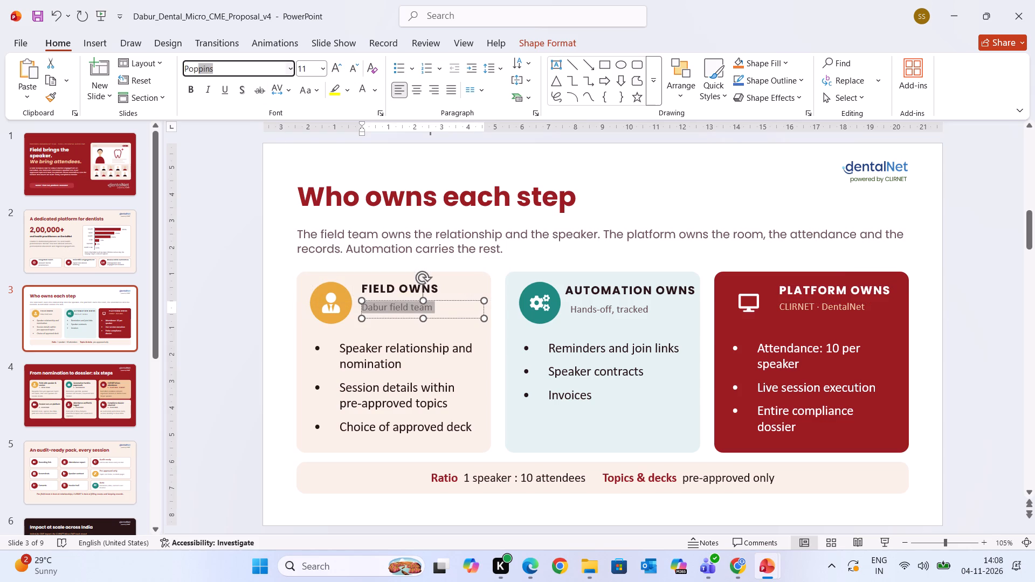
pyautogui.press('Return')
pyautogui.click(351, 71)
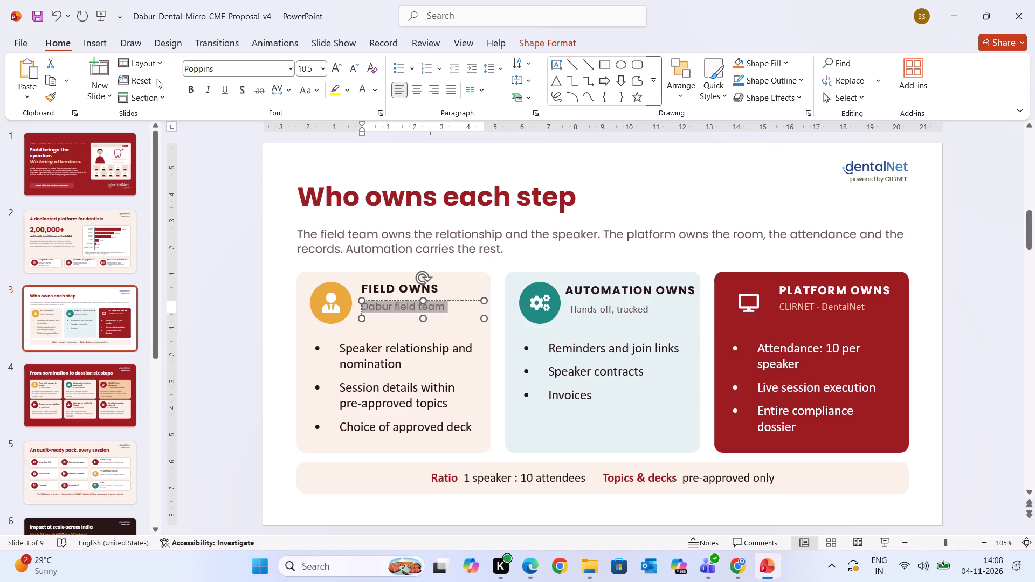
# Copy the "Dabur field team" subtitle's formatting onto the "Hands-off, tracked" and "CLIRNET · DentalNet" subtitles with Format Painter.
pyautogui.click(51, 94)
pyautogui.moveTo(576, 308); pyautogui.dragTo(676, 304)
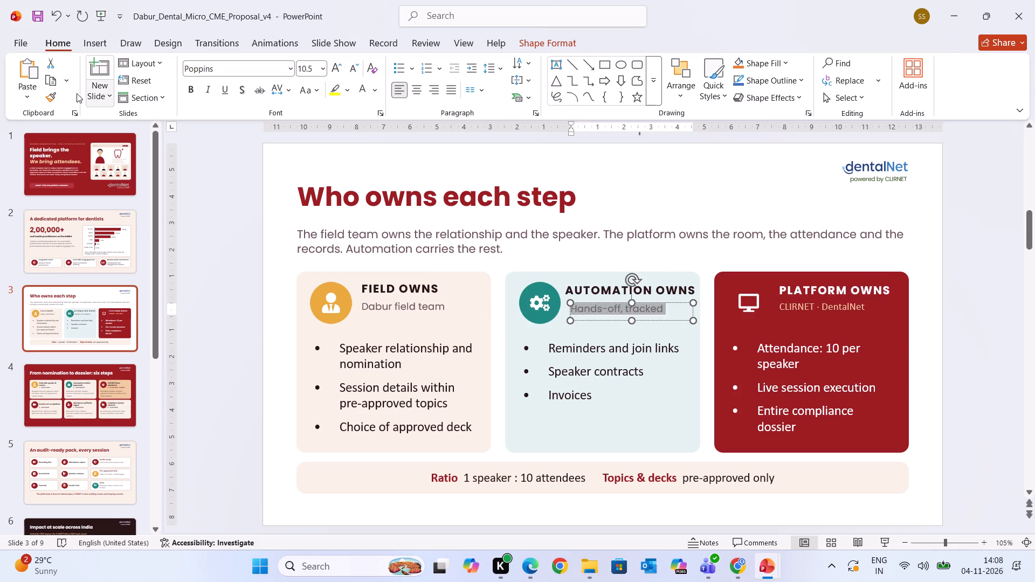
pyautogui.click(50, 95)
pyautogui.moveTo(786, 302); pyautogui.dragTo(874, 299)
pyautogui.click(954, 348)
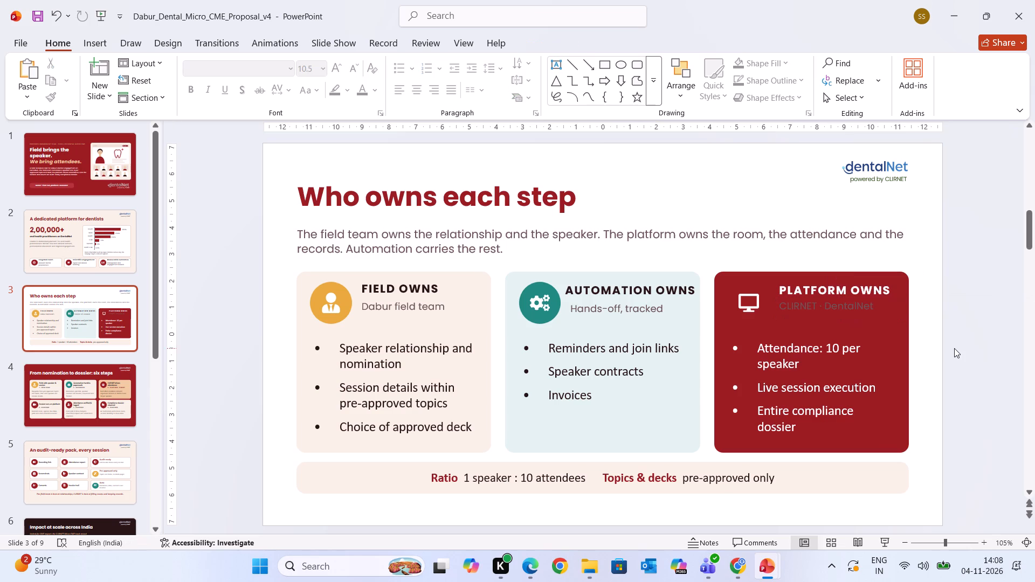
# Change the font colour of the "CLIRNET · DentalNet" subtitle in the red card to white.
pyautogui.click(851, 309)
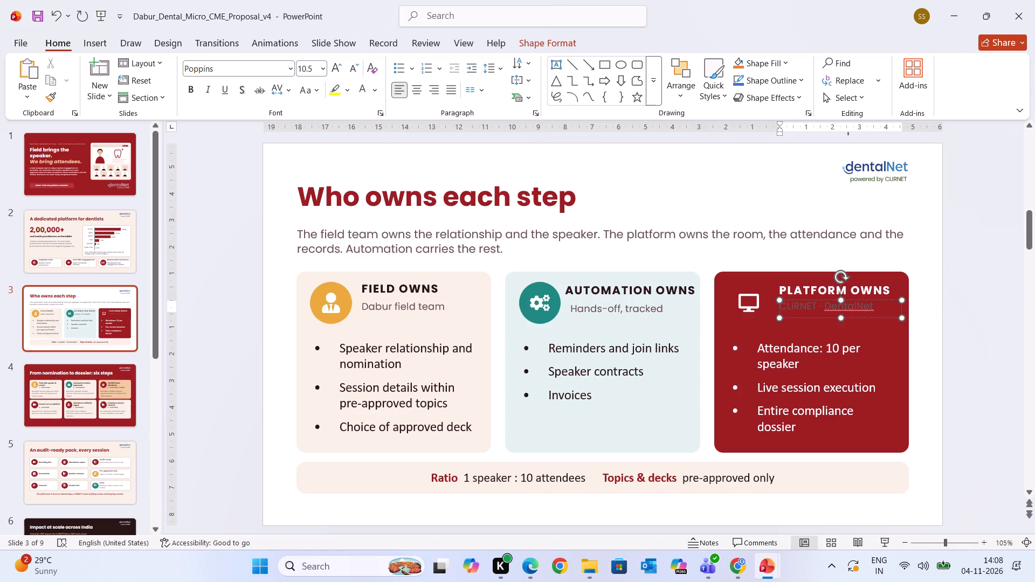
pyautogui.click(871, 304)
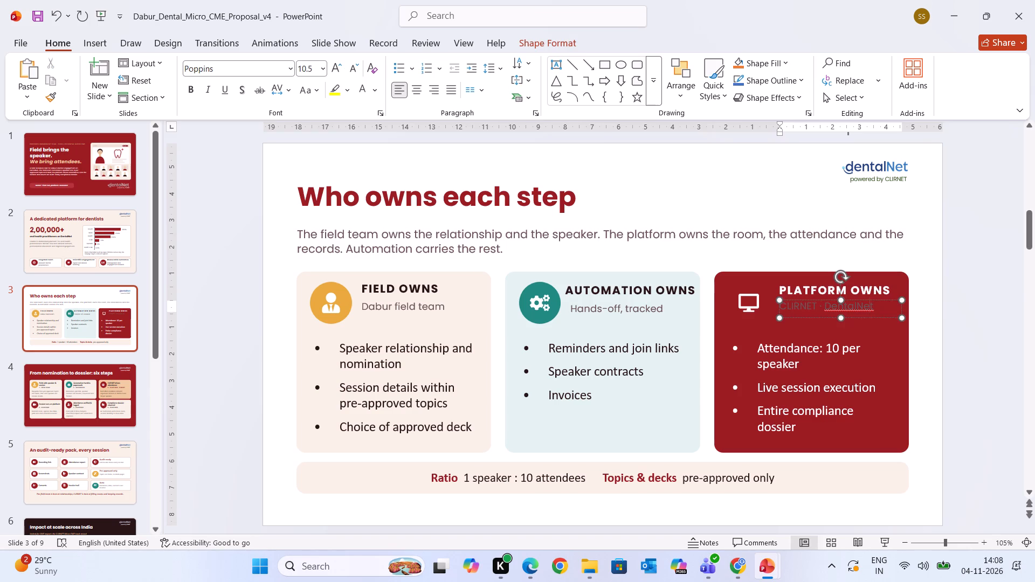
pyautogui.click(871, 301)
pyautogui.click(362, 88)
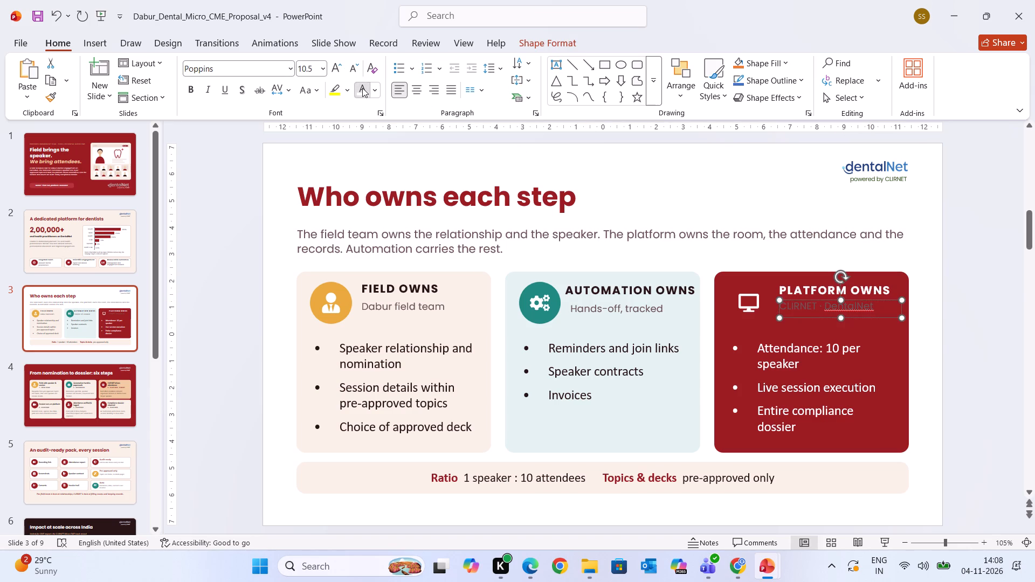
pyautogui.click(968, 349)
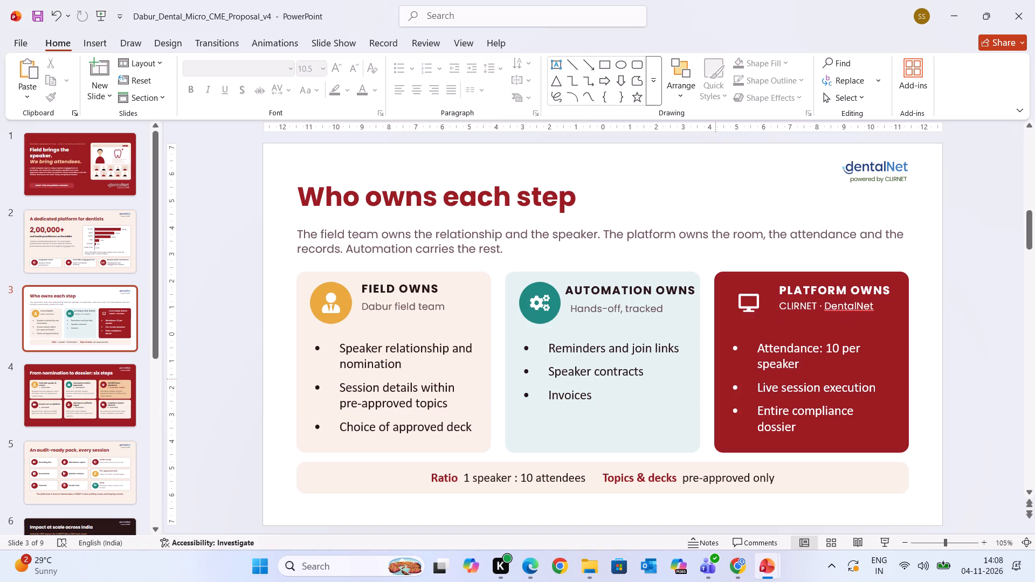
# Copy the text of all three bullets in the "FIELD OWNS" card.
pyautogui.click(473, 428)
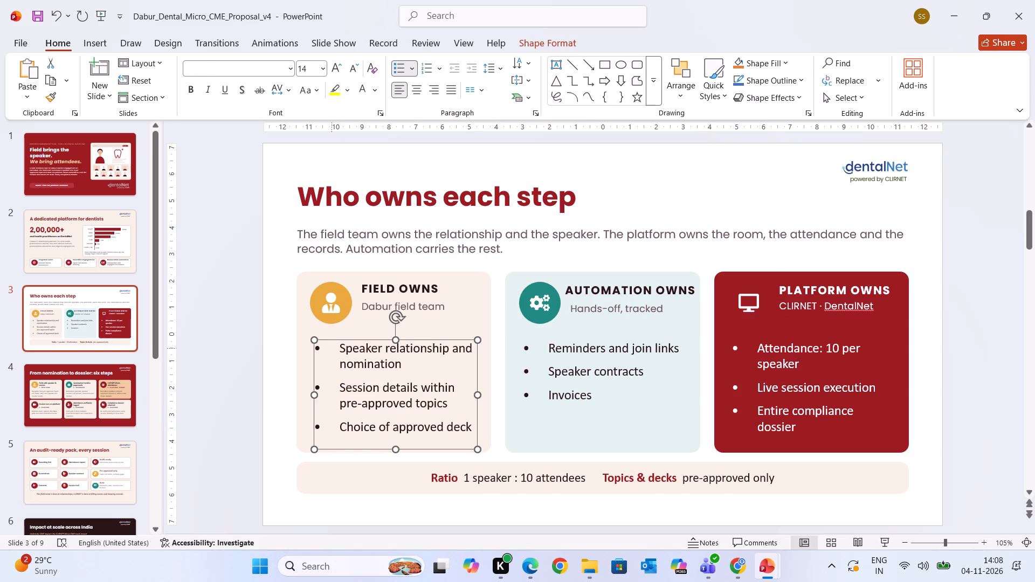
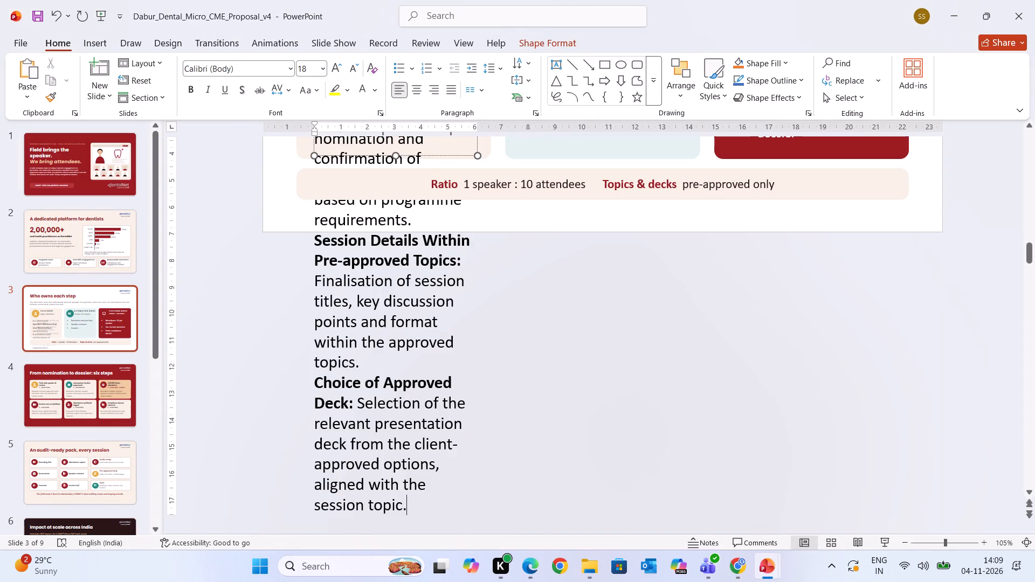
# Set all the pasted text in the "FIELD OWNS" card to 8 pt.
pyautogui.moveTo(424, 503); pyautogui.dragTo(334, 138)
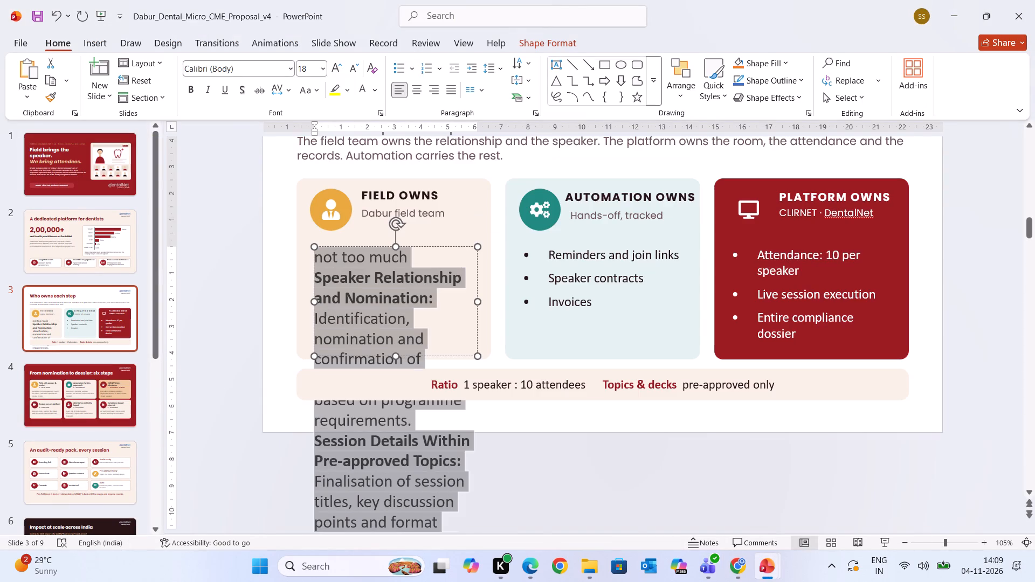
pyautogui.moveTo(334, 138); pyautogui.dragTo(326, 221)
pyautogui.click(323, 68)
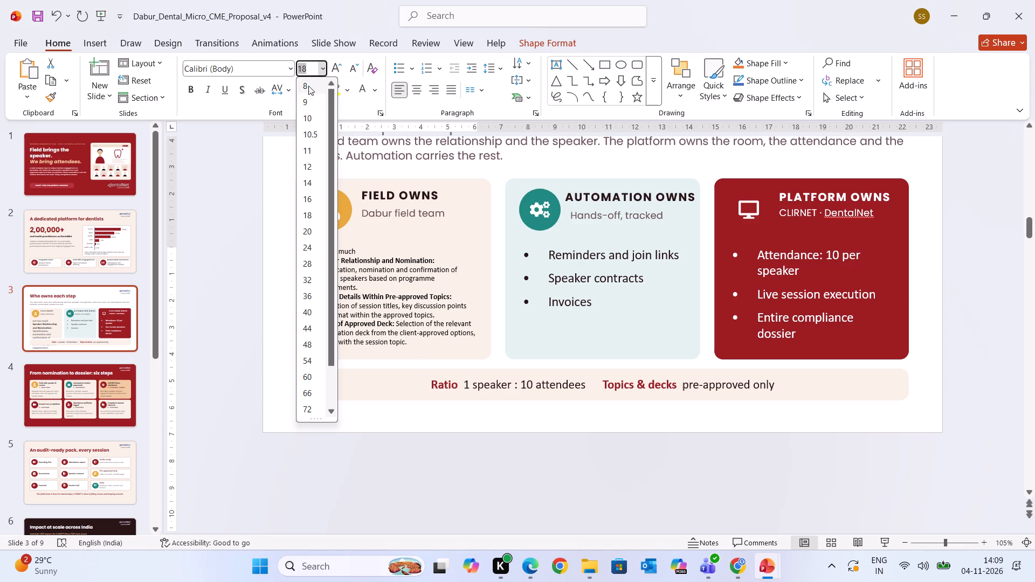
pyautogui.click(308, 86)
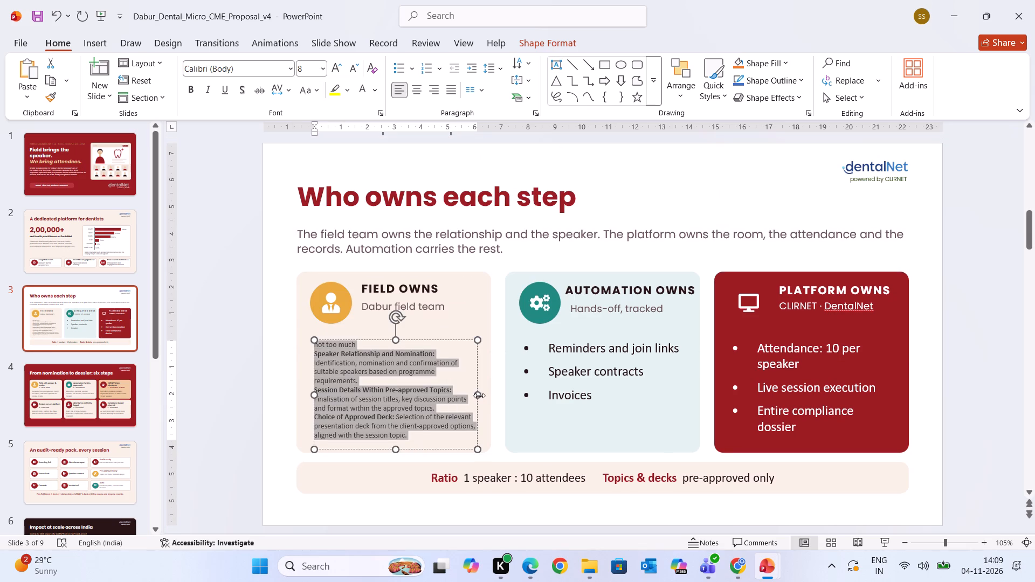
# Delete the stray "not too much" line above "Speaker Relationship and Nomination".
pyautogui.click(479, 429)
pyautogui.click(422, 393)
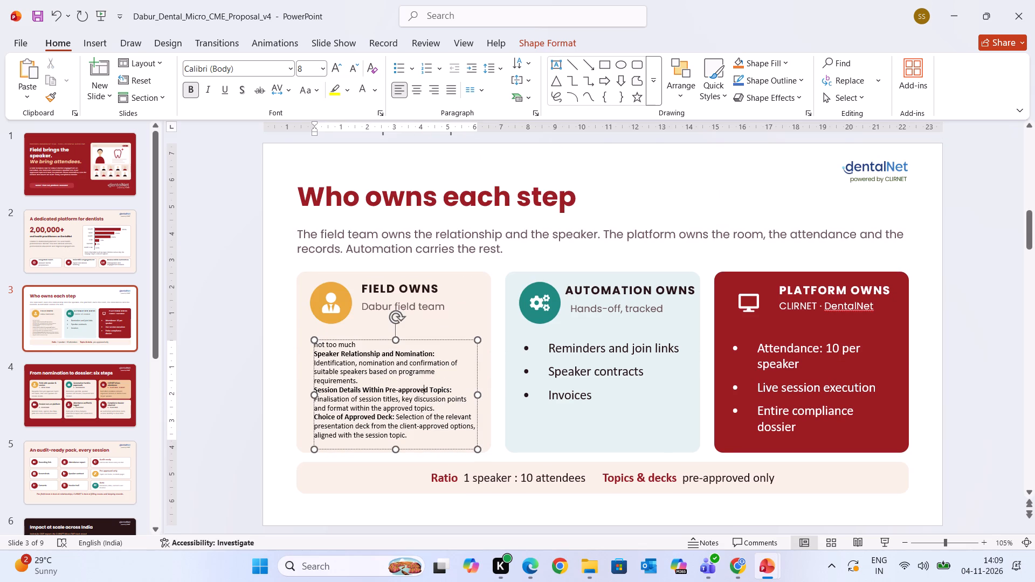
pyautogui.moveTo(353, 343); pyautogui.dragTo(285, 334)
pyautogui.press('BackSpace')
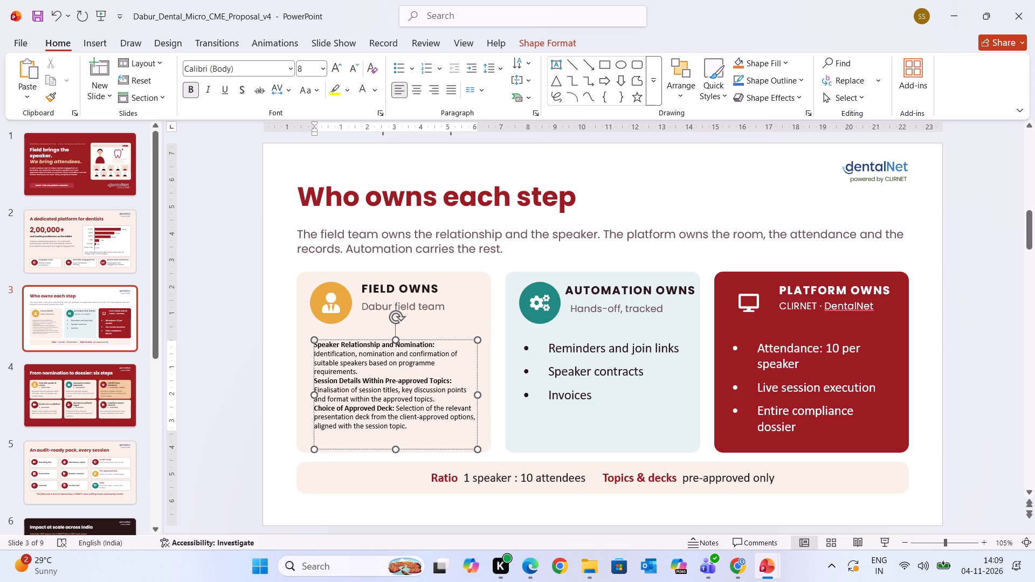
# Extend the "FIELD OWNS" body text box slightly upward and nudge it up and left within the card.
pyautogui.moveTo(476, 341); pyautogui.dragTo(480, 334)
pyautogui.click(450, 420)
pyautogui.click(387, 361)
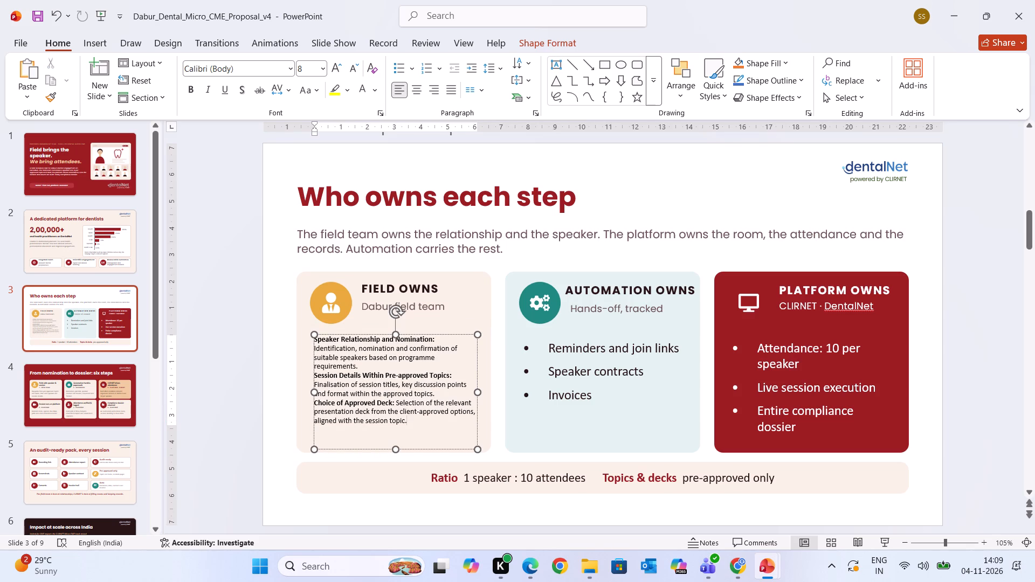
pyautogui.click(363, 366)
pyautogui.moveTo(424, 427); pyautogui.dragTo(417, 424)
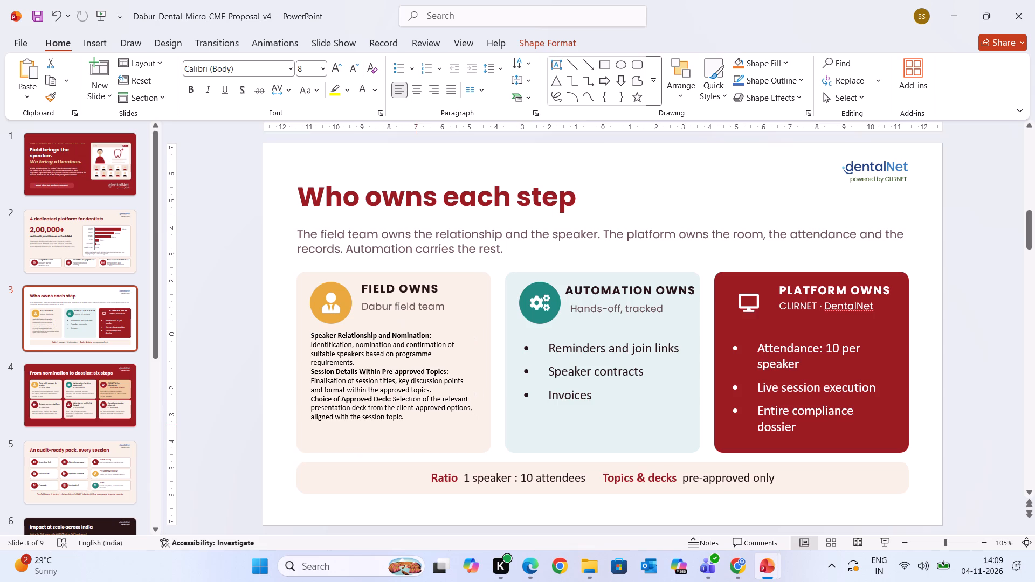
pyautogui.moveTo(417, 424); pyautogui.dragTo(416, 424)
# Apply round bullets to the three descriptions in the "FIELD OWNS" card.
pyautogui.click(398, 415)
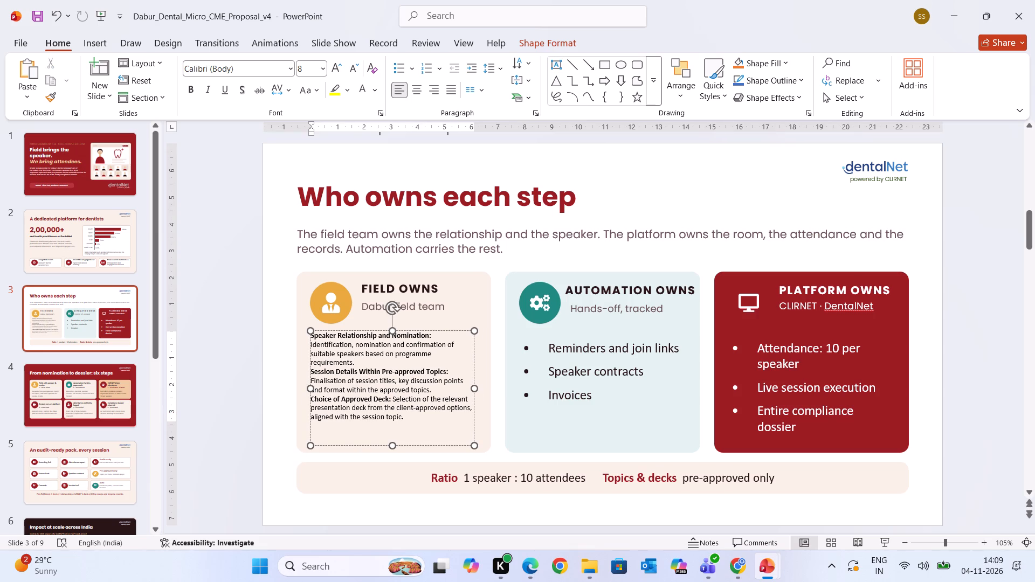
pyautogui.moveTo(405, 417); pyautogui.dragTo(301, 328)
pyautogui.click(399, 68)
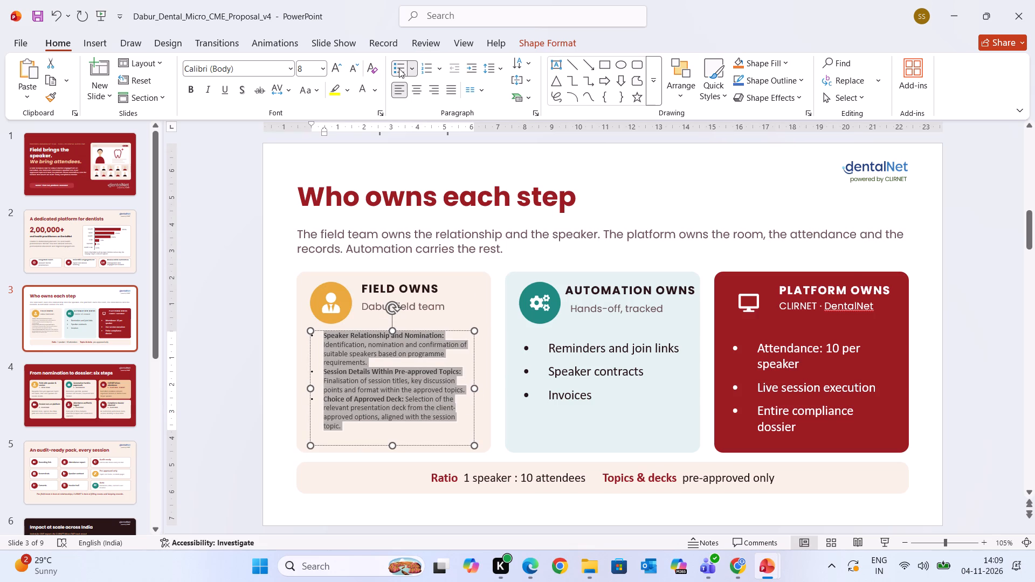
pyautogui.click(485, 399)
# Widen the "FIELD OWNS" bullet text box towards the card's right edge.
pyautogui.click(433, 378)
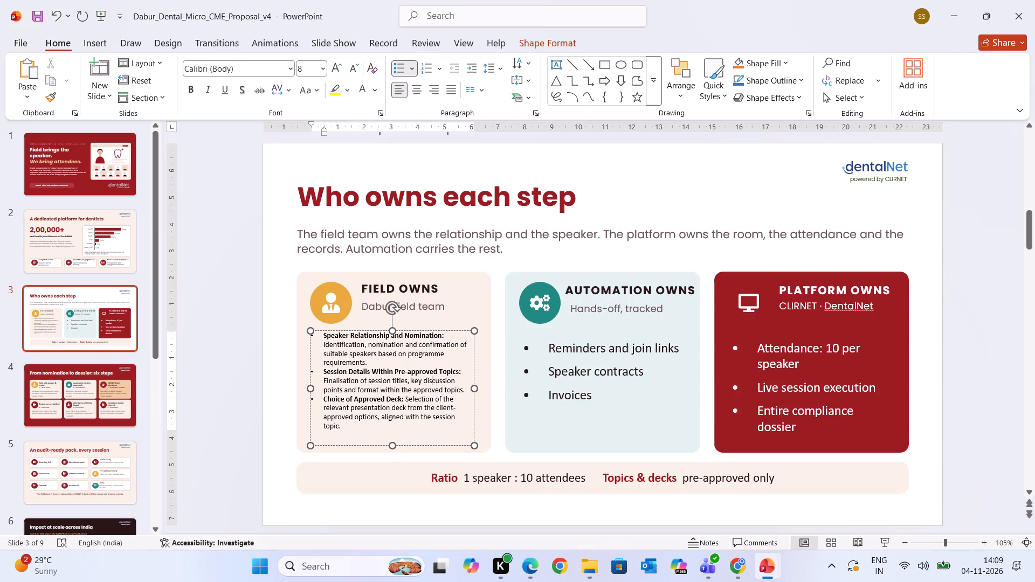
pyautogui.moveTo(474, 390); pyautogui.dragTo(484, 390)
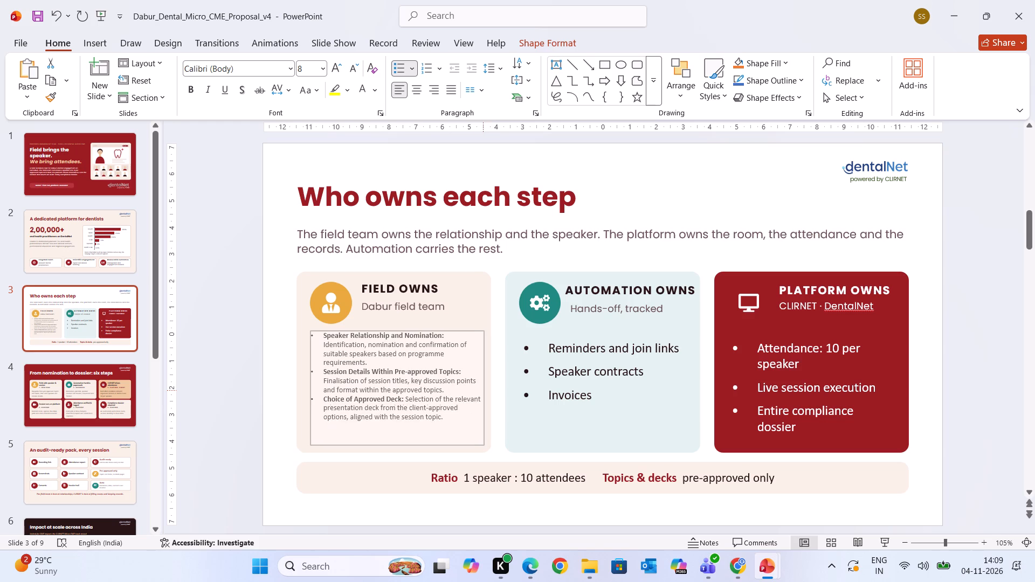
pyautogui.moveTo(484, 390); pyautogui.dragTo(485, 390)
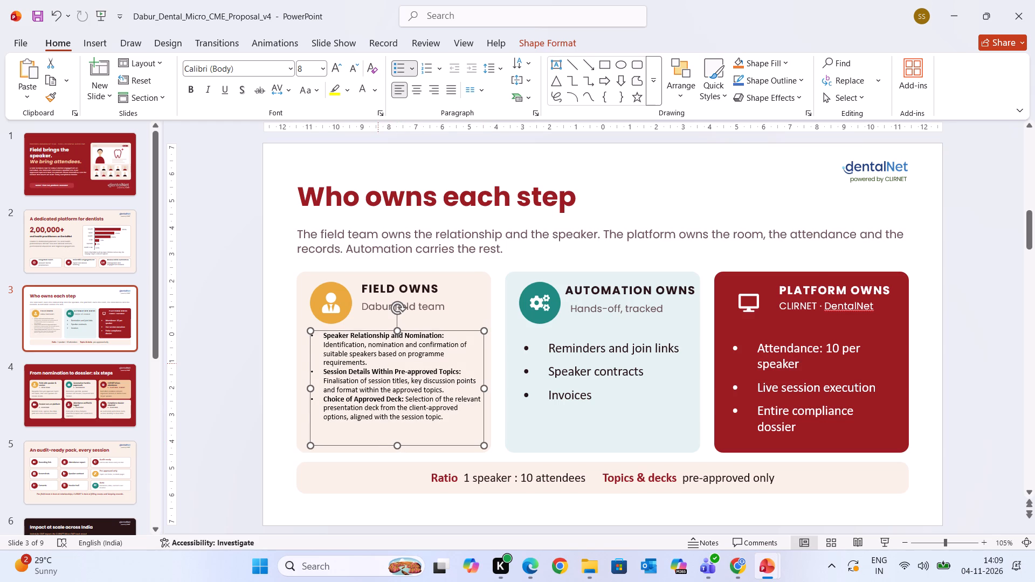
# Separate the three "FIELD OWNS" bullets with blank lines that carry no bullet marks.
pyautogui.click(378, 363)
pyautogui.press('Return')
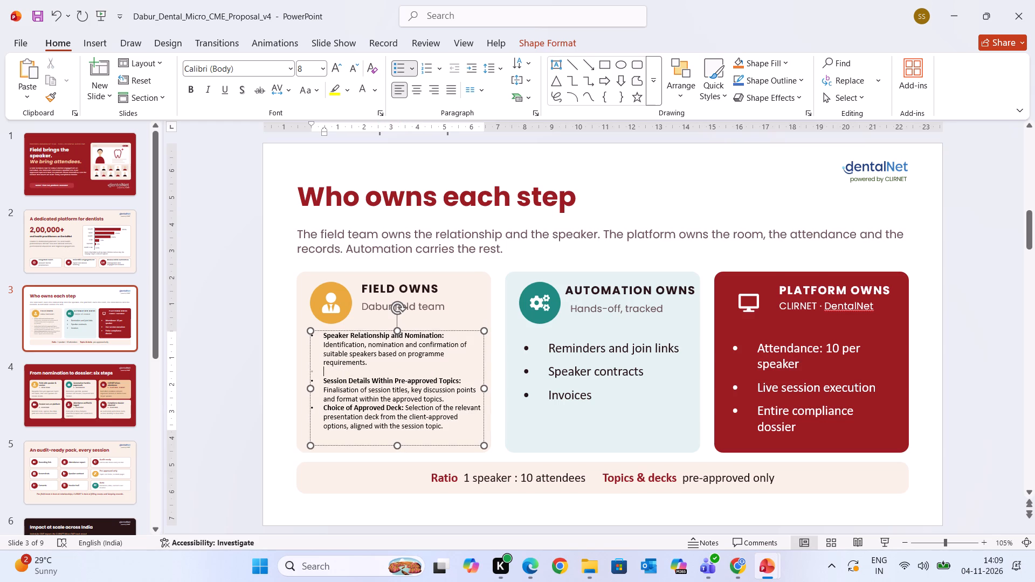
pyautogui.click(447, 396)
pyautogui.press('Return')
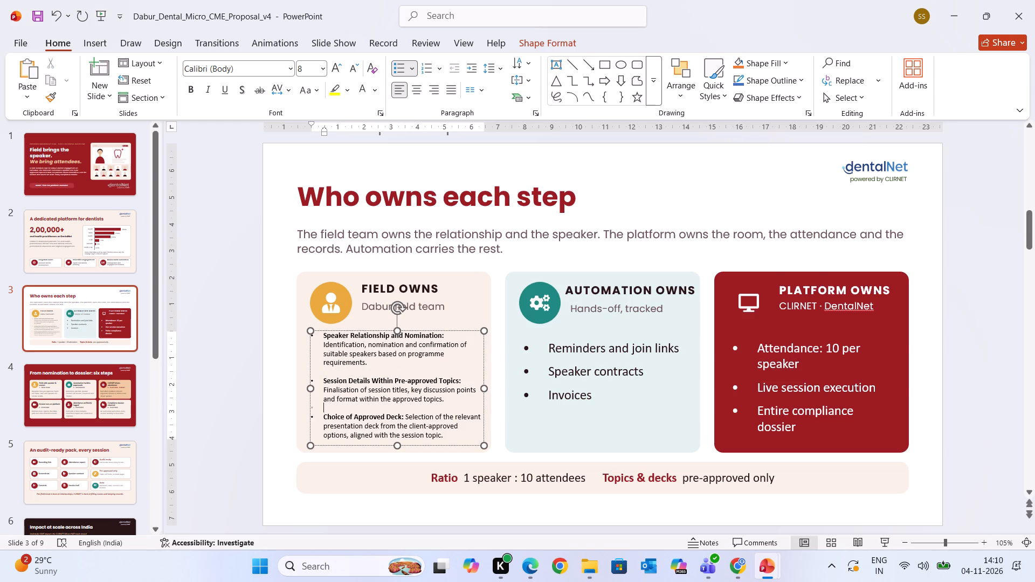
pyautogui.press('BackSpace')
pyautogui.click(344, 371)
pyautogui.press('BackSpace')
pyautogui.click(615, 184)
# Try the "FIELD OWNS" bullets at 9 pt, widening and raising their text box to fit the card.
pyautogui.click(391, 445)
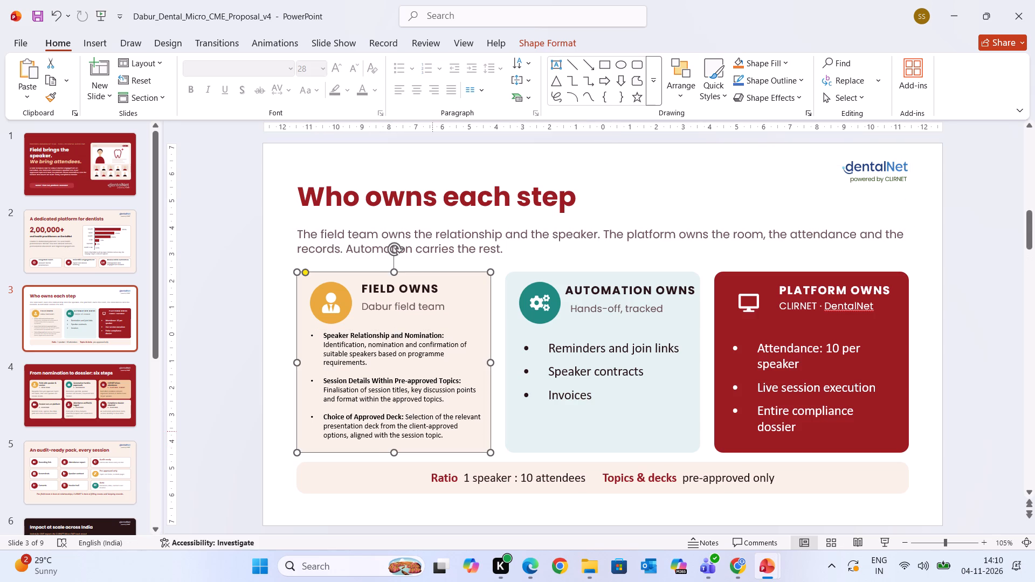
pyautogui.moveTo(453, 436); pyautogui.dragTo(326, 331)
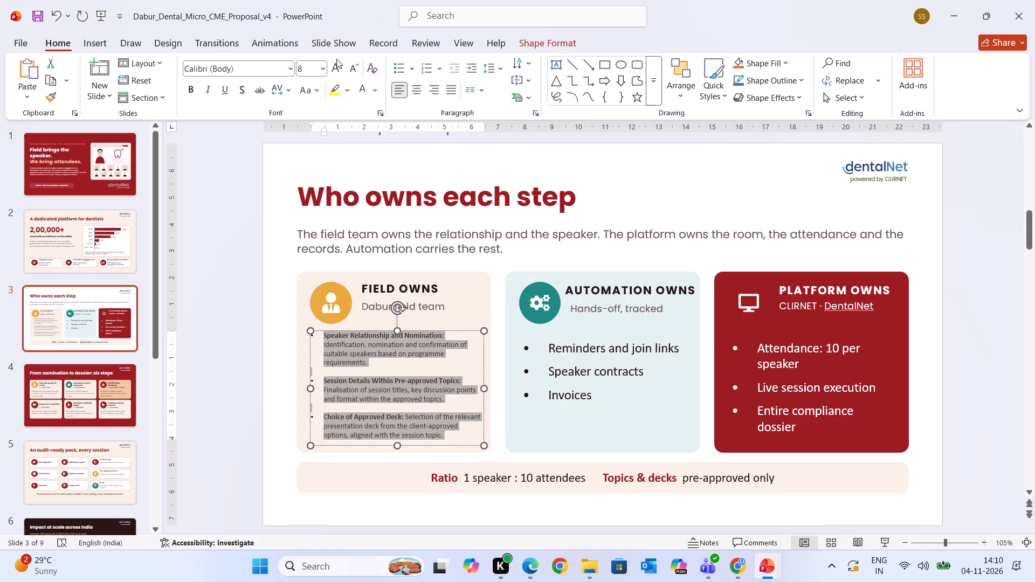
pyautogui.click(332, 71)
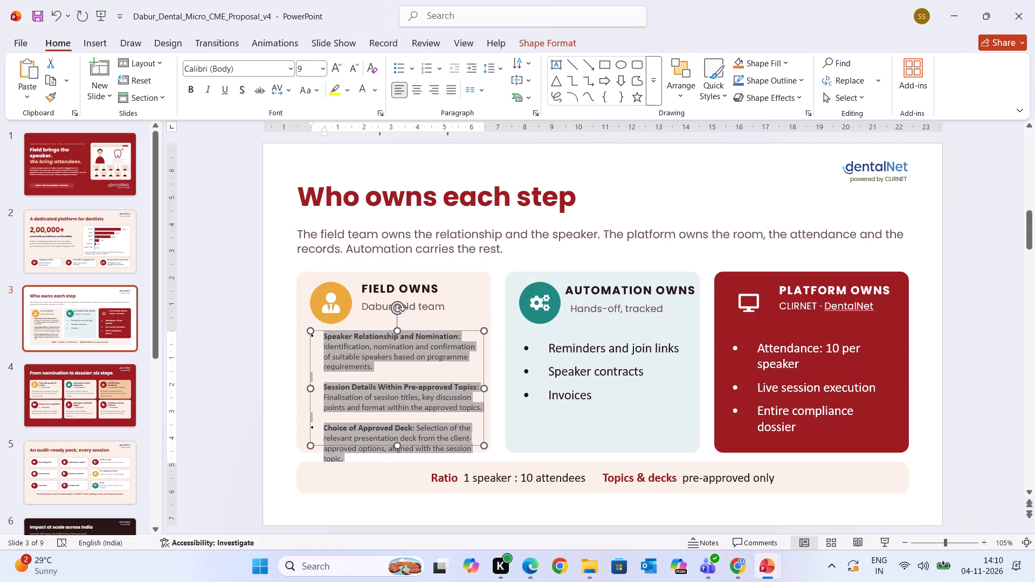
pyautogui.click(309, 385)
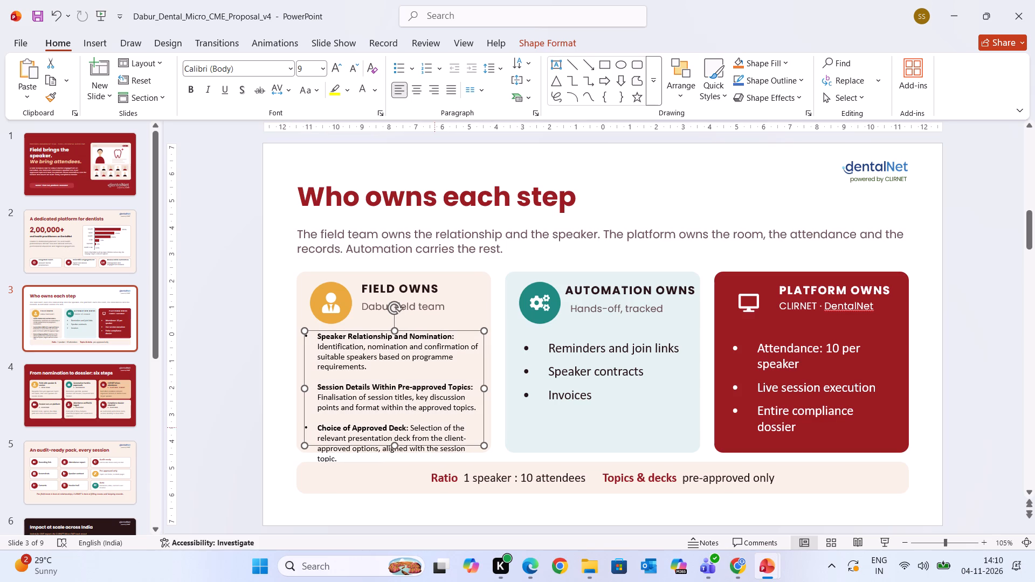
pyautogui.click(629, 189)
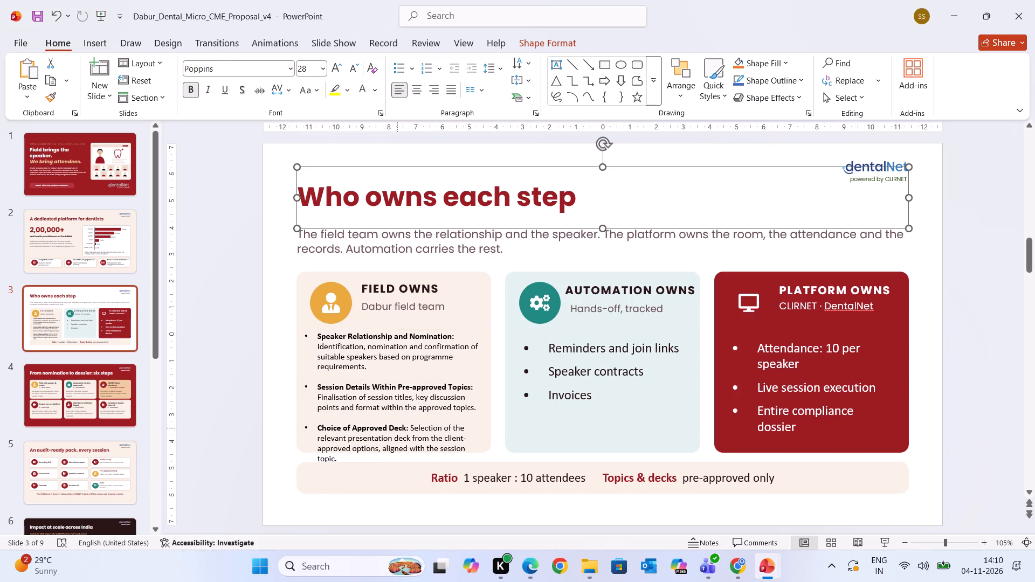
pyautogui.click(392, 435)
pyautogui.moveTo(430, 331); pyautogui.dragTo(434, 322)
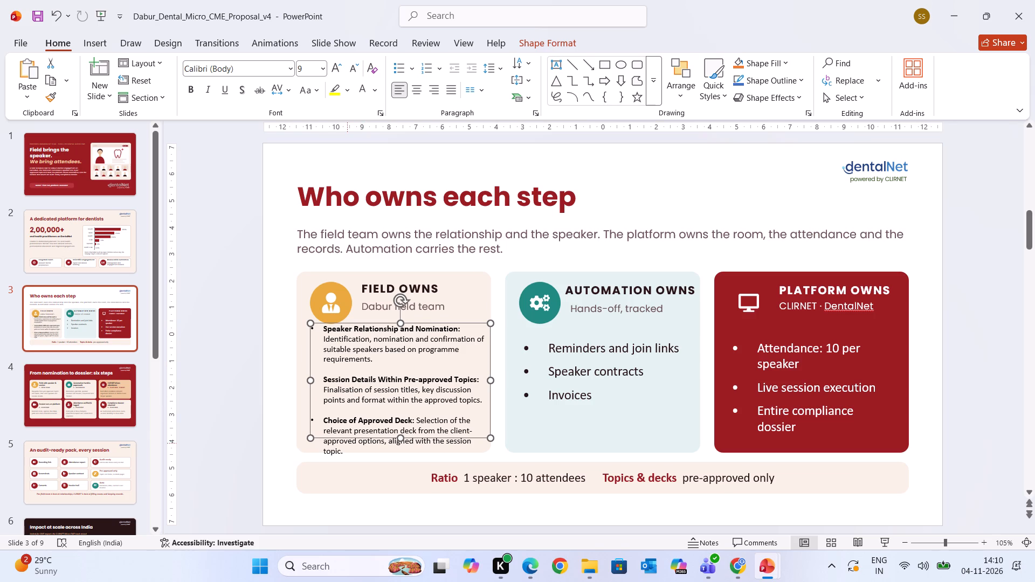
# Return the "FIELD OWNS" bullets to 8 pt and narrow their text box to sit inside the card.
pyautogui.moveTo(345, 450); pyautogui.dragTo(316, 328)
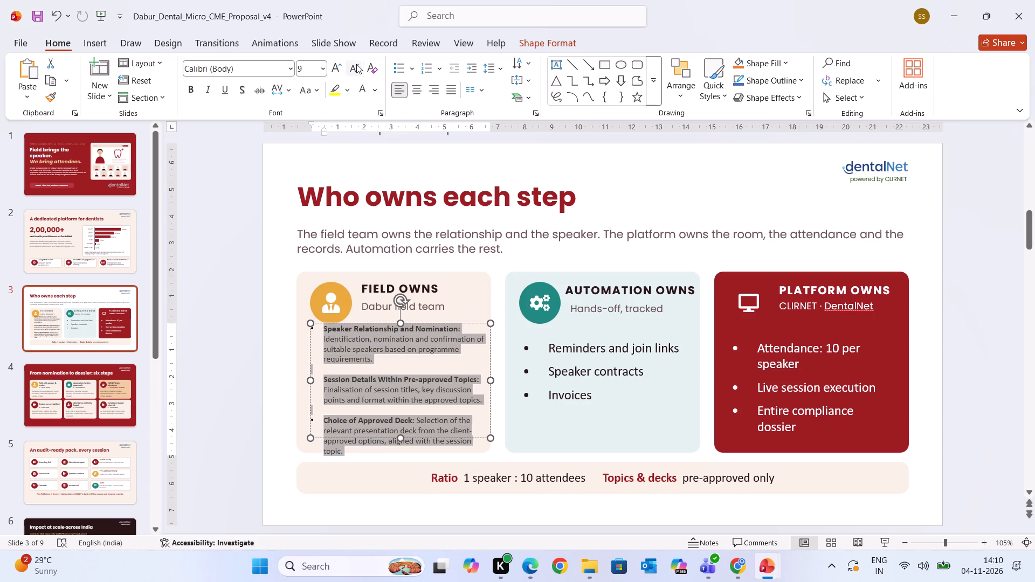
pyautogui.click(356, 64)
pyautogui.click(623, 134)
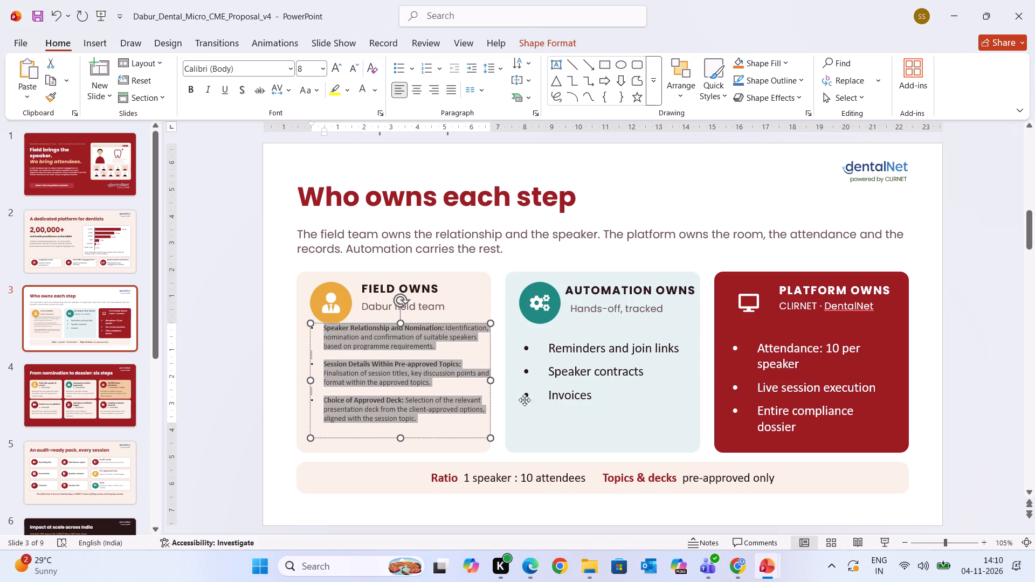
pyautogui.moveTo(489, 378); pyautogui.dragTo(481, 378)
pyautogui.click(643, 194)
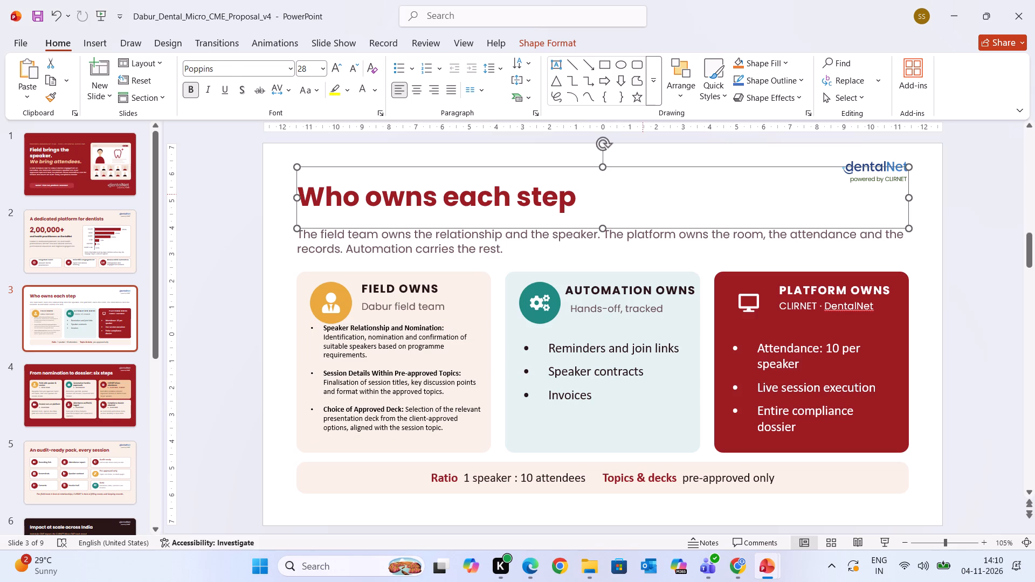
# Move the "FIELD OWNS" bullet text box down slightly, clear of the "Dabur field team" subtitle.
pyautogui.click(433, 364)
pyautogui.moveTo(442, 322); pyautogui.dragTo(443, 330)
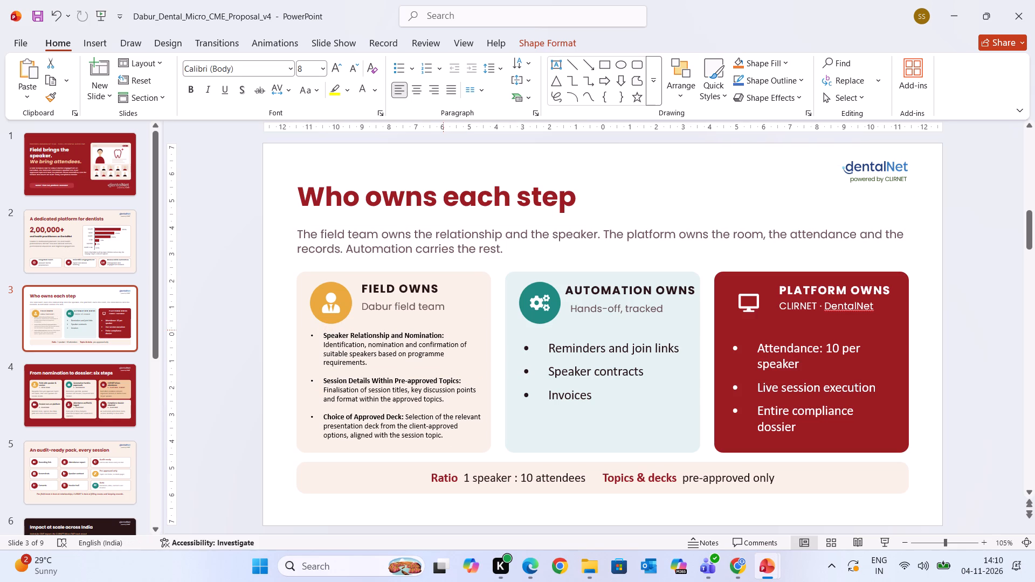
pyautogui.moveTo(443, 330); pyautogui.dragTo(444, 331)
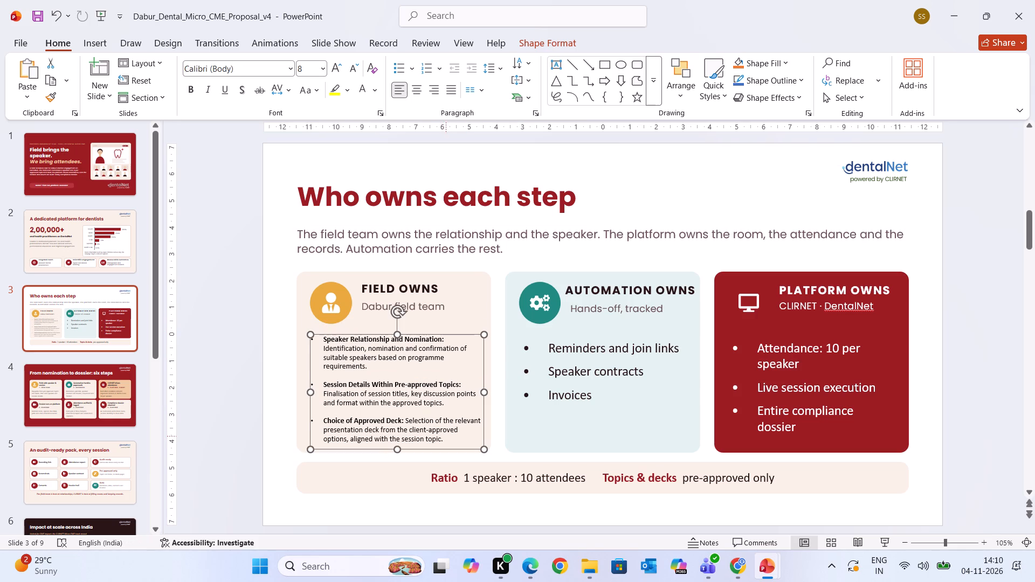
# Set the font of all three "FIELD OWNS" bullets to Poppins.
pyautogui.moveTo(446, 436); pyautogui.dragTo(326, 335)
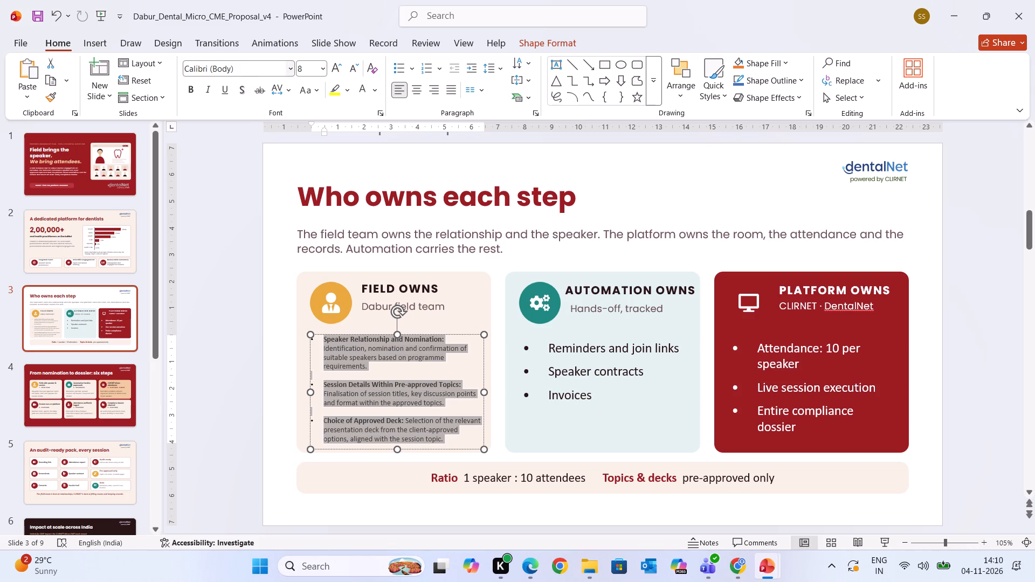
pyautogui.click(244, 68)
pyautogui.write('pop')
pyautogui.press('Return')
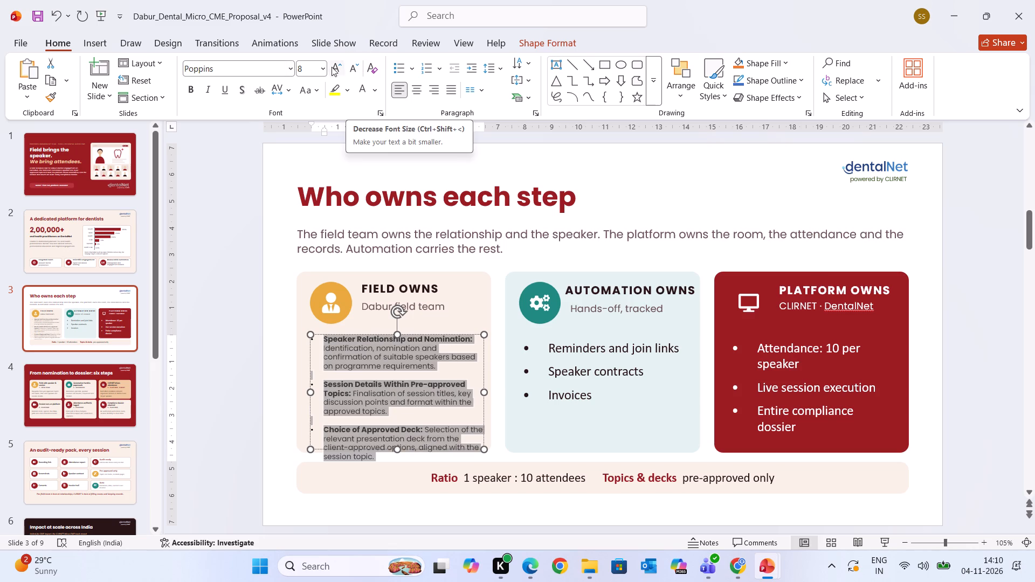
# Set the "FIELD OWNS" bullets to 7.5 pt and widen their text box slightly to the card's edge.
pyautogui.click(310, 60)
pyautogui.click(306, 69)
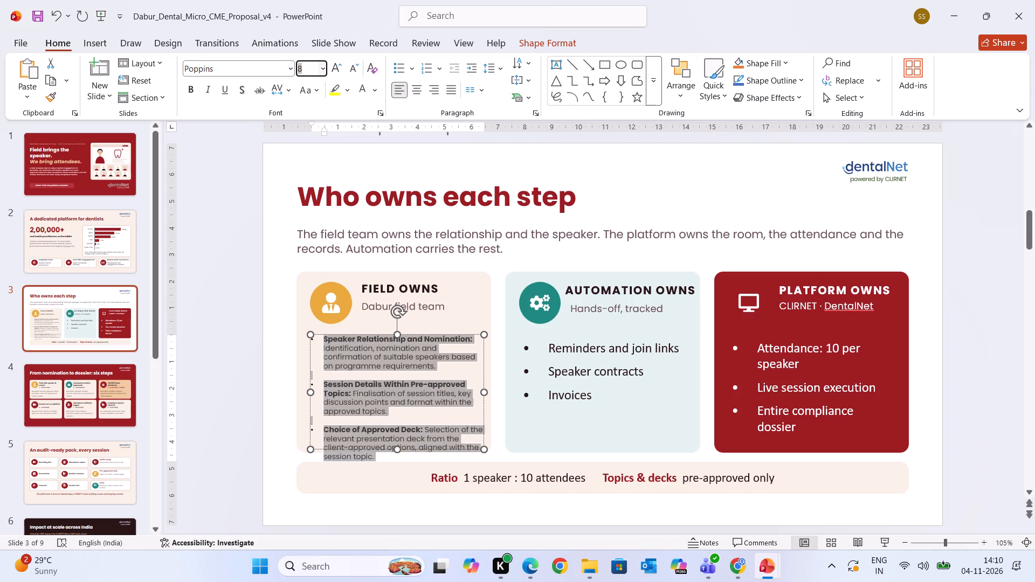
pyautogui.write('7.5')
pyautogui.press('Return')
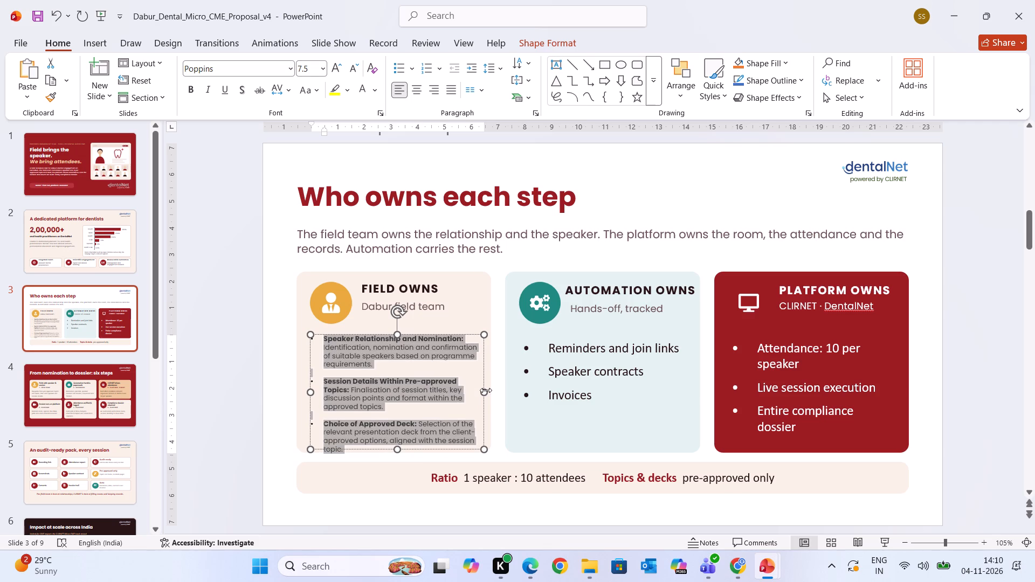
pyautogui.moveTo(485, 390); pyautogui.dragTo(490, 389)
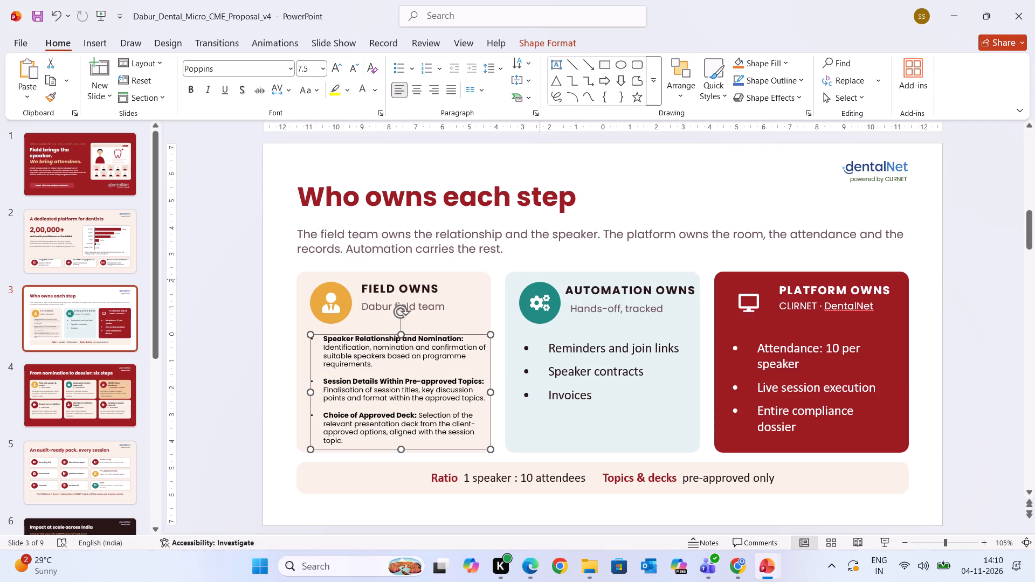
pyautogui.click(659, 174)
# Nudge the "FIELD OWNS" bullet text box slightly up and to the left so it sits inside the card.
pyautogui.click(380, 436)
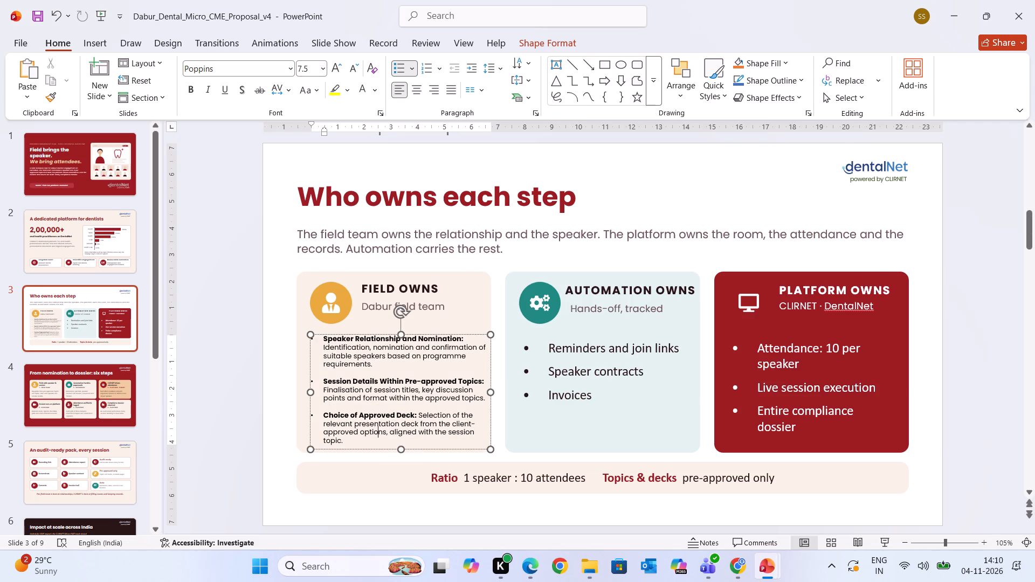
pyautogui.click(435, 334)
pyautogui.press('Up')
pyautogui.press('Up')
pyautogui.press('Left')
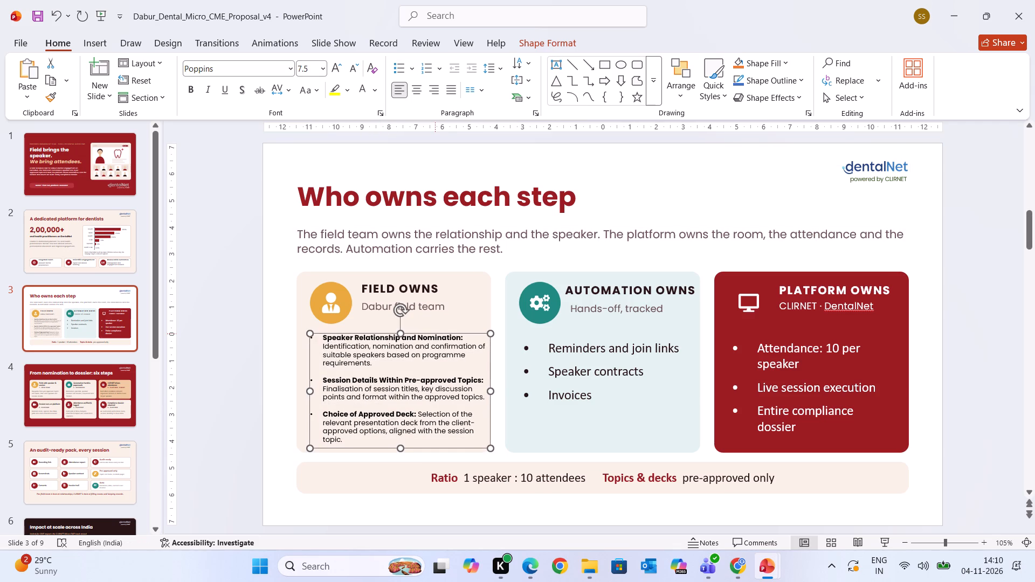
pyautogui.press('Left')
pyautogui.press('Left')
pyautogui.press('Left')
pyautogui.press('Up')
pyautogui.press('Up')
pyautogui.press('Up')
pyautogui.press('Up')
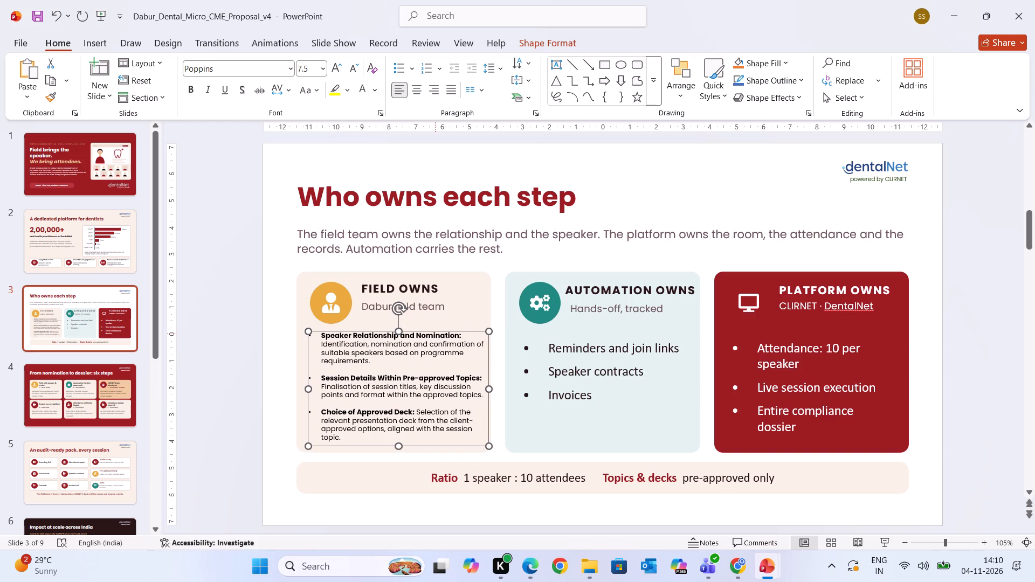
pyautogui.press('Left')
pyautogui.press('Left')
pyautogui.press('Left')
pyautogui.press('Left')
pyautogui.press('Up')
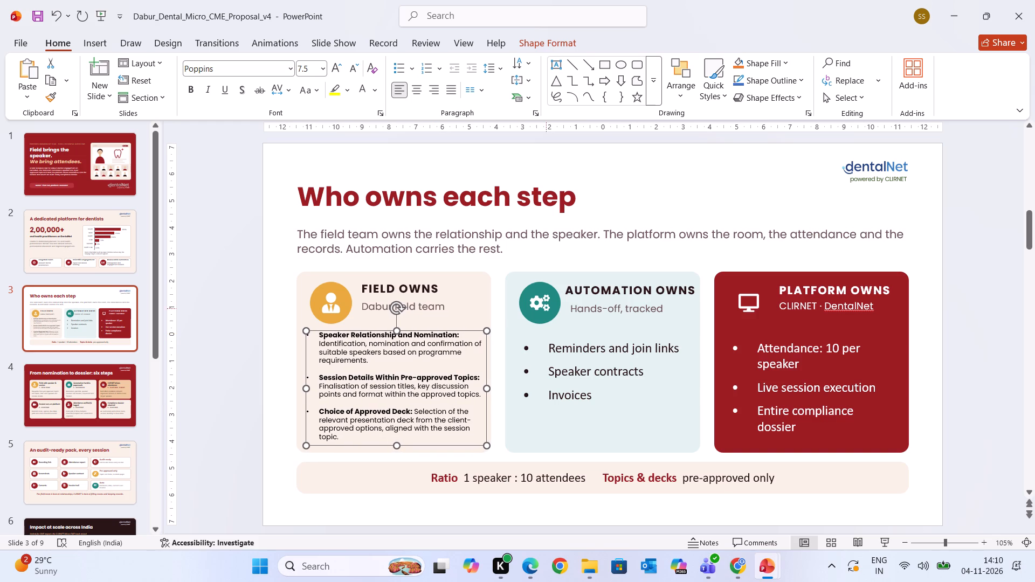
pyautogui.click(648, 205)
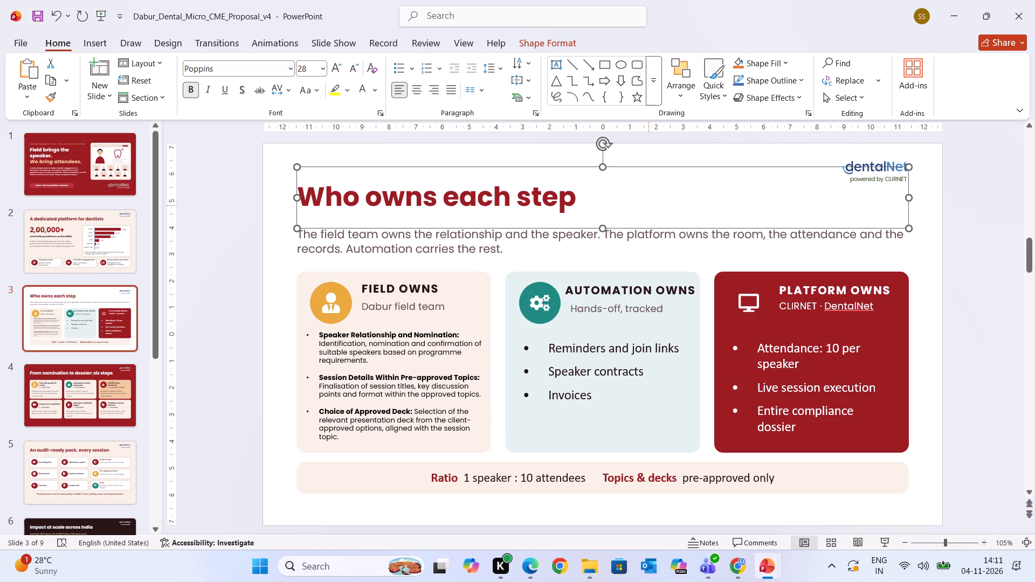
# Shorten "programme" to "program" in the "Speaker Relationship and Nomination" bullet.
pyautogui.click(460, 355)
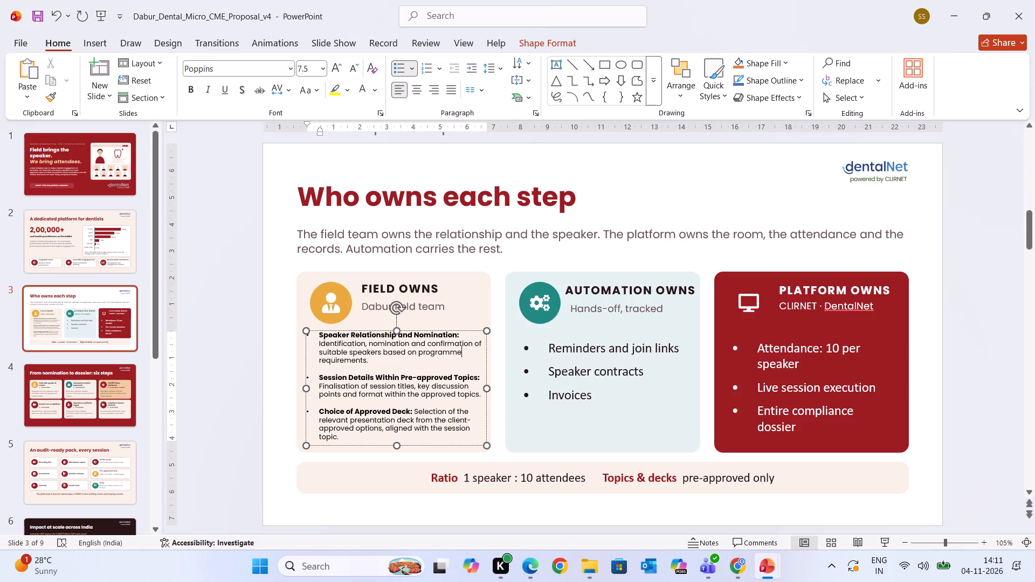
pyautogui.press('BackSpace')
pyautogui.press('BackSpace')
pyautogui.click(529, 465)
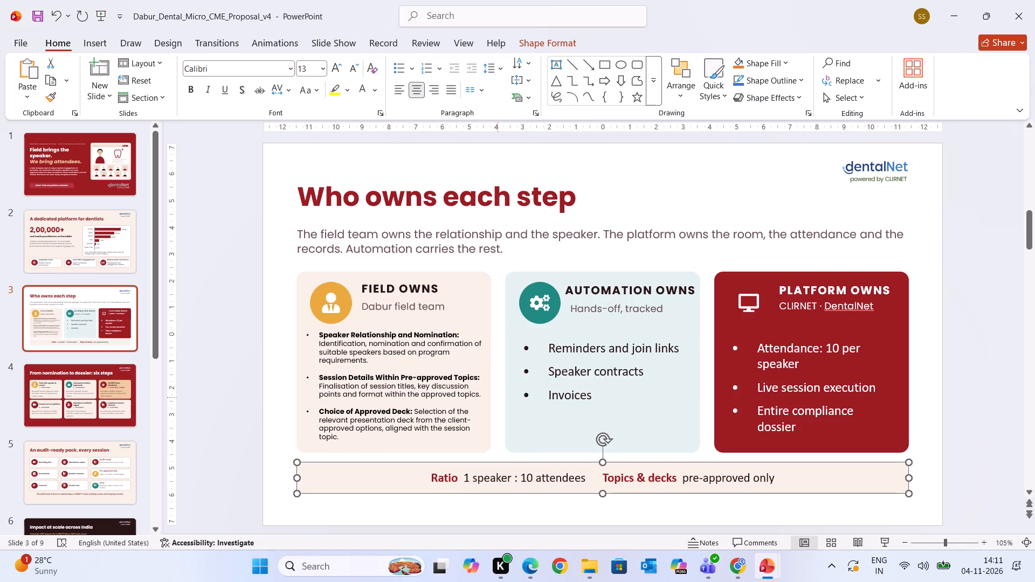
pyautogui.click(542, 370)
pyautogui.moveTo(624, 399); pyautogui.dragTo(541, 349)
pyautogui.hotkey('ctrl', 'c')
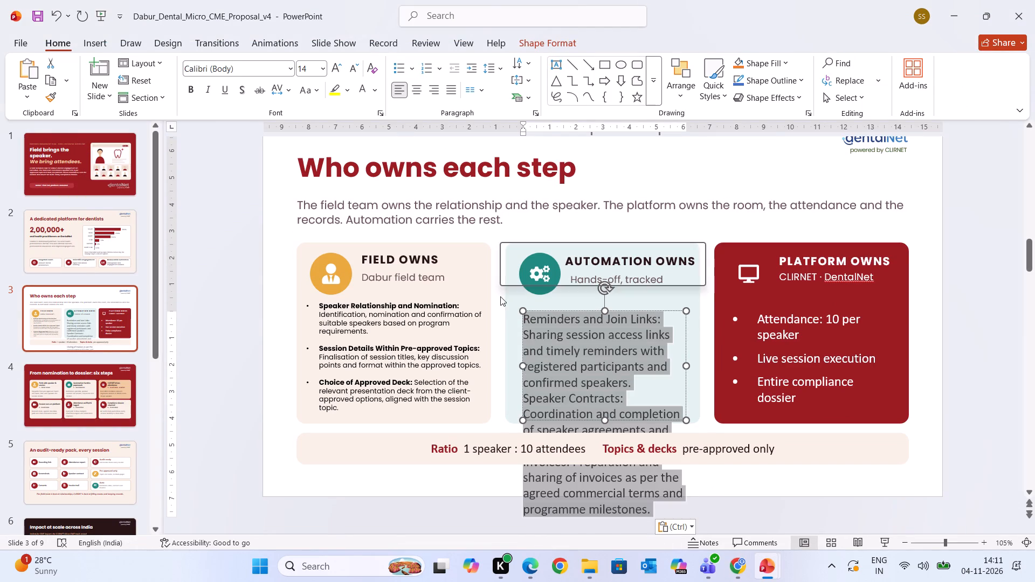
pyautogui.tripleClick(352, 73)
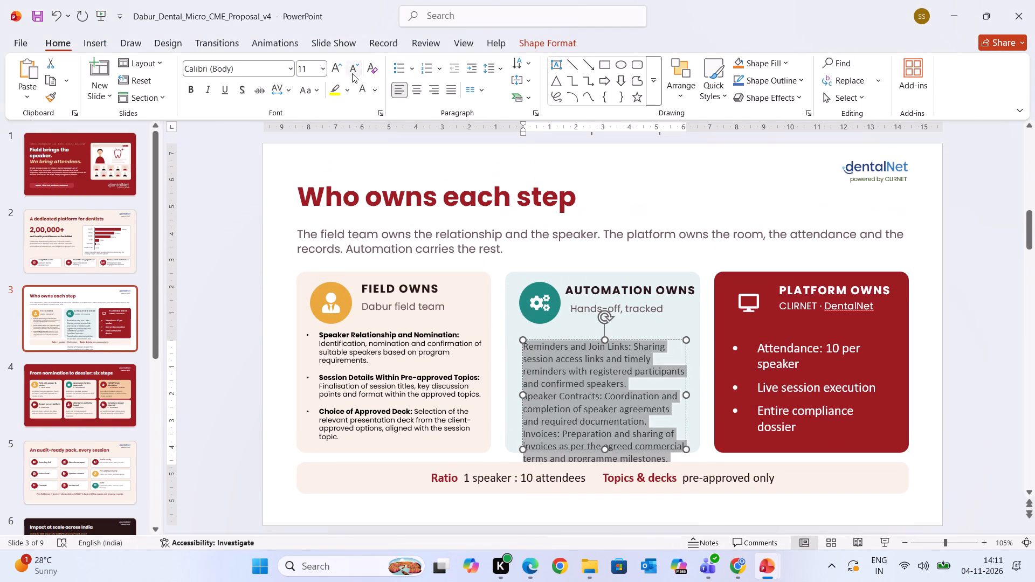
pyautogui.doubleClick(352, 73)
pyautogui.click(352, 73)
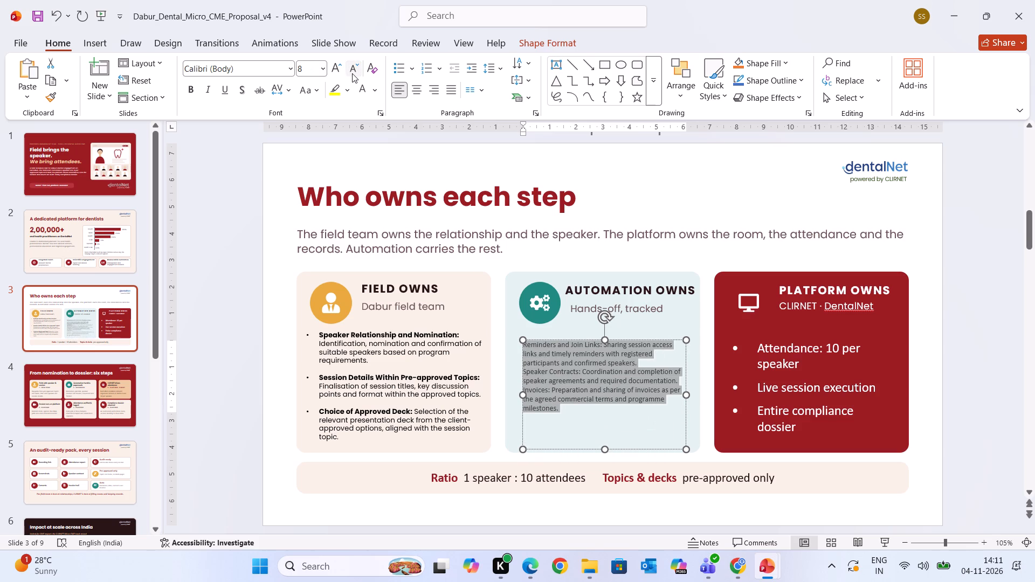
pyautogui.click(264, 66)
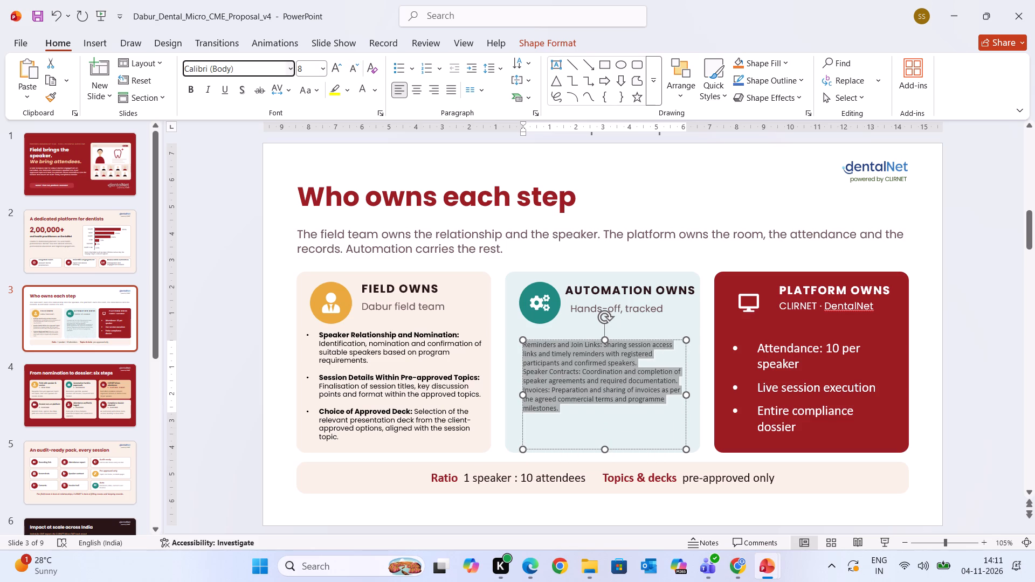
pyautogui.write('pop')
pyautogui.press('Return')
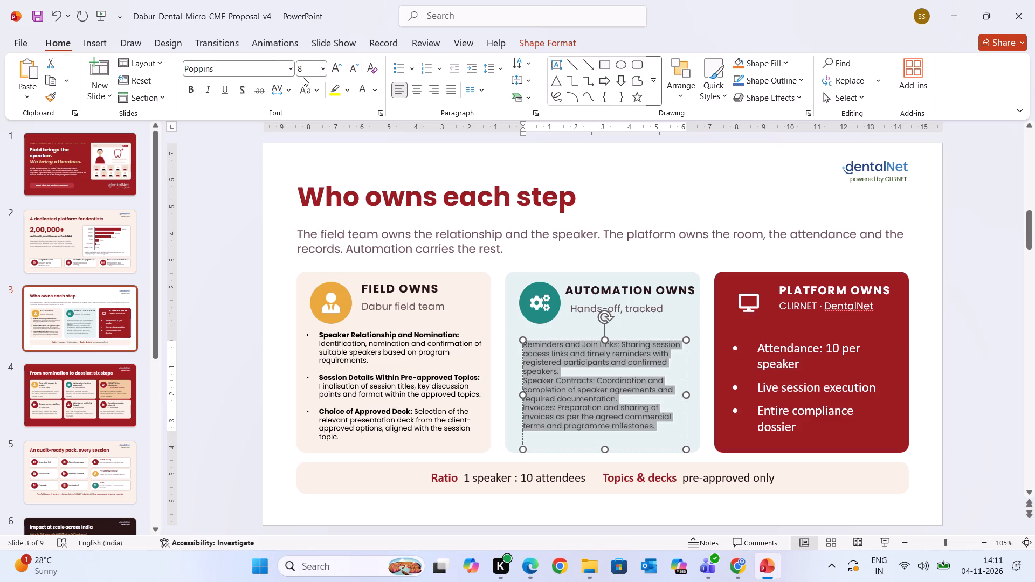
pyautogui.click(398, 71)
pyautogui.click(550, 369)
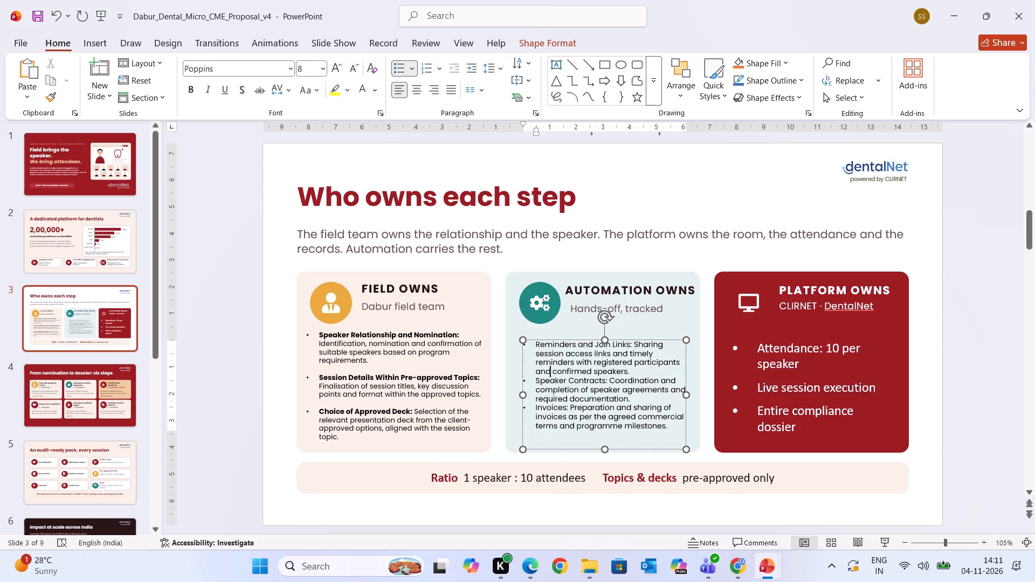
# Set the "AUTOMATION OWNS" bullets to 7.5 pt to match the "FIELD OWNS" card.
pyautogui.click(408, 351)
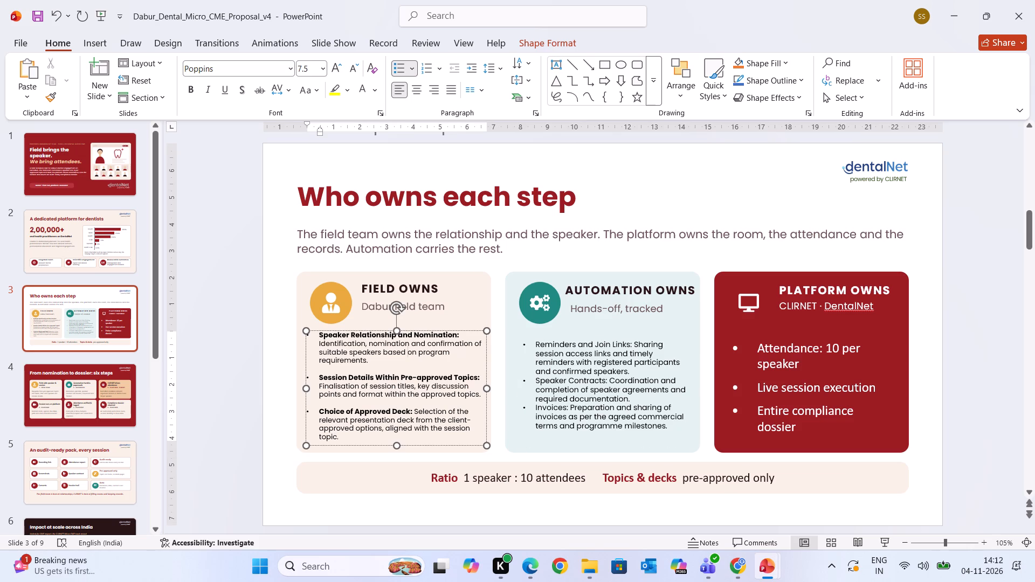
pyautogui.moveTo(665, 425); pyautogui.dragTo(521, 334)
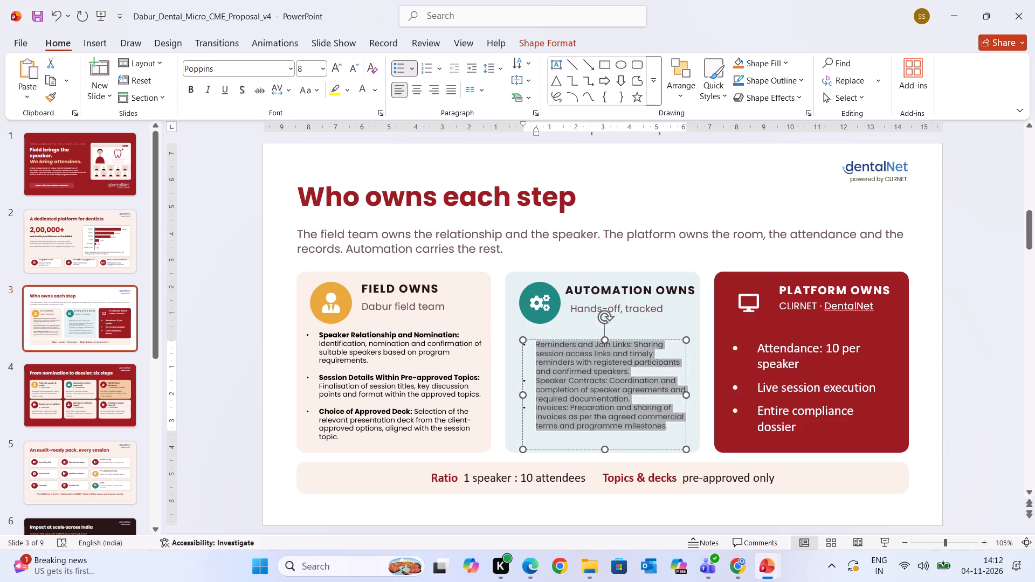
pyautogui.moveTo(521, 334); pyautogui.dragTo(520, 334)
pyautogui.click(300, 69)
pyautogui.write('7.5')
pyautogui.press('Return')
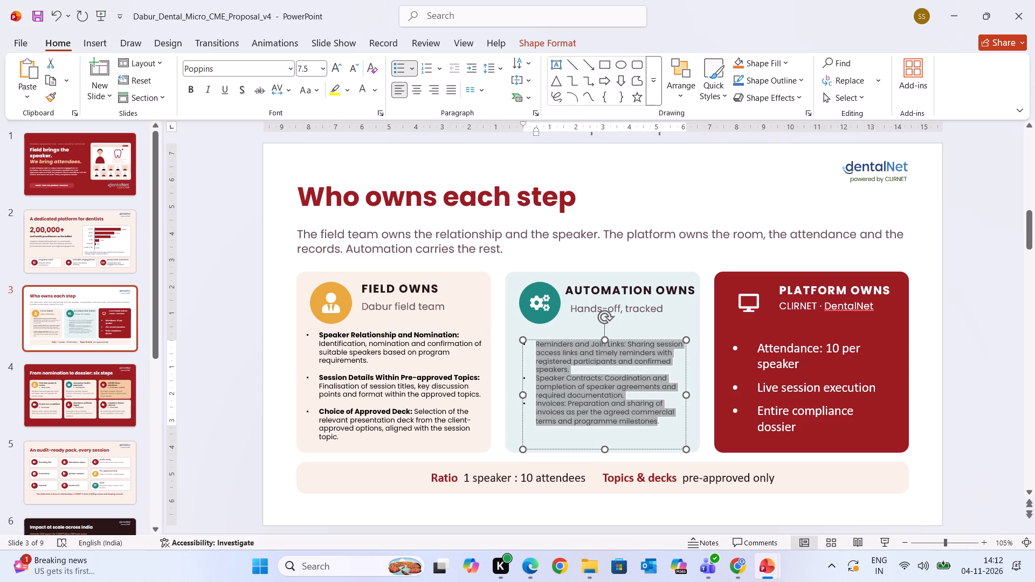
# Separate the three "AUTOMATION OWNS" bullets with blank unbulleted lines.
pyautogui.click(624, 408)
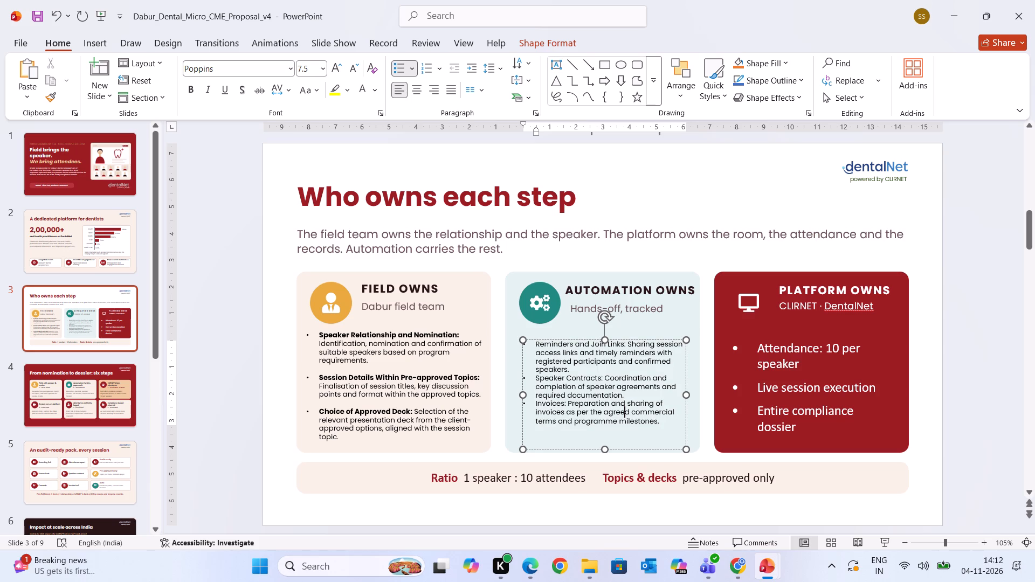
pyautogui.click(576, 371)
pyautogui.press('Return')
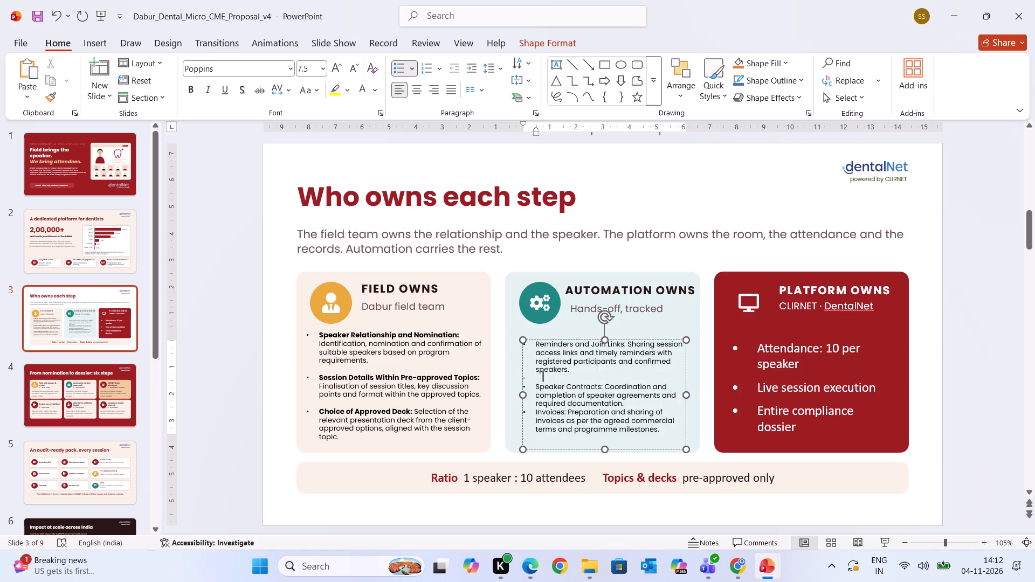
pyautogui.press('BackSpace')
pyautogui.click(627, 402)
pyautogui.press('Return')
pyautogui.press('BackSpace')
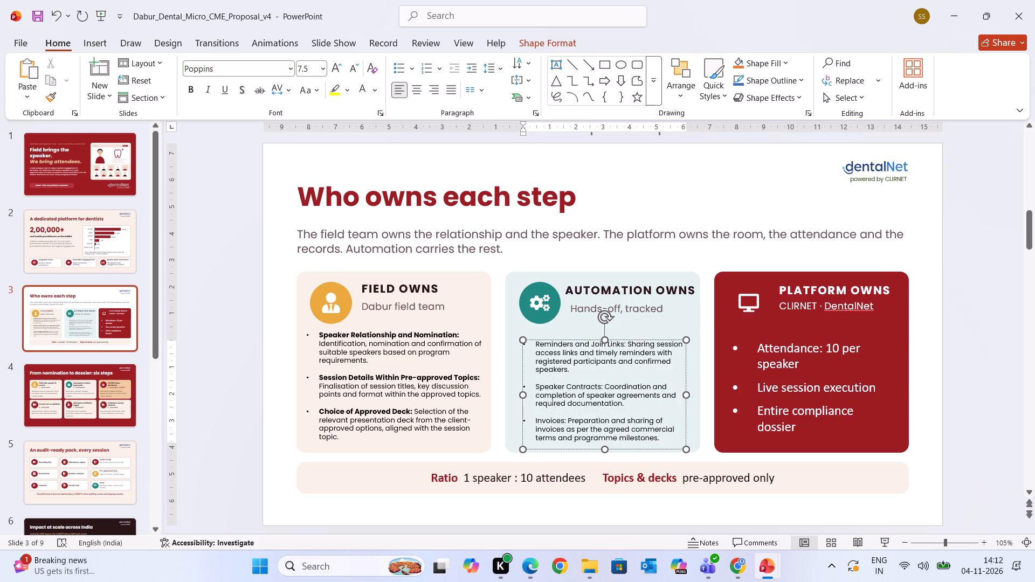
# Bold the lead-in headings "Reminders and Join Links", "Speaker Contracts:" and "Invoices:" in the "AUTOMATION OWNS" card.
pyautogui.moveTo(536, 346); pyautogui.dragTo(623, 344)
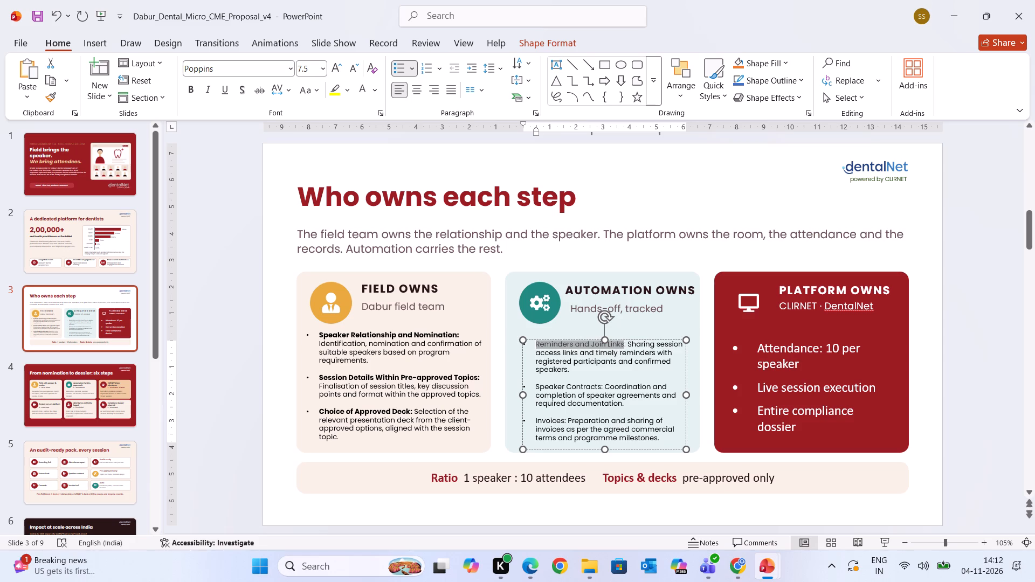
pyautogui.moveTo(623, 344); pyautogui.dragTo(623, 344)
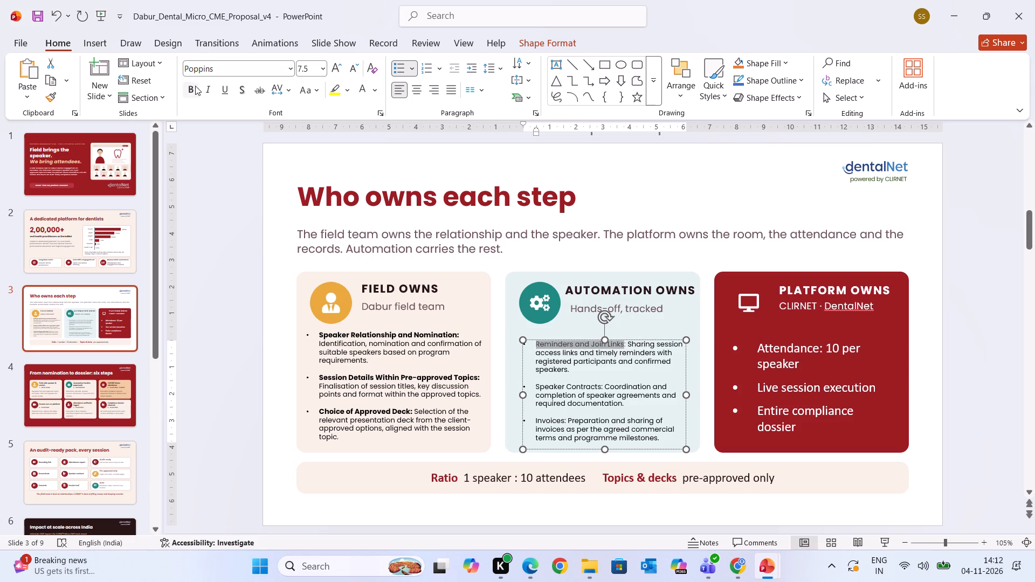
pyautogui.click(195, 86)
pyautogui.click(610, 403)
pyautogui.moveTo(533, 383); pyautogui.dragTo(602, 386)
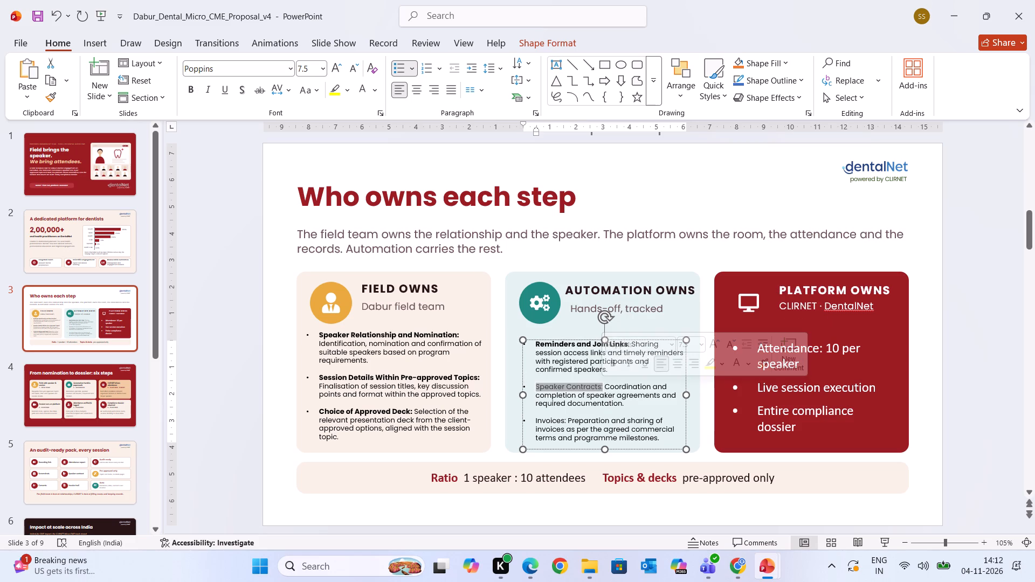
pyautogui.click(190, 92)
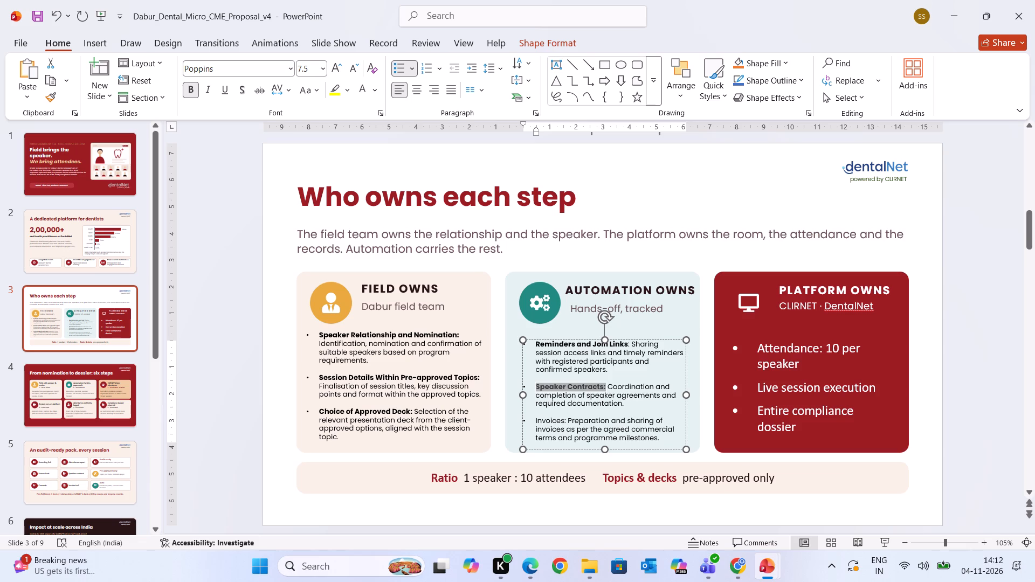
pyautogui.click(570, 422)
pyautogui.moveTo(535, 419); pyautogui.dragTo(550, 418)
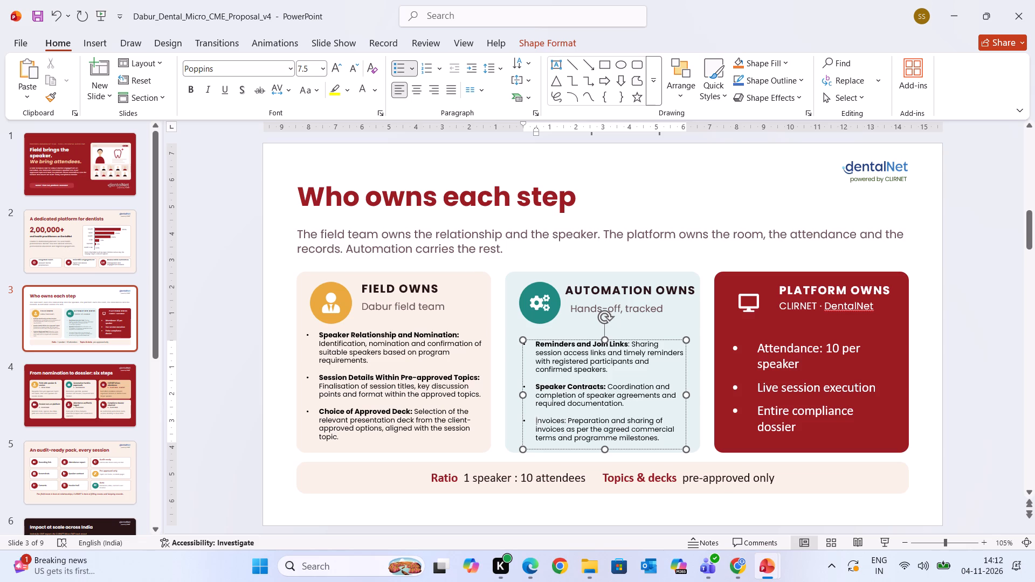
pyautogui.moveTo(550, 418); pyautogui.dragTo(565, 418)
pyautogui.click(192, 91)
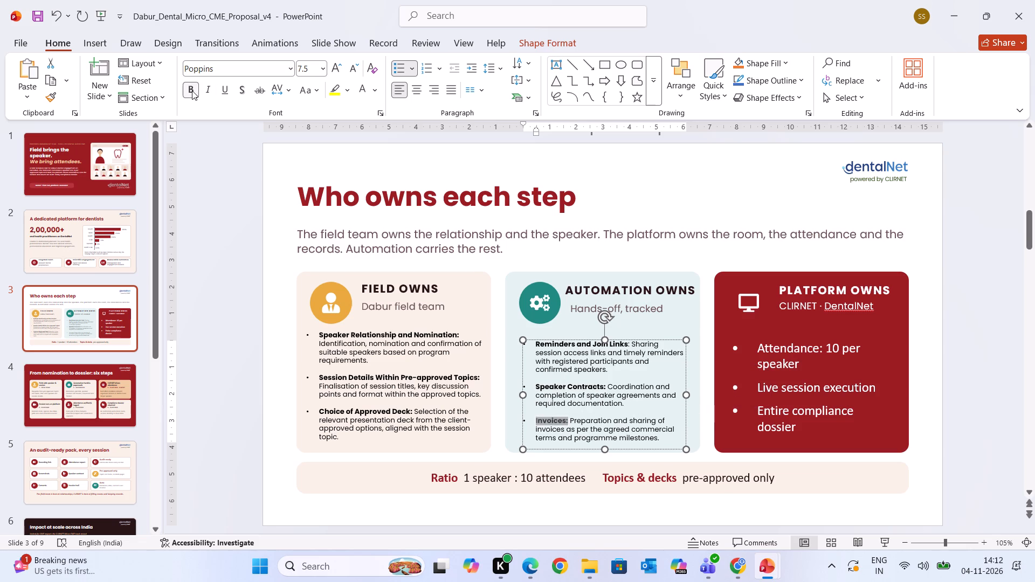
pyautogui.click(688, 203)
# Move the "AUTOMATION OWNS" bullet text box up slightly and widen it a little at its left edge.
pyautogui.click(610, 404)
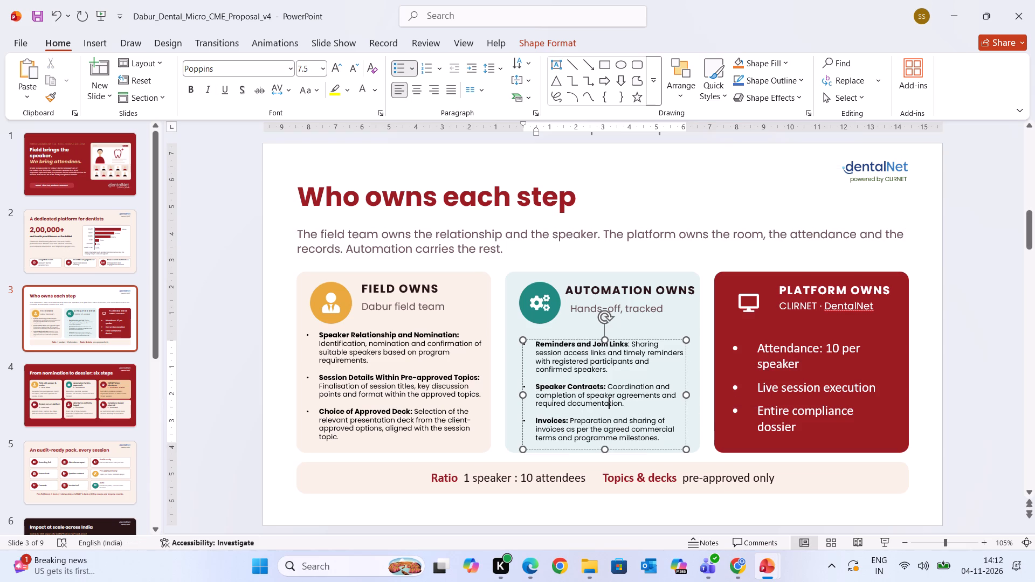
pyautogui.click(642, 337)
pyautogui.click(632, 369)
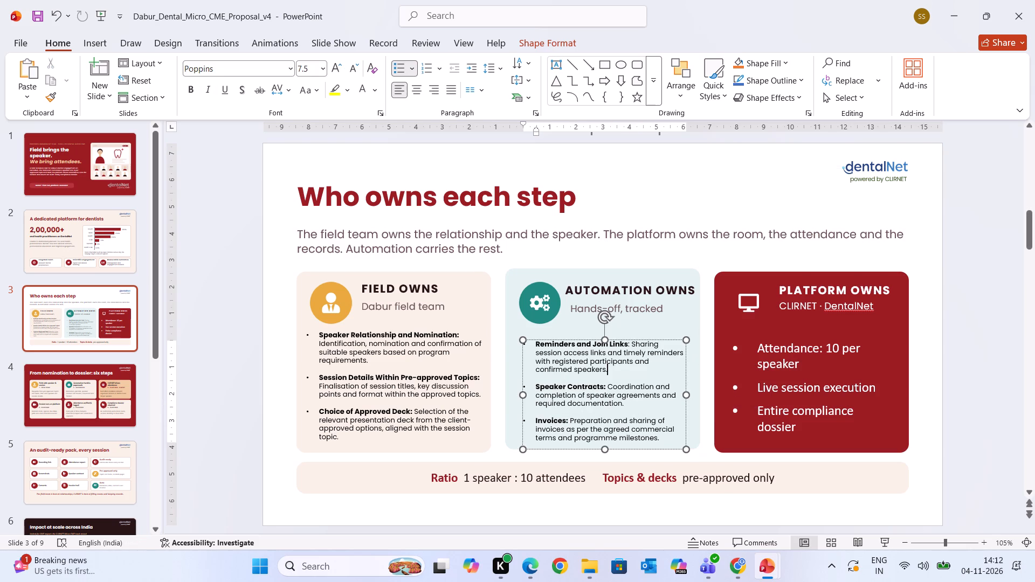
pyautogui.click(641, 341)
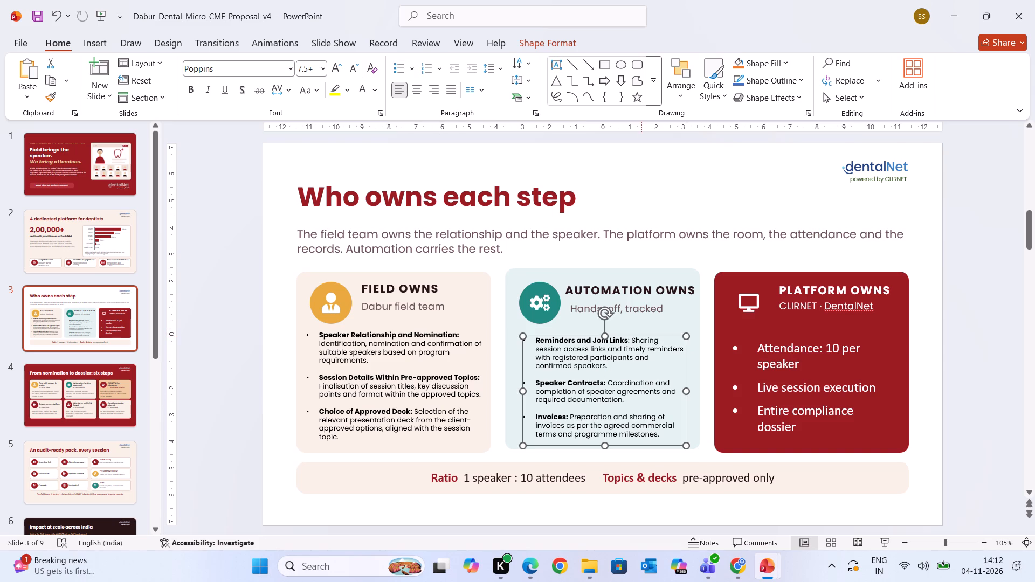
pyautogui.moveTo(525, 392); pyautogui.dragTo(519, 392)
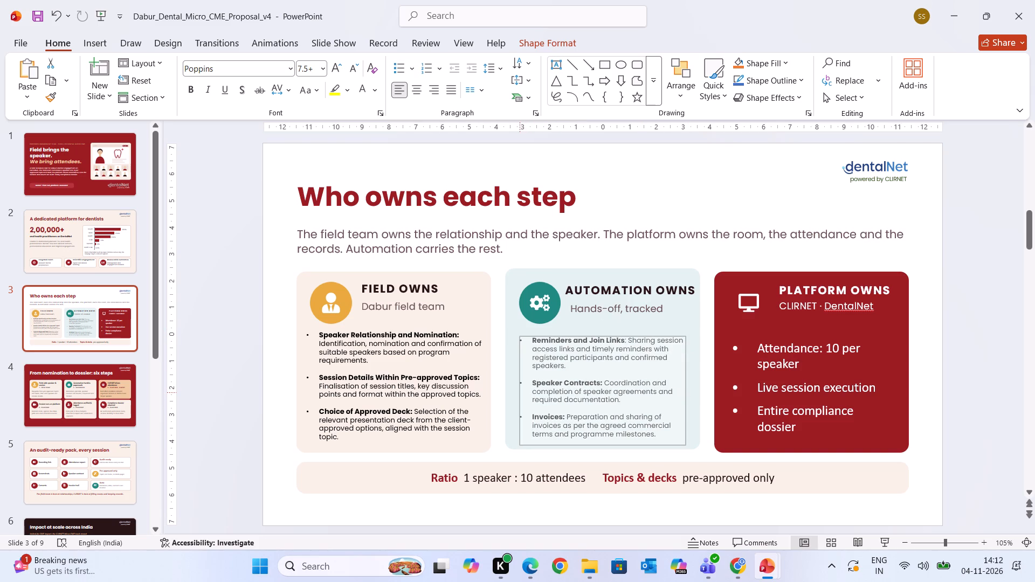
pyautogui.moveTo(519, 392); pyautogui.dragTo(516, 392)
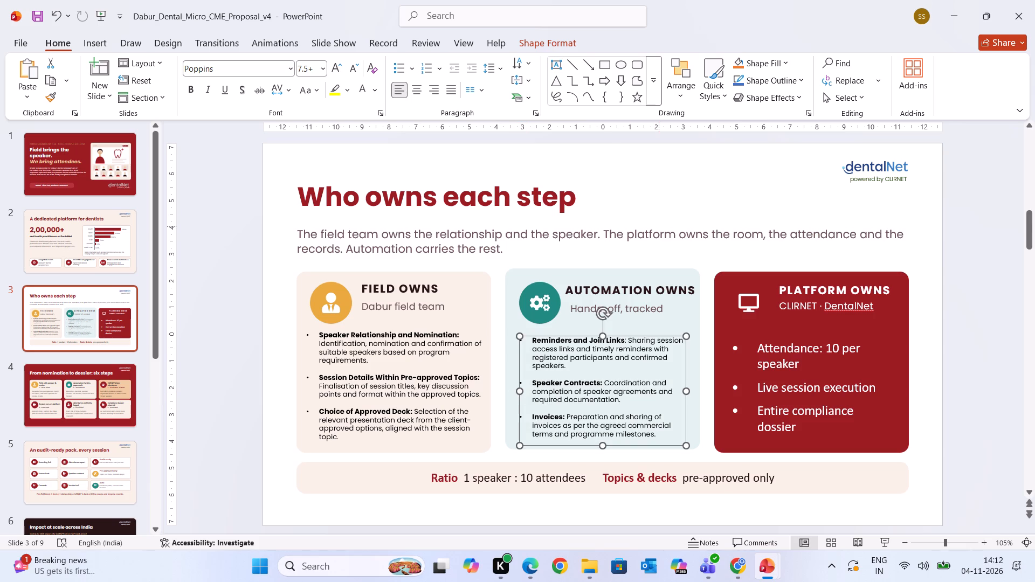
pyautogui.click(660, 210)
pyautogui.click(973, 334)
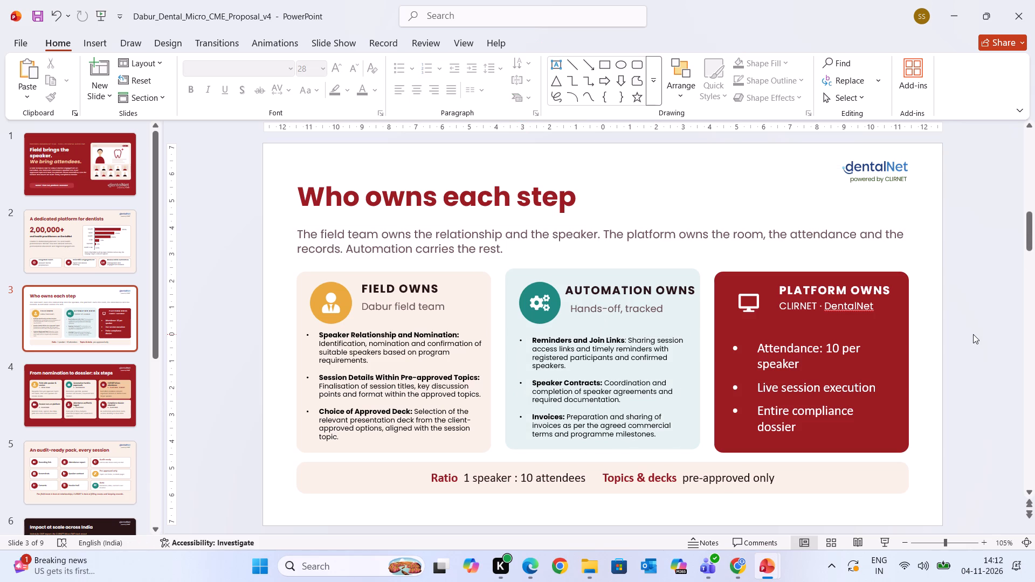
pyautogui.click(747, 406)
pyautogui.moveTo(805, 431); pyautogui.dragTo(746, 345)
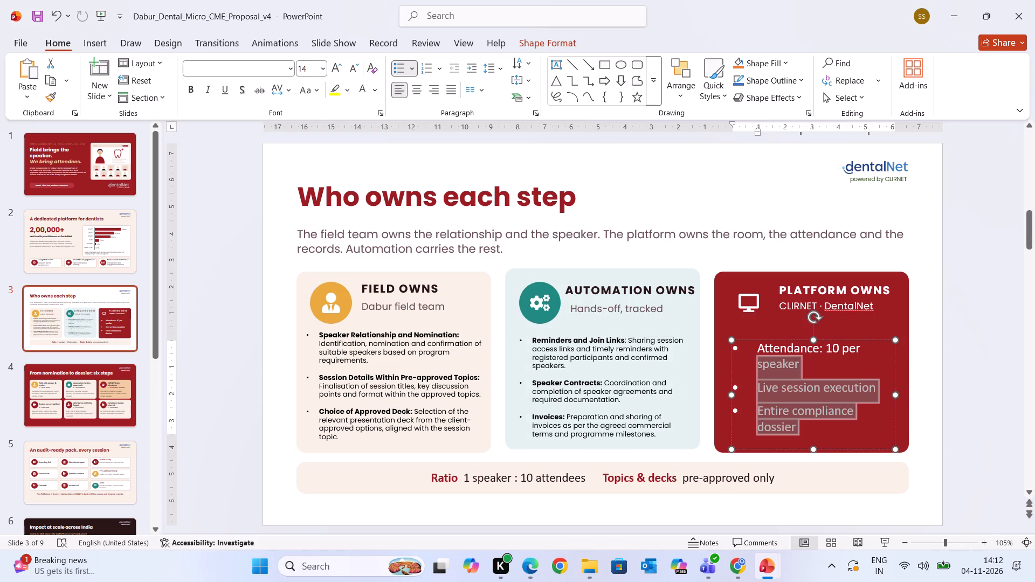
pyautogui.moveTo(746, 345); pyautogui.dragTo(737, 316)
pyautogui.hotkey('ctrl', 'c')
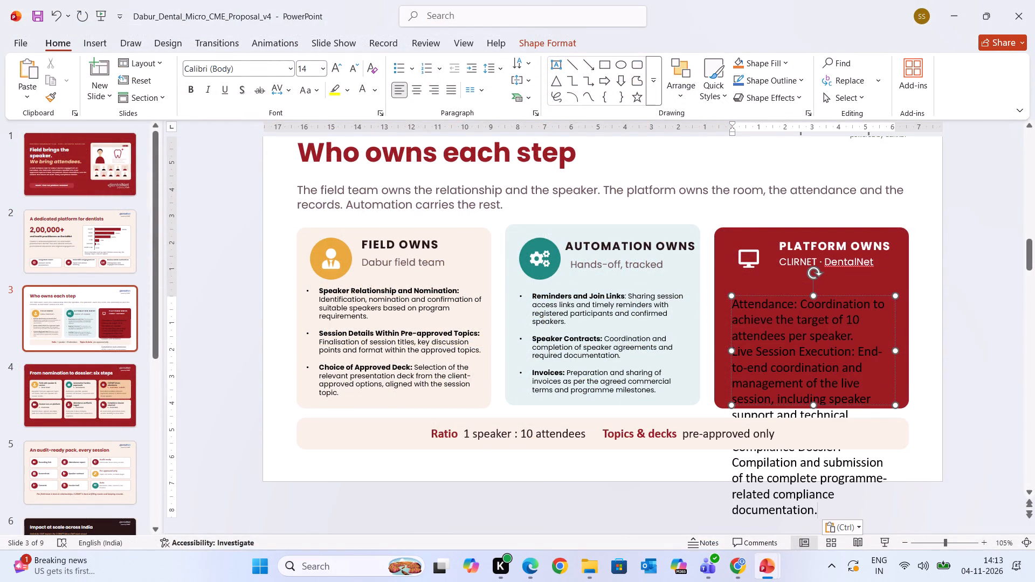
# Format the pasted "PLATFORM OWNS" text as a white 7.5 pt Poppins bulleted list.
pyautogui.moveTo(818, 509); pyautogui.dragTo(734, 303)
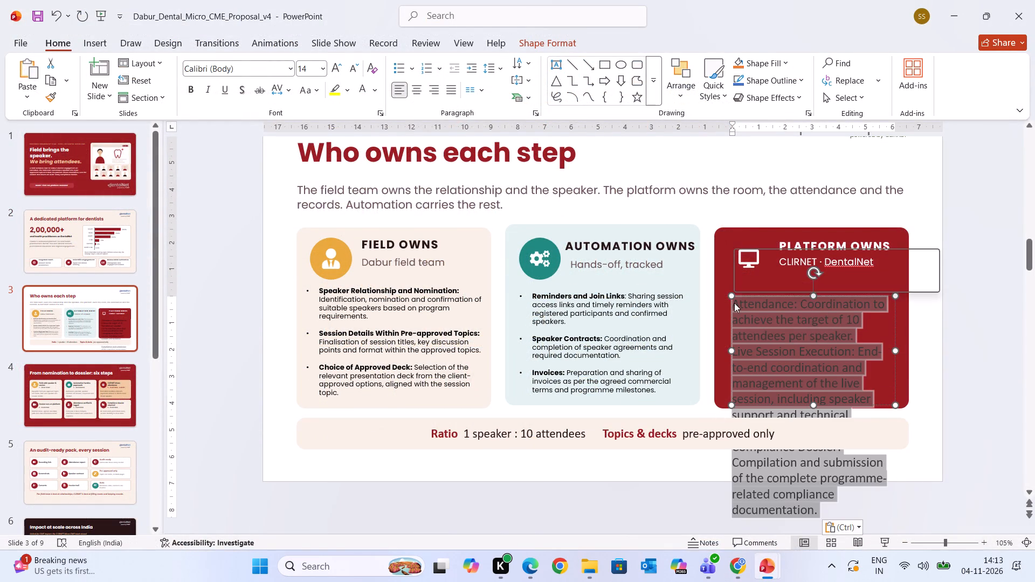
pyautogui.click(363, 85)
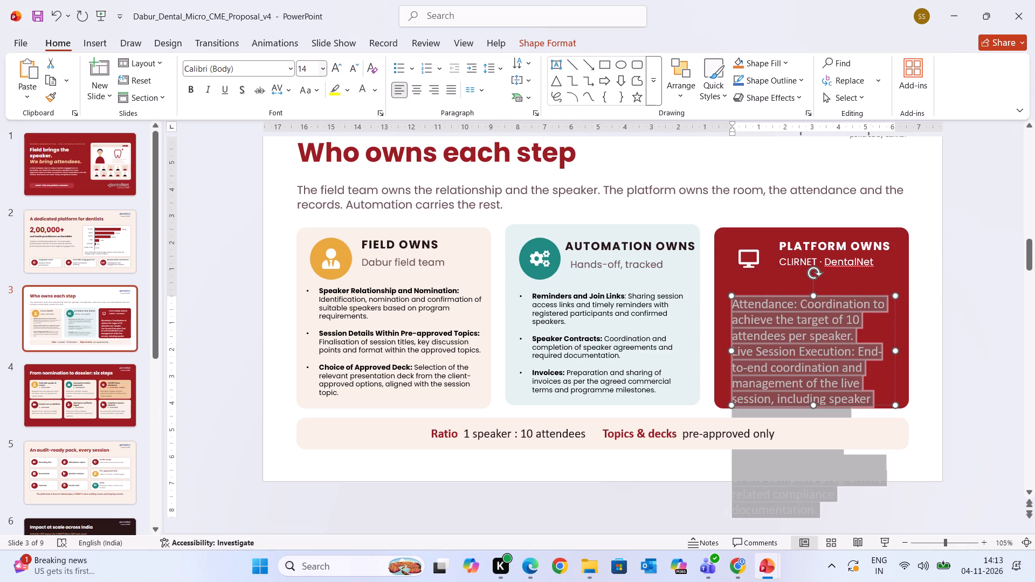
pyautogui.doubleClick(352, 70)
pyautogui.click(310, 67)
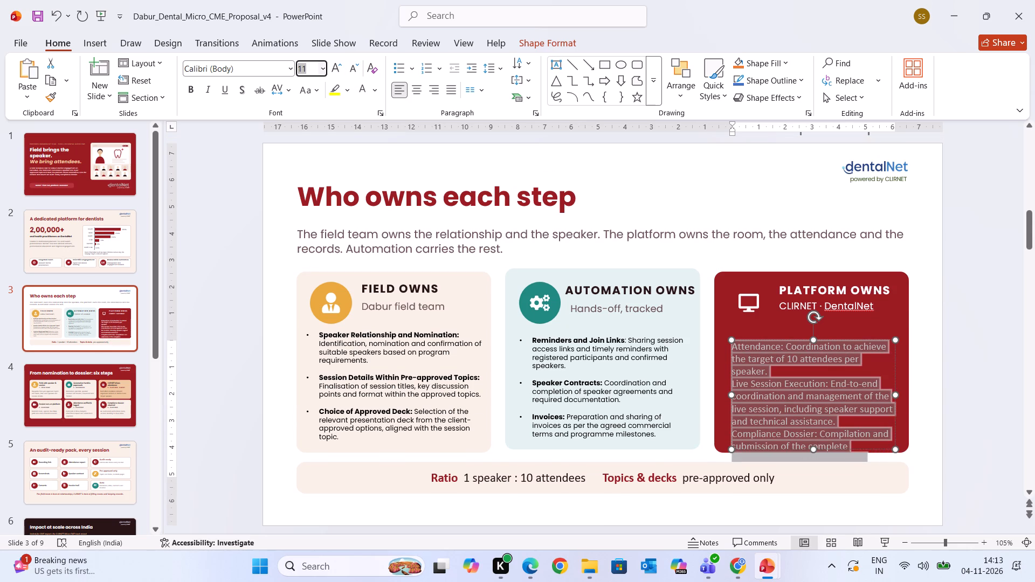
pyautogui.write('7.5')
pyautogui.press('Return')
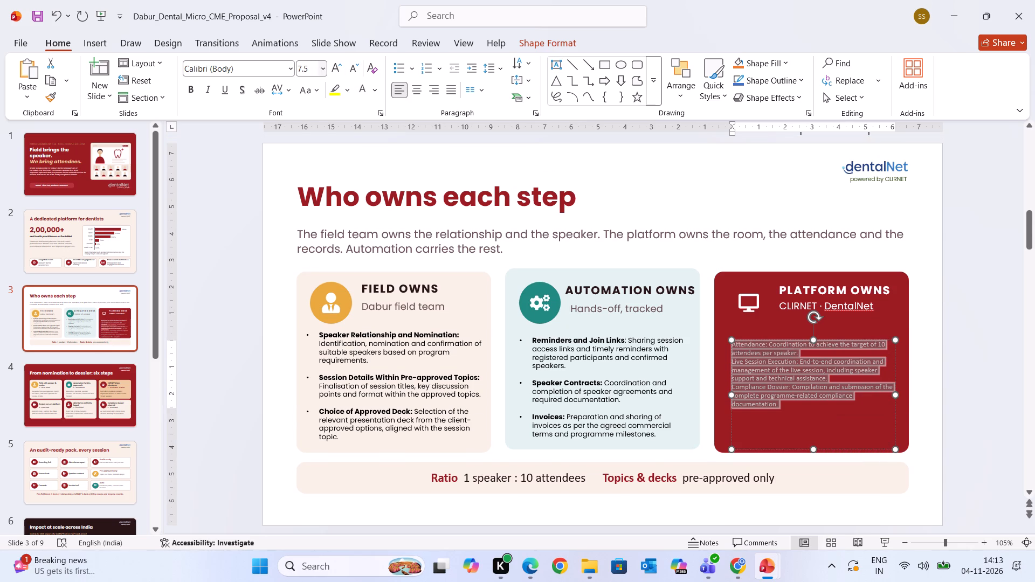
pyautogui.click(248, 66)
pyautogui.write('pop')
pyautogui.press('Return')
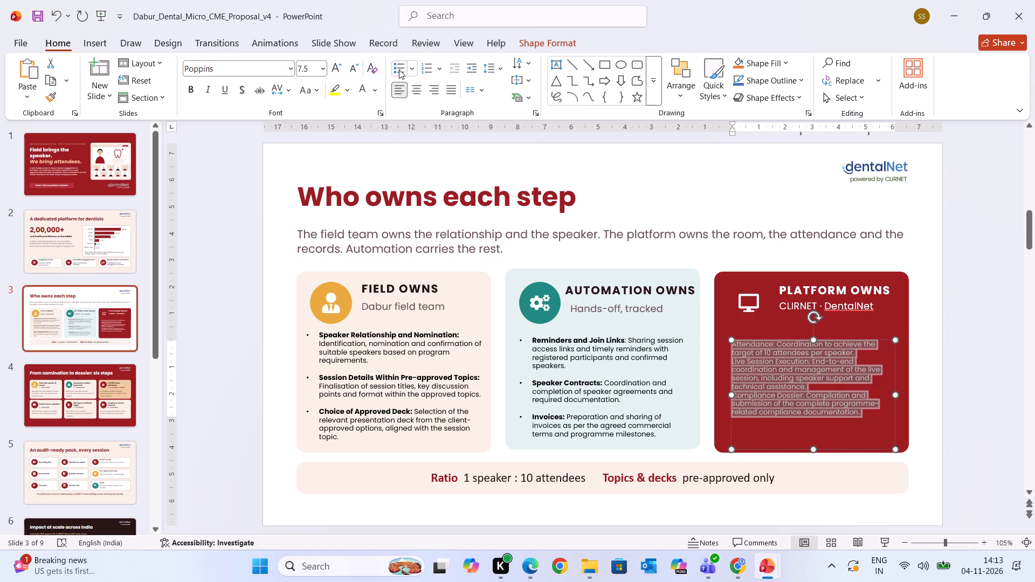
pyautogui.click(399, 70)
pyautogui.rightClick(795, 365)
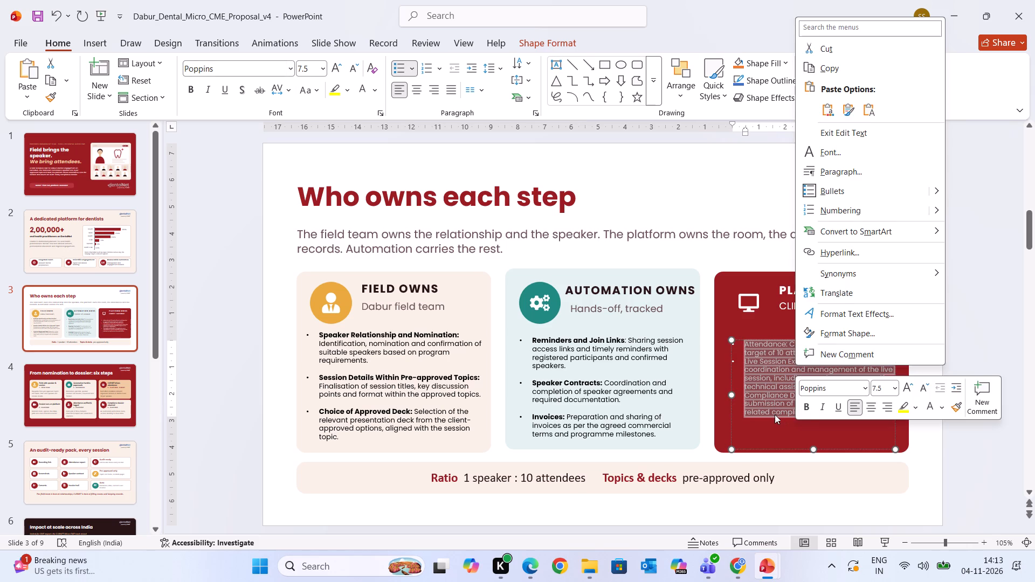
pyautogui.click(774, 414)
pyautogui.click(857, 357)
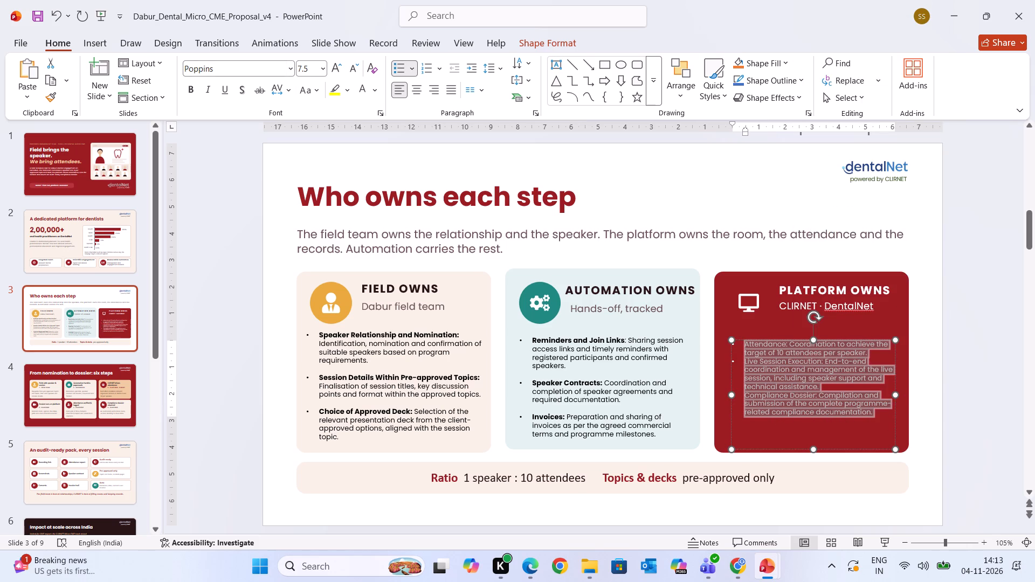
# Insert a blank line after the Attendance bullet and after the Live Session Execution bullet in the "PLATFORM OWNS" card.
pyautogui.click(870, 351)
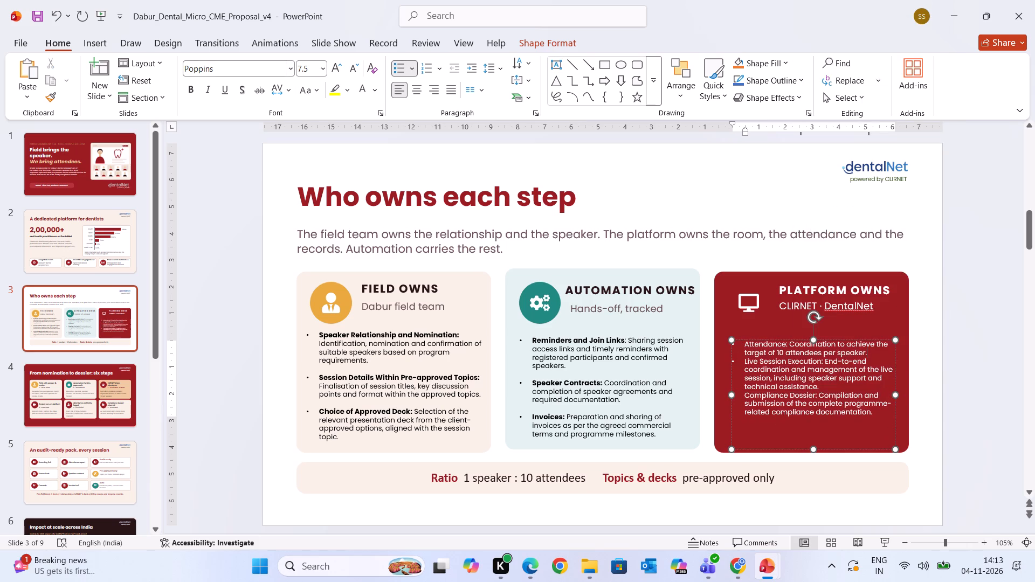
pyautogui.press('Return')
pyautogui.press('BackSpace')
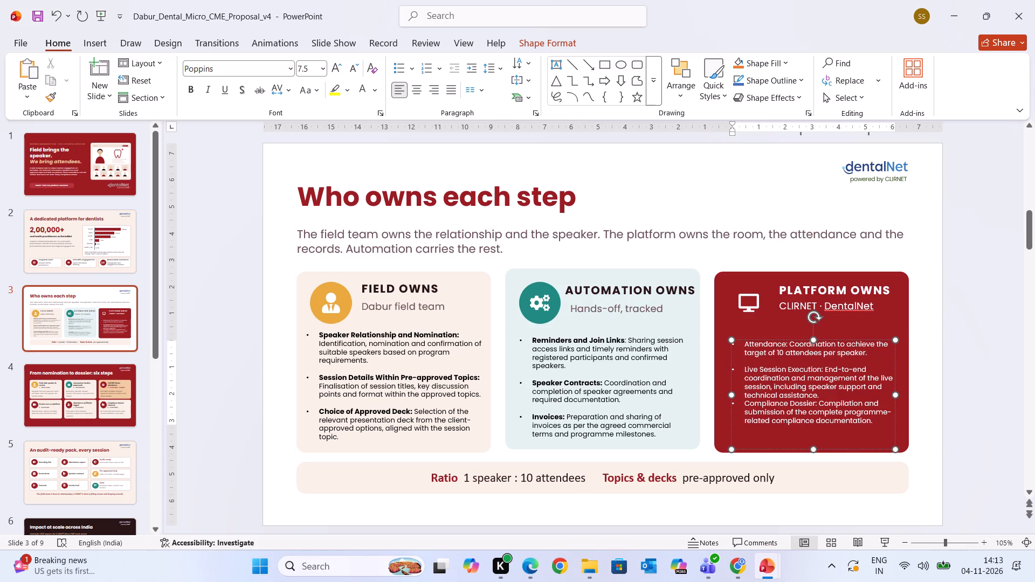
pyautogui.click(830, 393)
pyautogui.press('Return')
pyautogui.press('BackSpace')
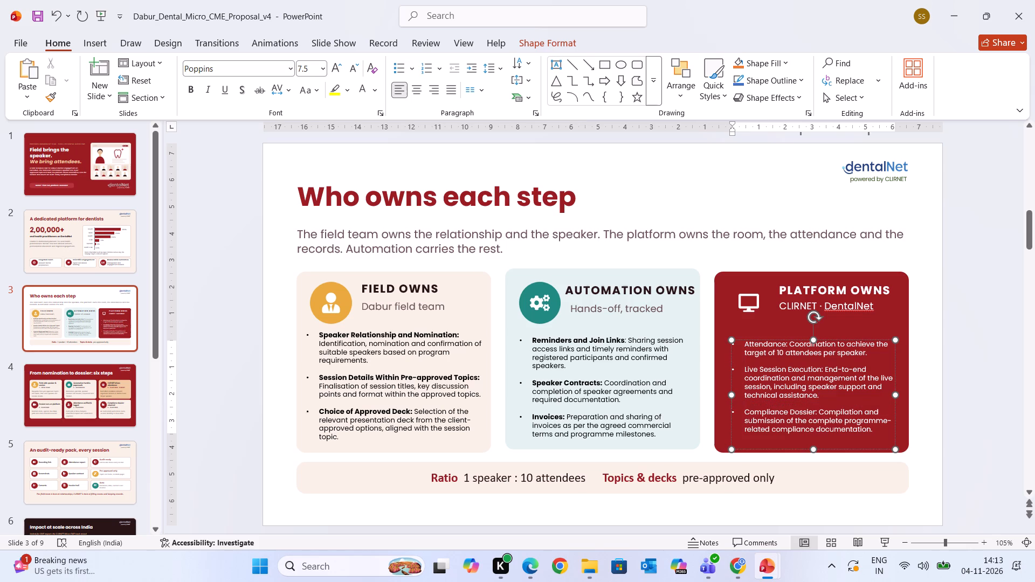
pyautogui.click(940, 391)
# Widen the "PLATFORM OWNS" bullet text box slightly on both sides and shift its text up a little within the card.
pyautogui.click(832, 369)
pyautogui.moveTo(830, 341); pyautogui.dragTo(830, 332)
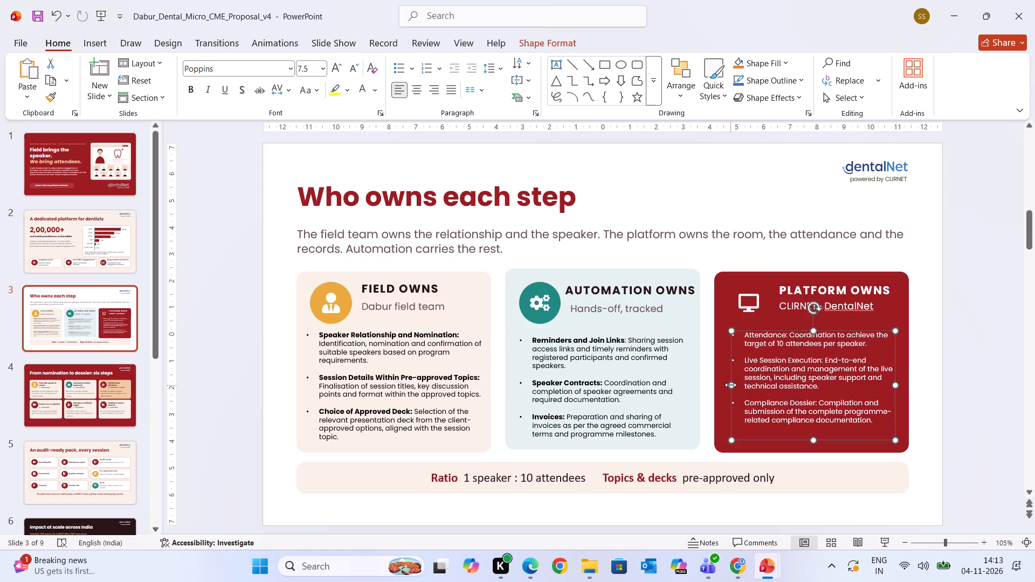
pyautogui.moveTo(730, 385); pyautogui.dragTo(721, 383)
pyautogui.moveTo(895, 383); pyautogui.dragTo(902, 383)
pyautogui.click(929, 380)
pyautogui.click(818, 336)
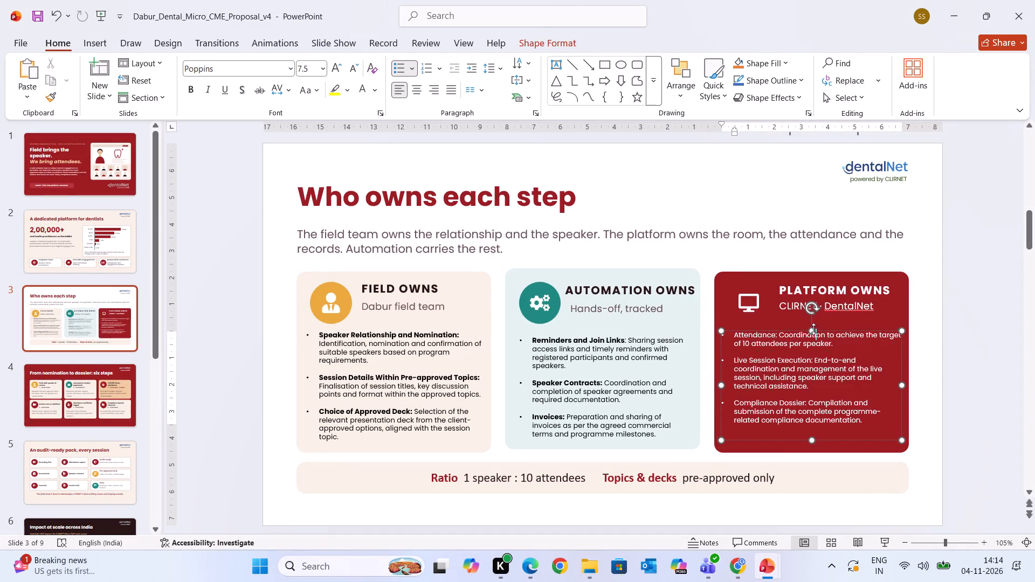
pyautogui.moveTo(811, 327); pyautogui.dragTo(811, 323)
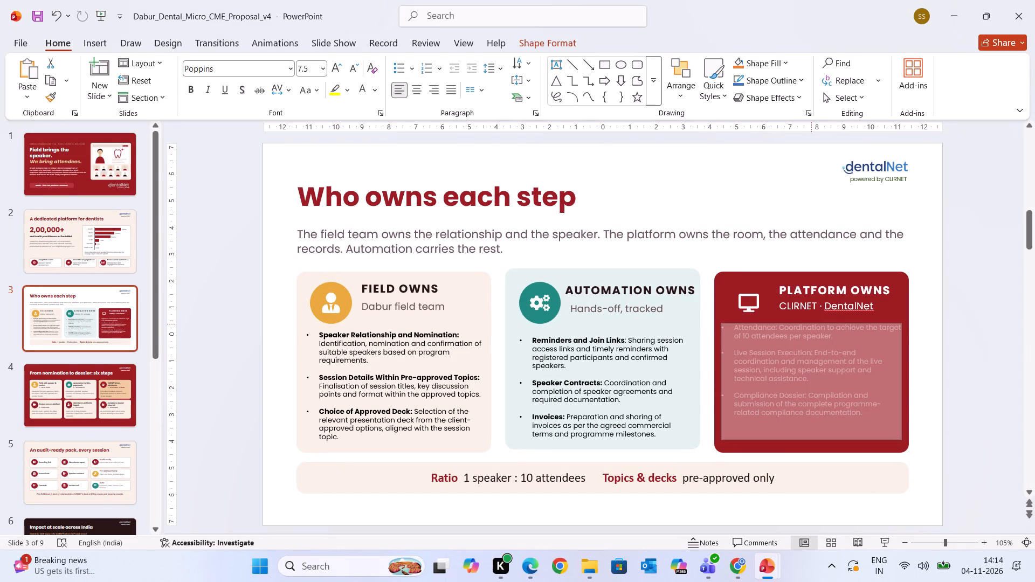
pyautogui.moveTo(811, 323); pyautogui.dragTo(813, 334)
pyautogui.click(936, 386)
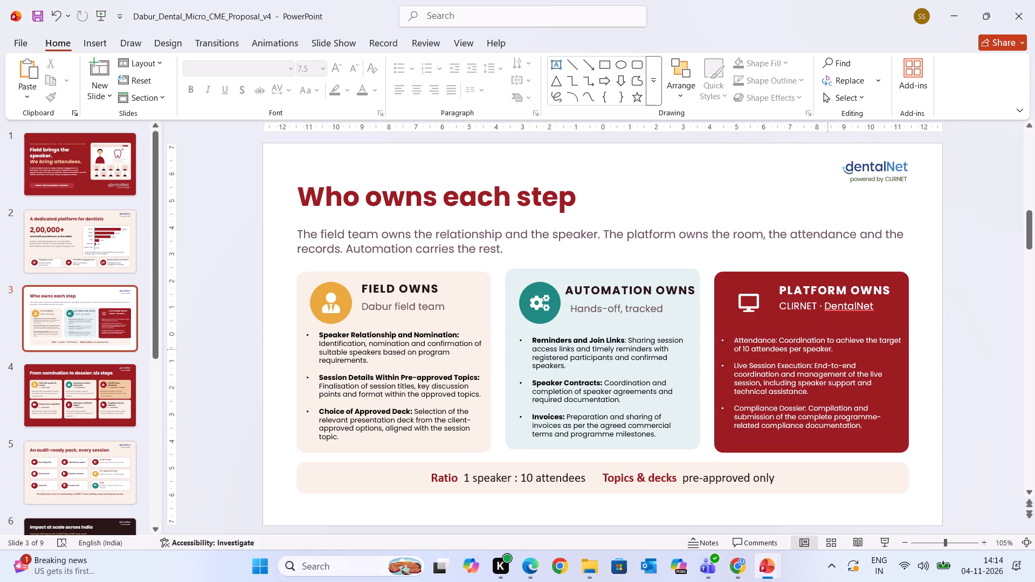
# Bold the "Attendance", "Live Session Execution" and "Compliance Dossier" lead-ins in the "PLATFORM OWNS" bullets.
pyautogui.doubleClick(980, 544)
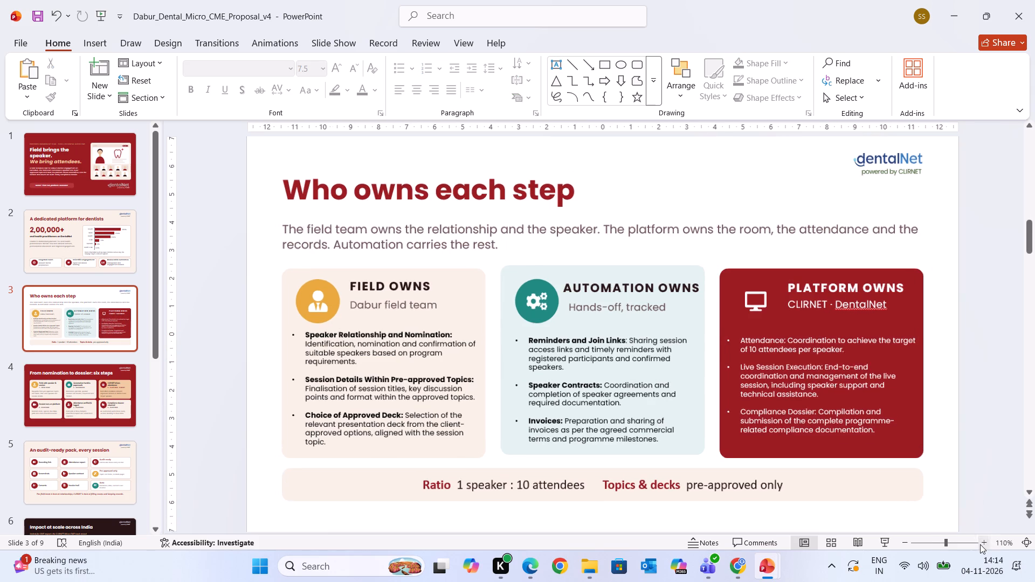
pyautogui.click(776, 337)
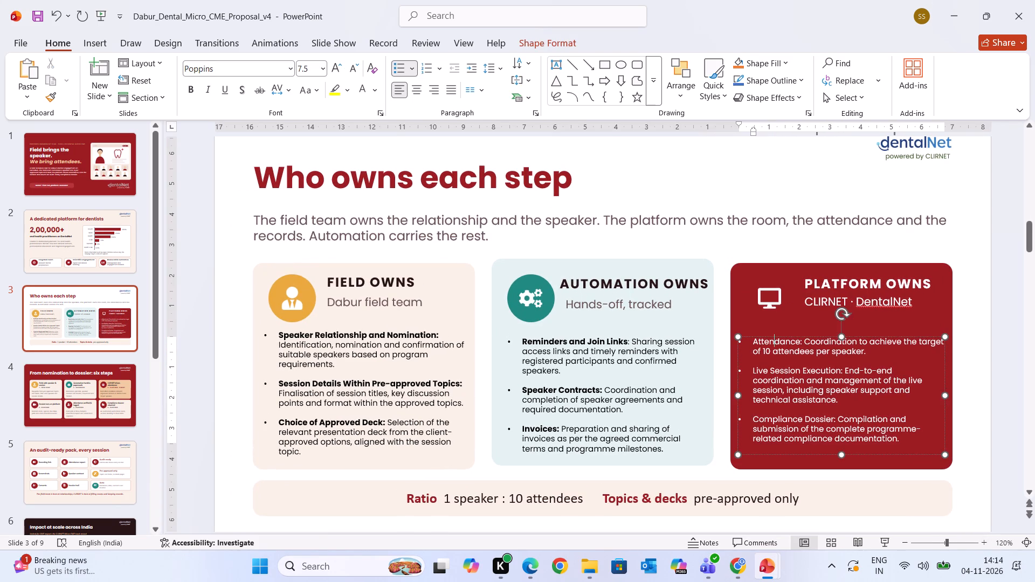
pyautogui.moveTo(753, 345); pyautogui.dragTo(801, 341)
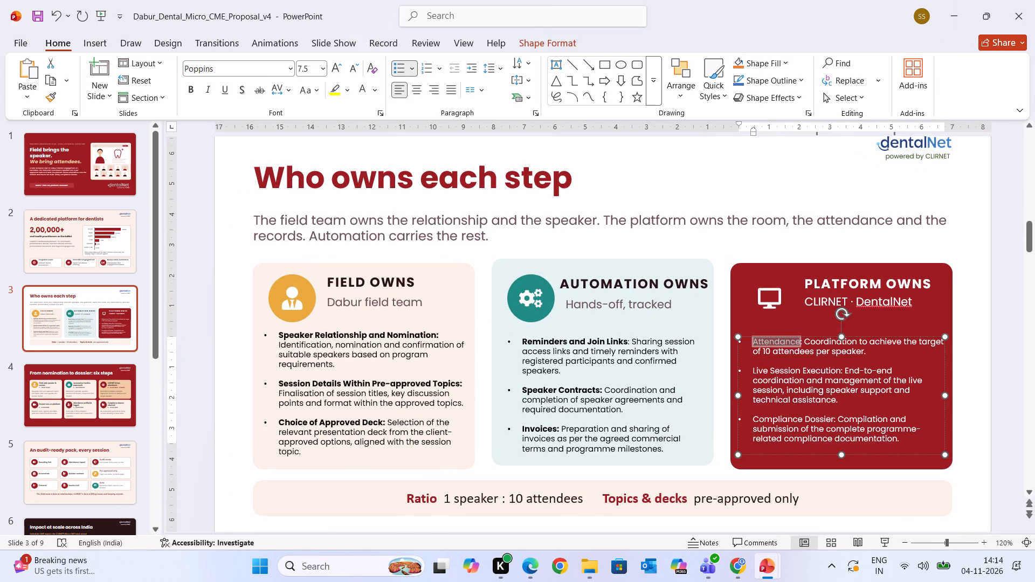
pyautogui.moveTo(801, 341); pyautogui.dragTo(803, 341)
pyautogui.click(193, 98)
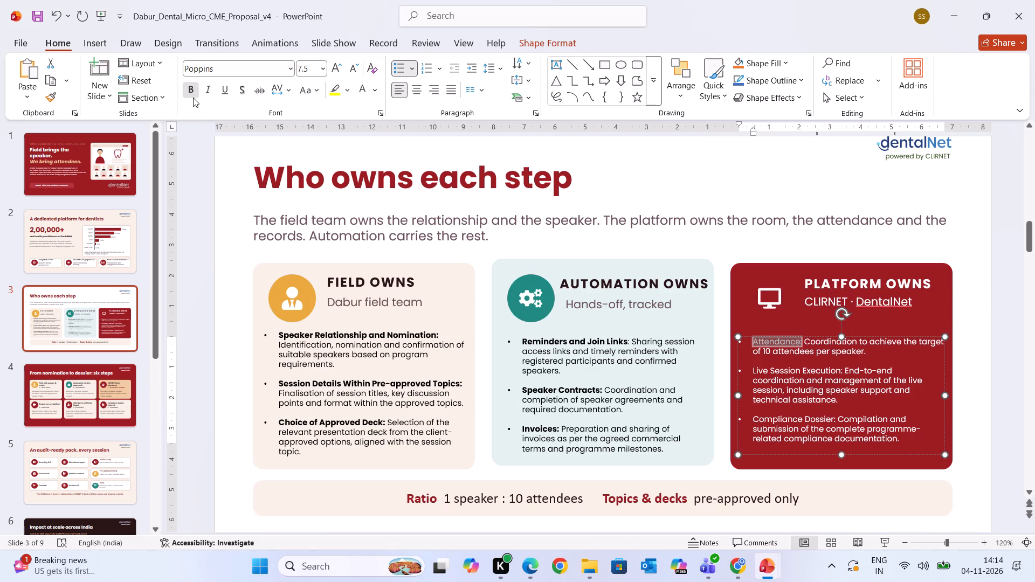
pyautogui.click(806, 406)
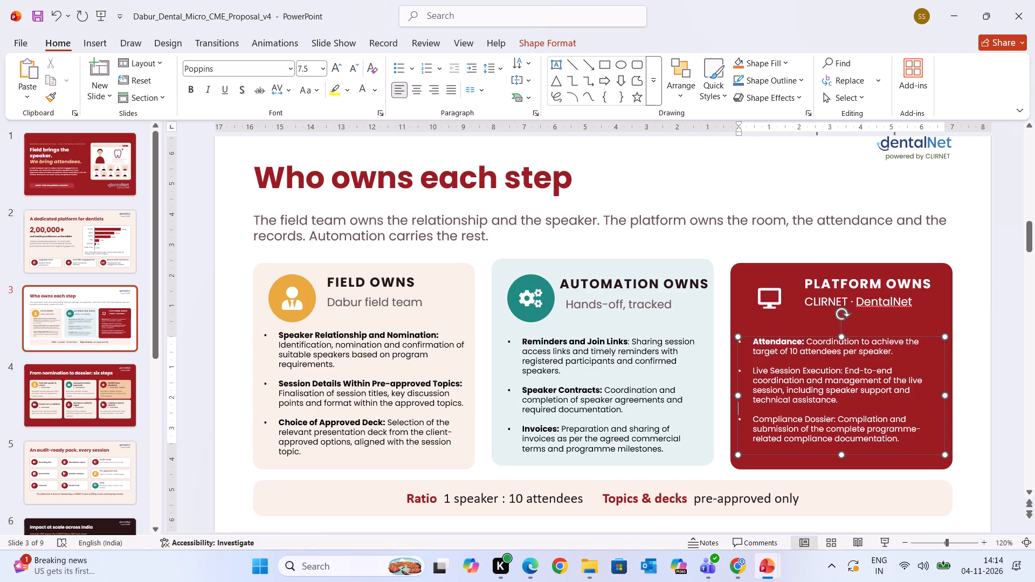
pyautogui.moveTo(753, 371); pyautogui.dragTo(840, 373)
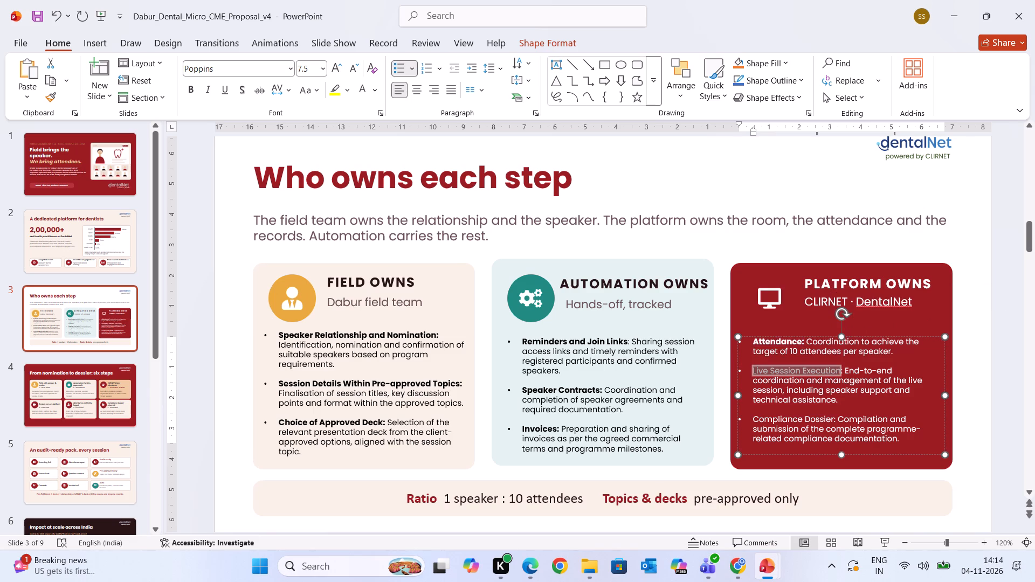
pyautogui.moveTo(840, 373); pyautogui.dragTo(845, 369)
pyautogui.moveTo(845, 369); pyautogui.dragTo(844, 369)
pyautogui.click(192, 87)
pyautogui.click(788, 432)
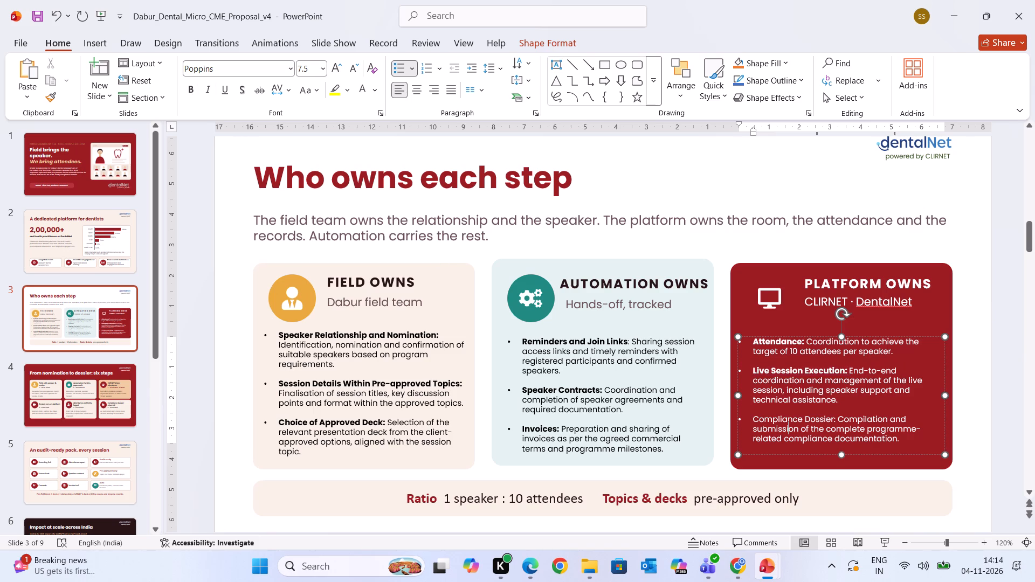
pyautogui.moveTo(750, 417); pyautogui.dragTo(832, 416)
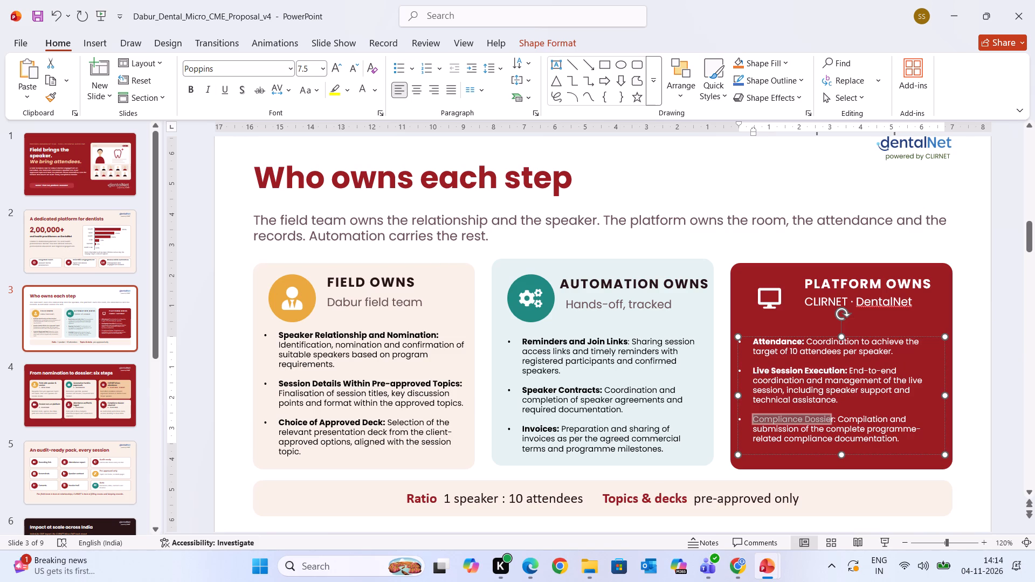
pyautogui.moveTo(832, 416); pyautogui.dragTo(834, 415)
pyautogui.click(191, 94)
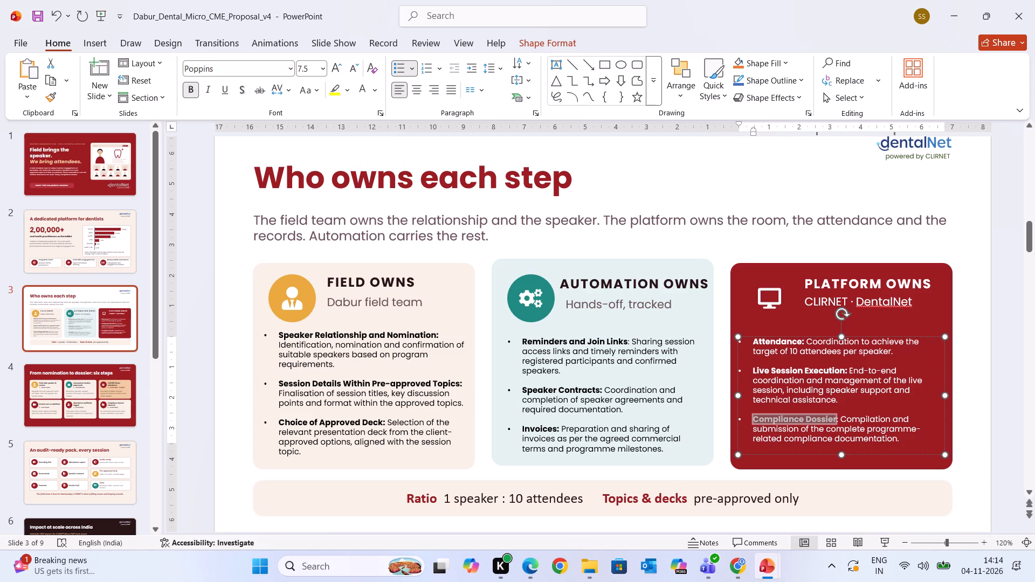
pyautogui.click(1003, 417)
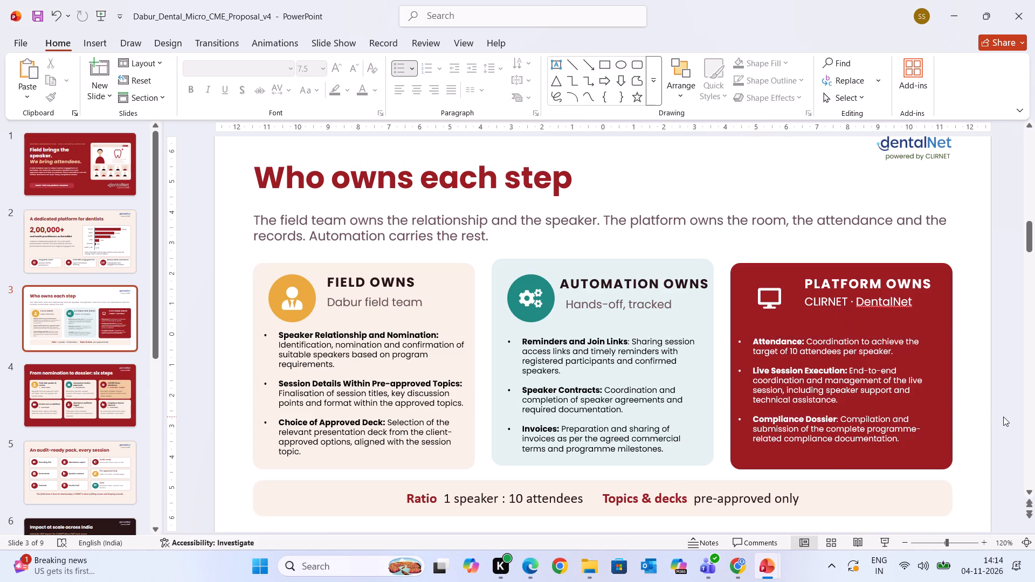
# Set the full "Ratio" and "Topics & decks" line below slide 3's cards to Poppins, 11 pt.
pyautogui.scroll(-1, 1003, 417)
pyautogui.click(410, 484)
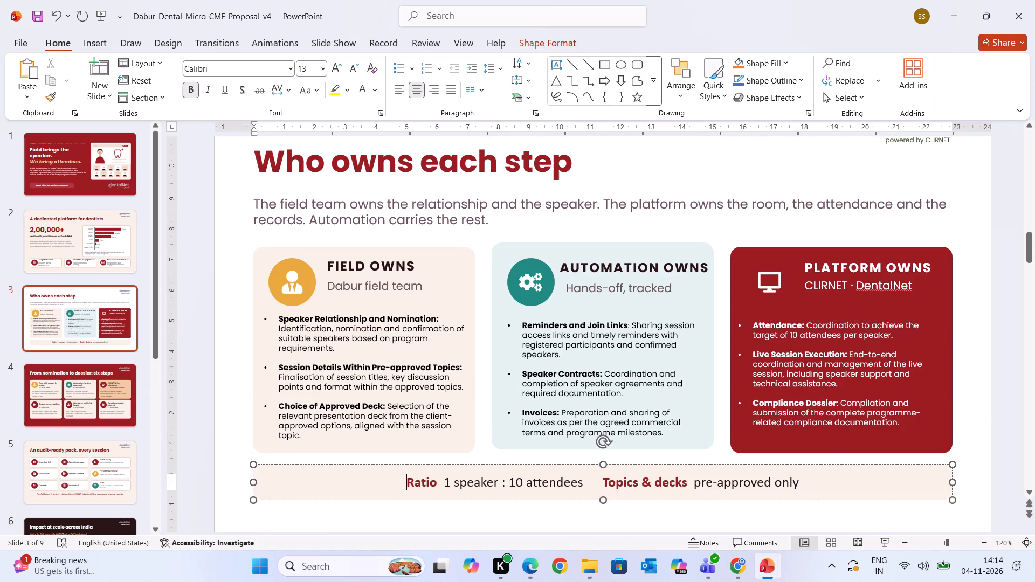
pyautogui.moveTo(409, 484); pyautogui.dragTo(806, 485)
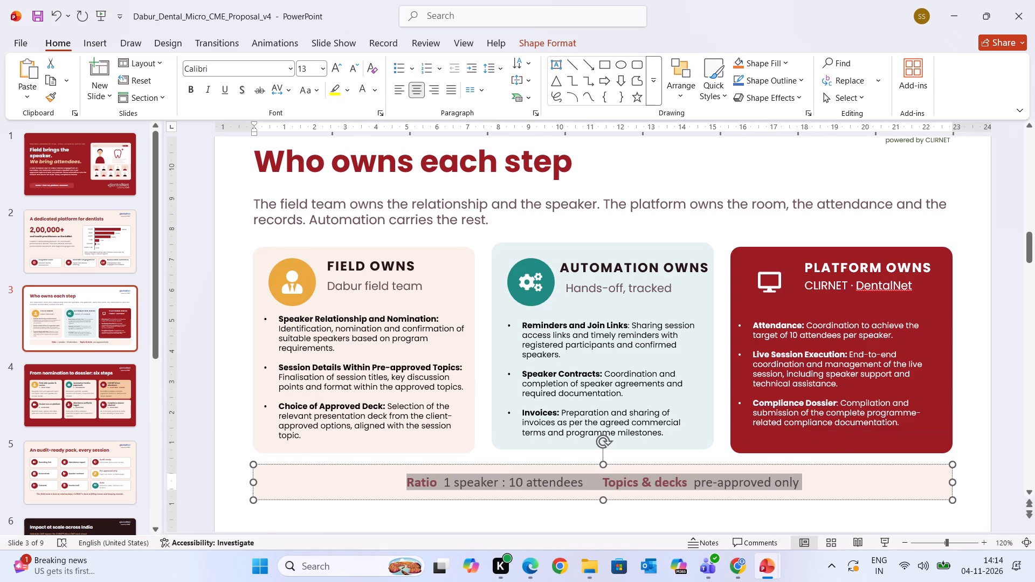
pyautogui.click(220, 69)
pyautogui.write('pop')
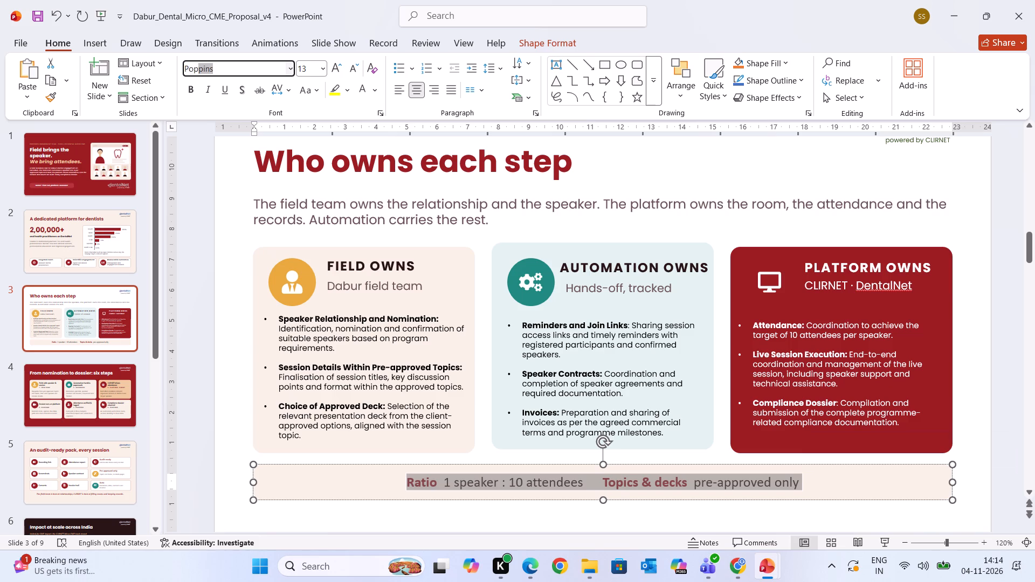
pyautogui.press('Return')
pyautogui.click(356, 74)
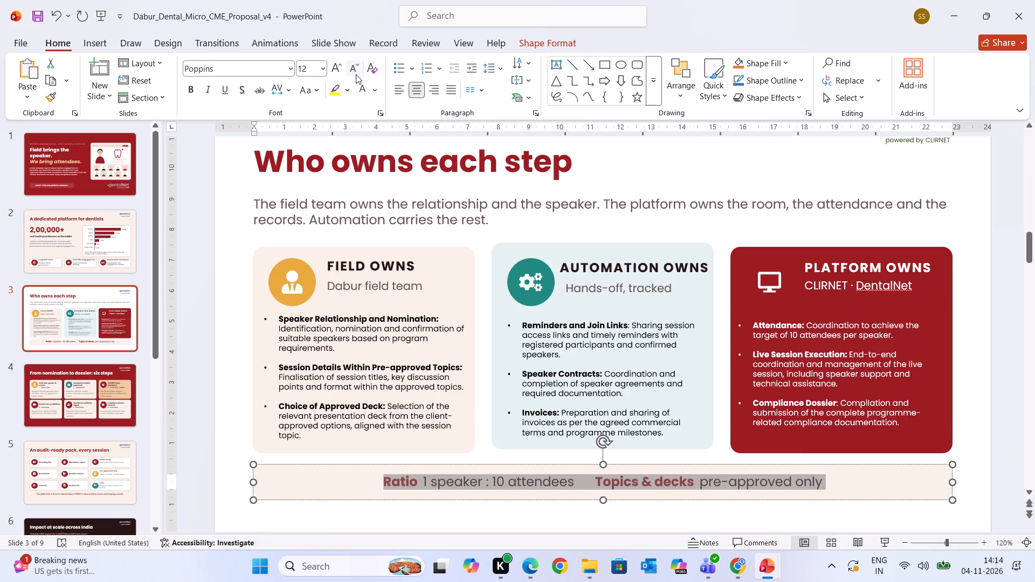
pyautogui.click(356, 74)
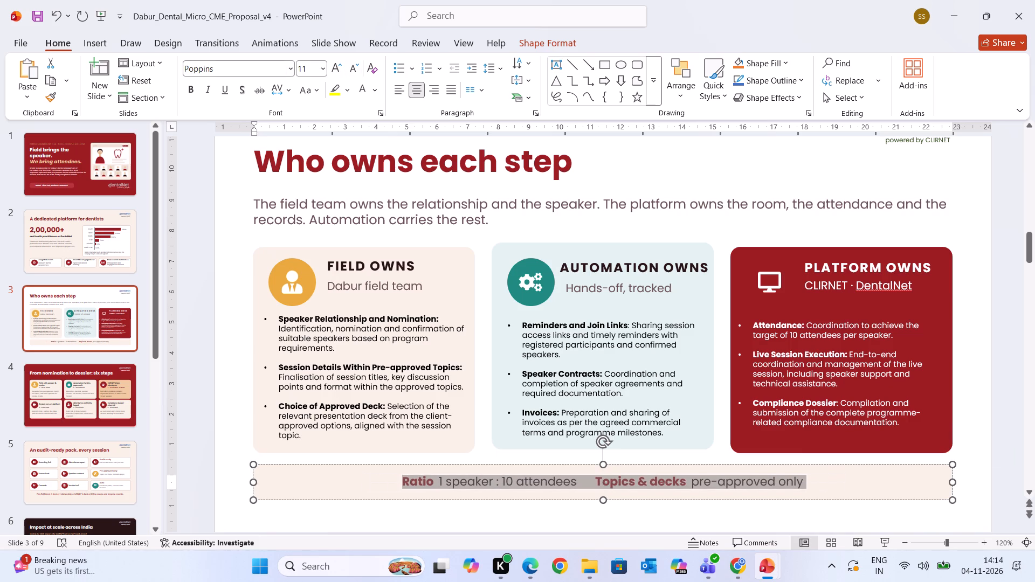
pyautogui.click(1005, 465)
pyautogui.click(1005, 465)
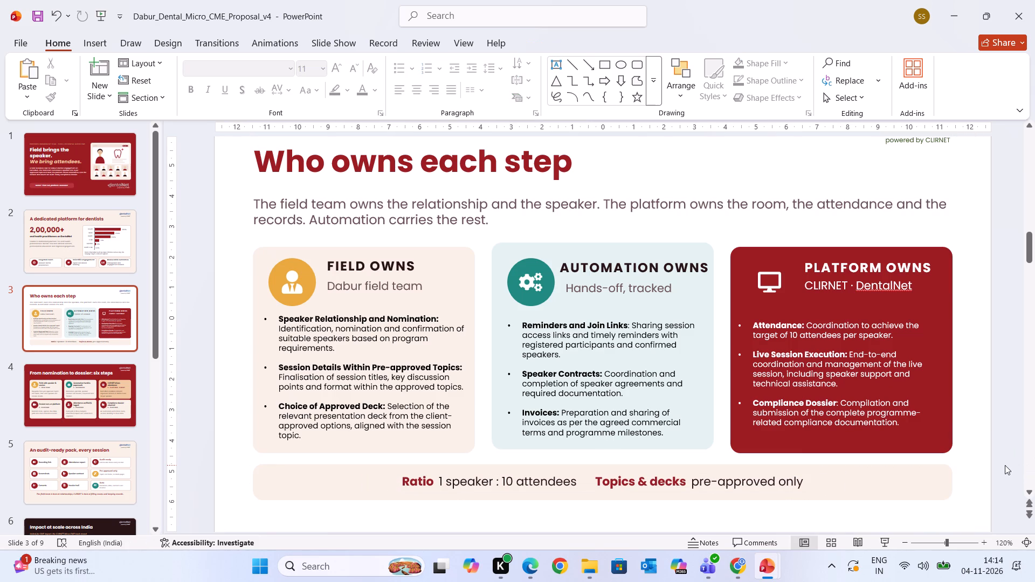
# Review the whole of slide 3 at 100% zoom and look through the neighbouring slides, ending on slide 4.
pyautogui.click(905, 544)
pyautogui.click(905, 544)
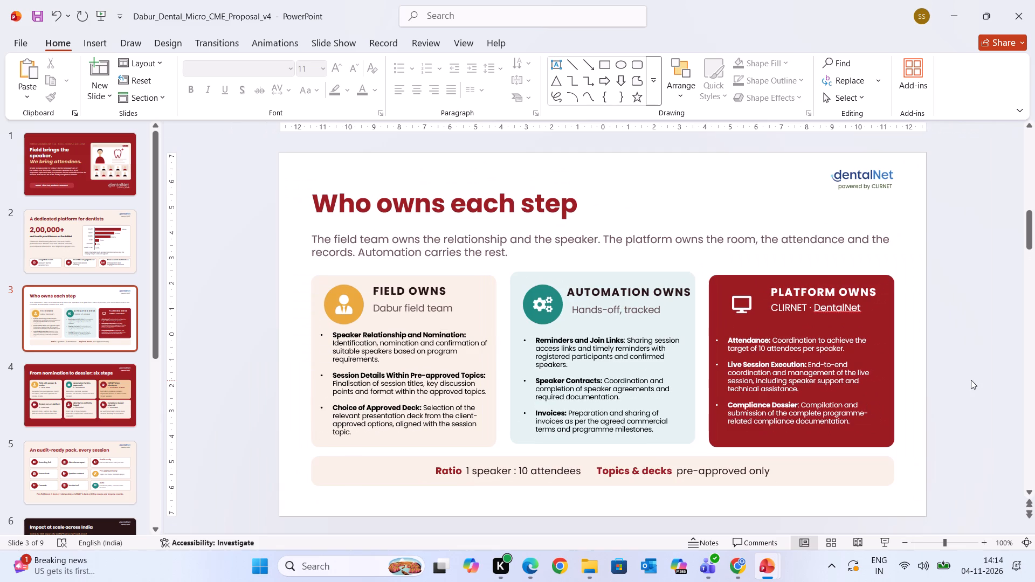
pyautogui.click(971, 379)
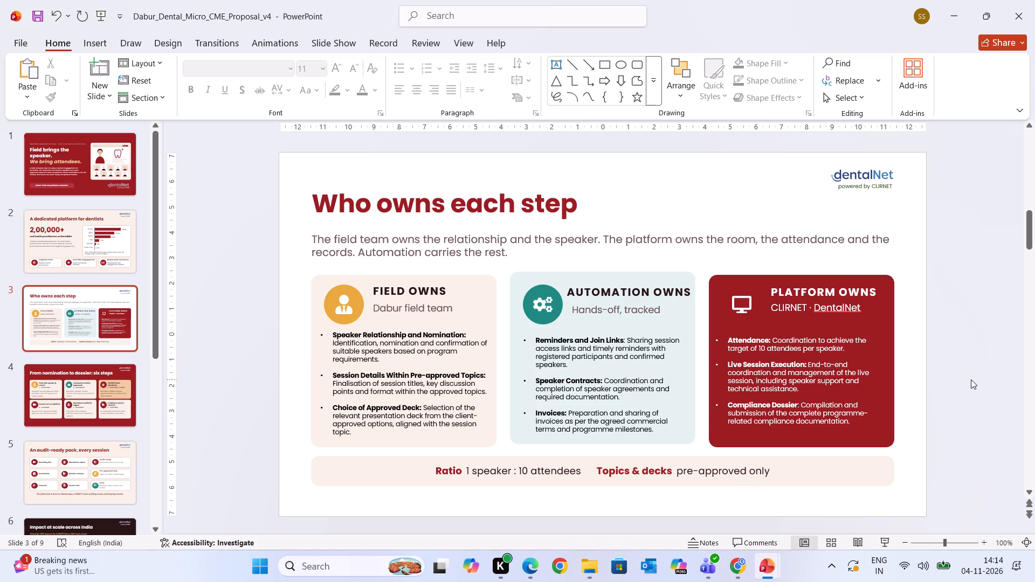
pyautogui.click(985, 343)
pyautogui.press('Up')
pyautogui.press('Up')
pyautogui.press('Down')
pyautogui.press('Down')
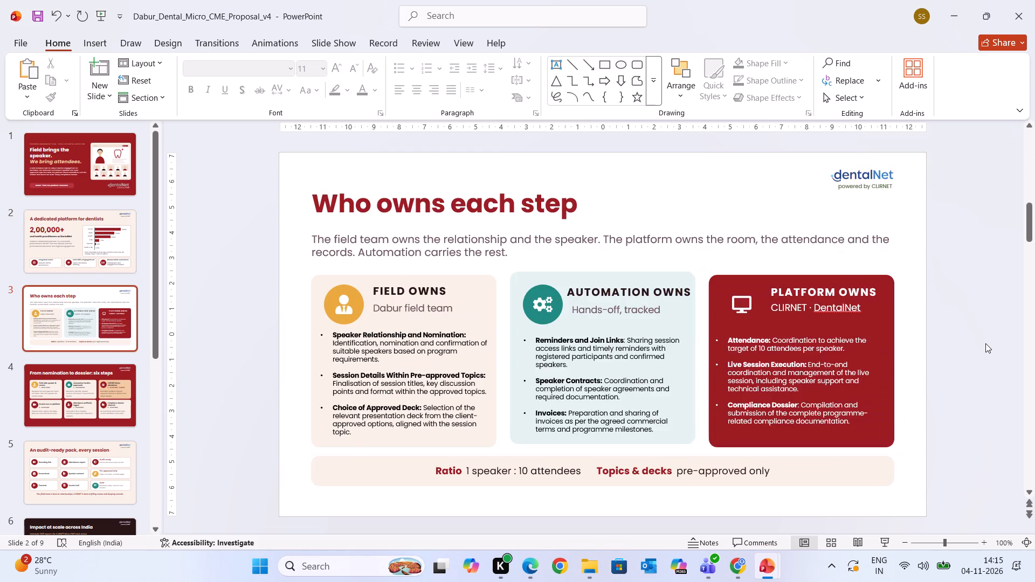
pyautogui.press('Down')
pyautogui.press('Up')
pyautogui.press('Down')
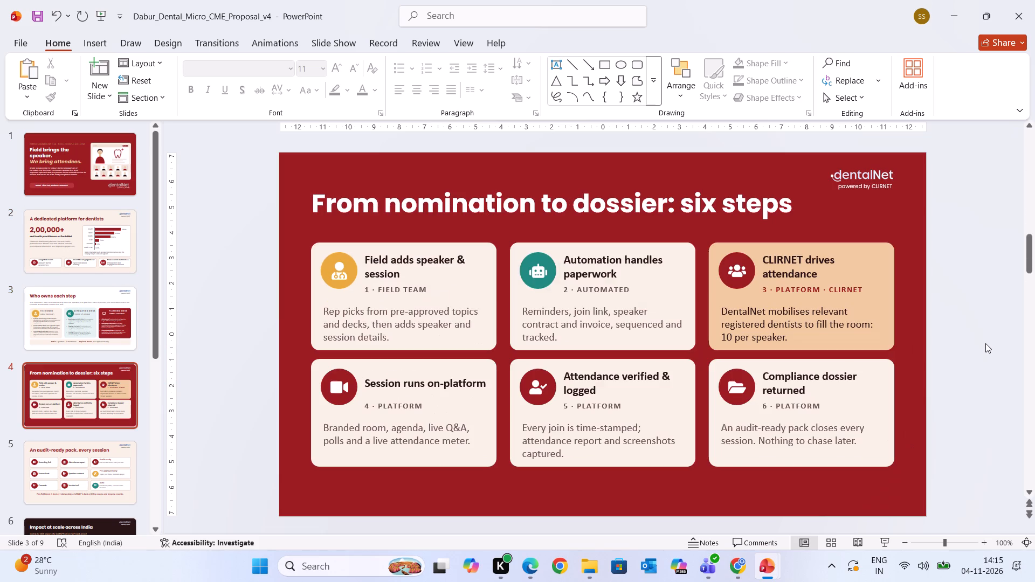
# Set the "Field adds speaker & session" card heading on slide 4 to Poppins, 11 pt.
pyautogui.click(411, 286)
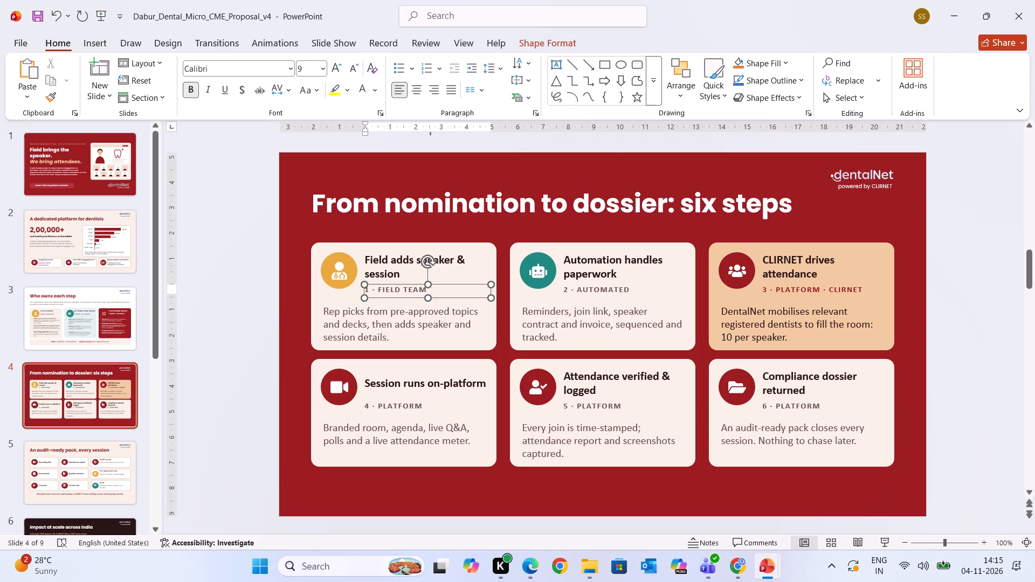
pyautogui.click(442, 223)
pyautogui.click(423, 275)
pyautogui.moveTo(423, 275); pyautogui.dragTo(374, 255)
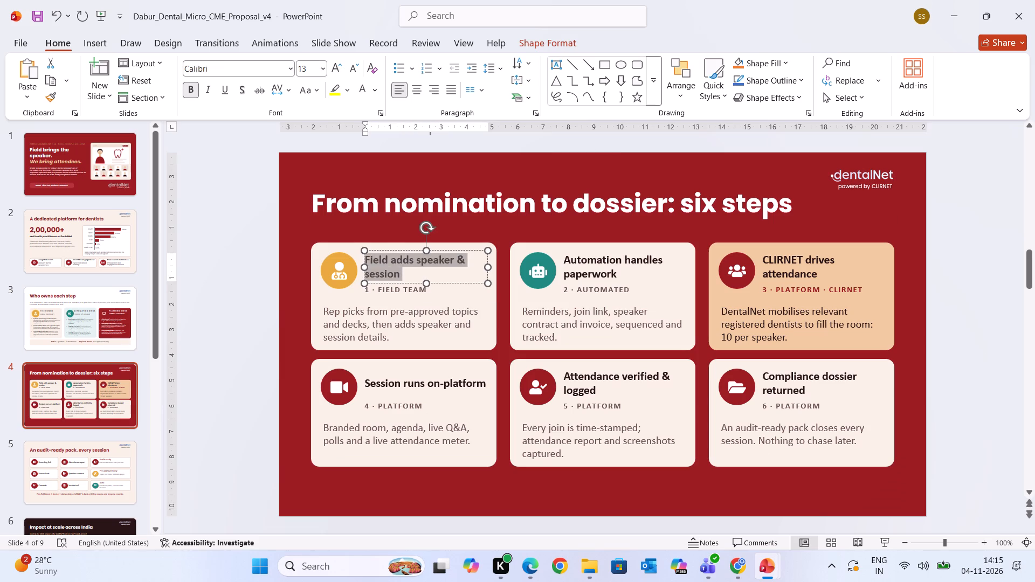
pyautogui.moveTo(374, 255); pyautogui.dragTo(360, 252)
pyautogui.scroll(-1, 360, 252)
pyautogui.click(212, 67)
pyautogui.write('pop')
pyautogui.press('Return')
pyautogui.click(353, 71)
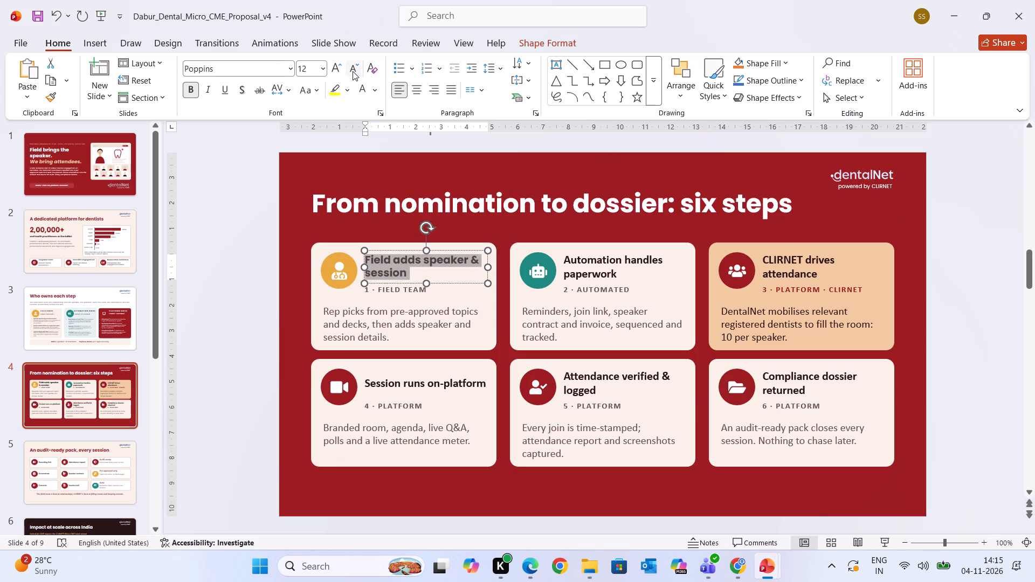
pyautogui.click(353, 71)
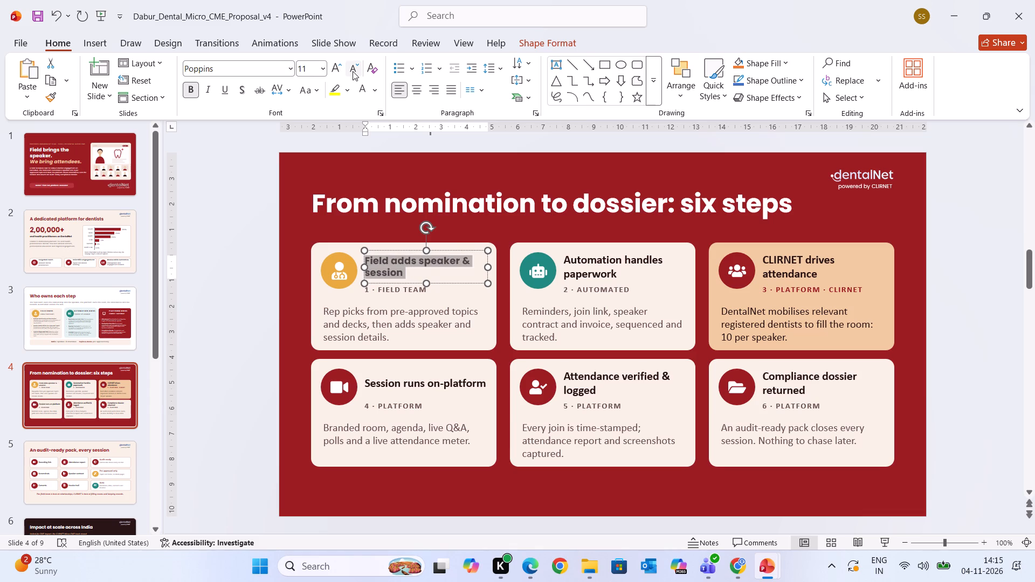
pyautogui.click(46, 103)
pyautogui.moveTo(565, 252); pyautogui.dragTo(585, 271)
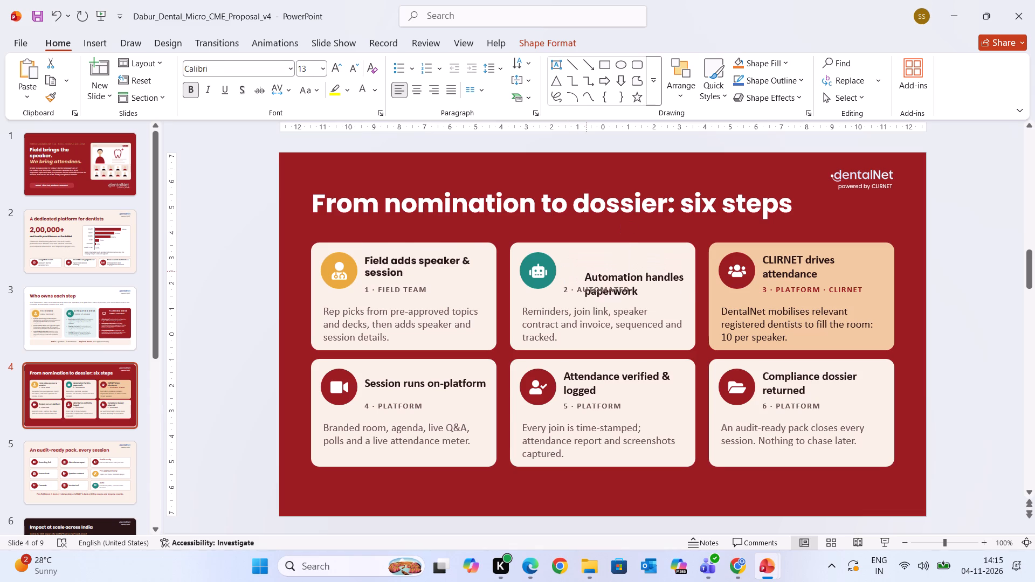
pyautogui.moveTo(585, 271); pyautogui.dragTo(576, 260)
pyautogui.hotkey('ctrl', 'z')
# Copy the "Field adds speaker & session" heading's Poppins 11 pt formatting onto the "Automation handles paperwork" and "CLIRNET drives attendance" headings.
pyautogui.click(407, 272)
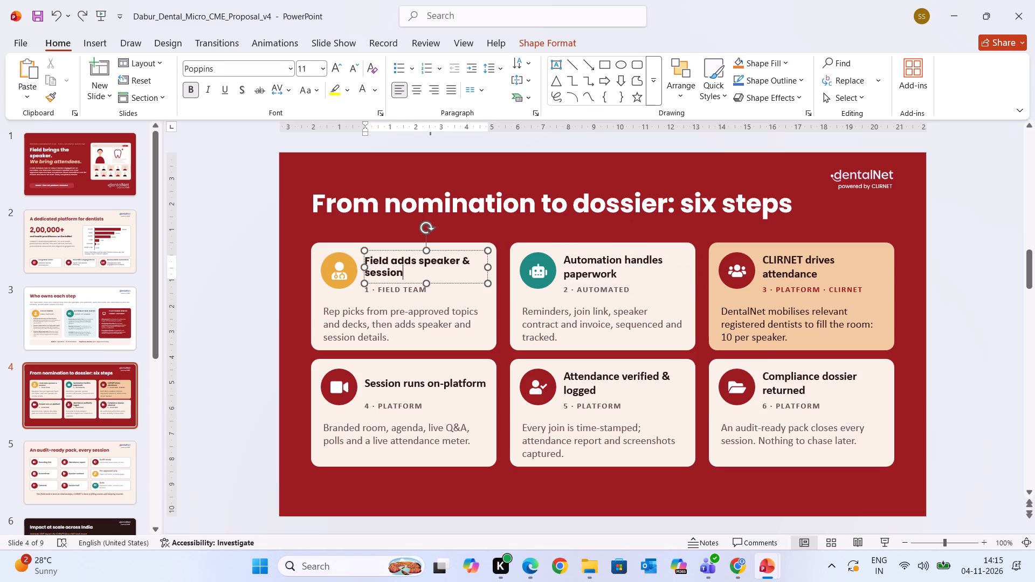
pyautogui.moveTo(407, 272); pyautogui.dragTo(358, 251)
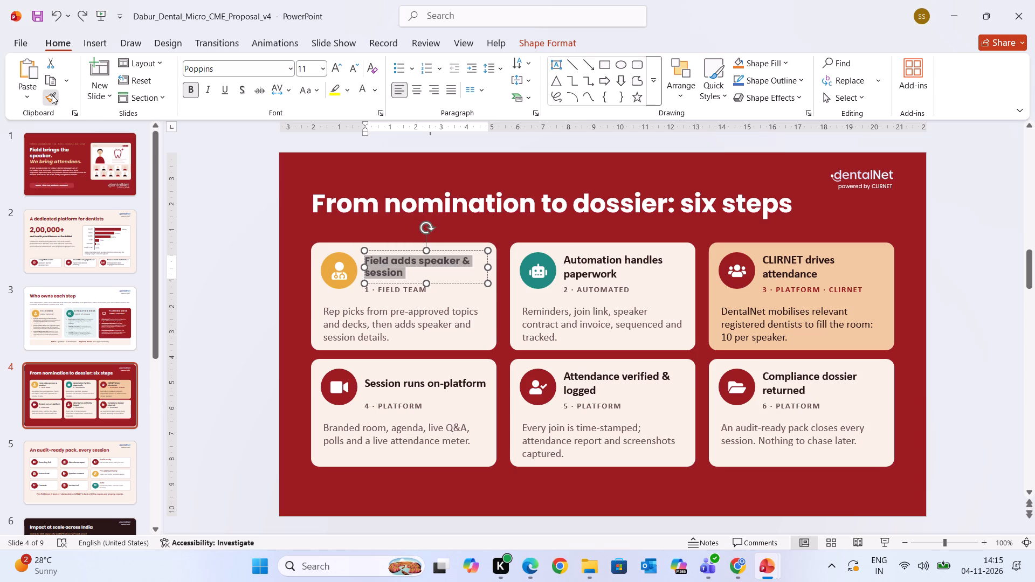
pyautogui.click(52, 95)
pyautogui.moveTo(569, 257); pyautogui.dragTo(575, 257)
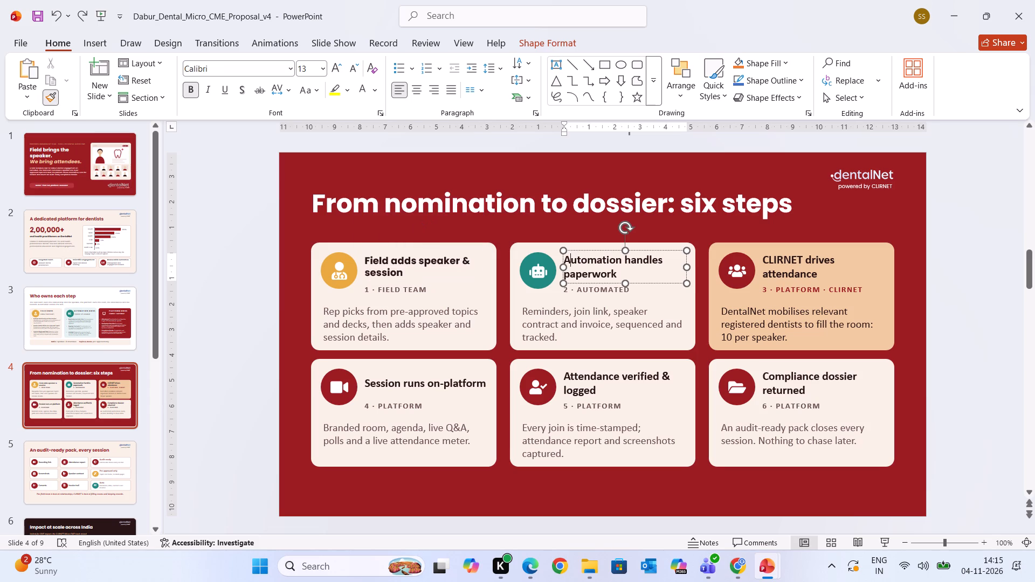
pyautogui.moveTo(575, 257); pyautogui.dragTo(626, 280)
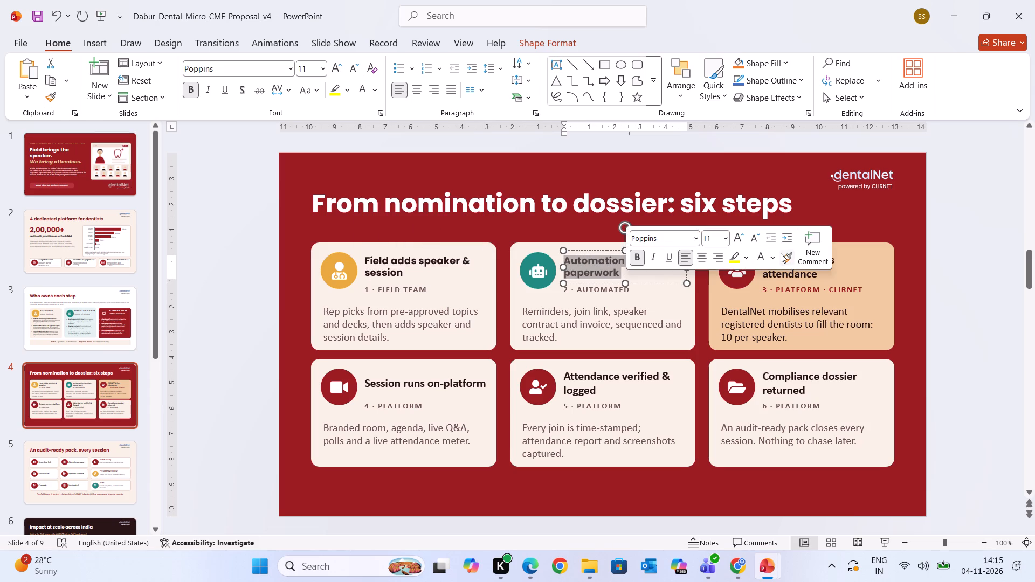
pyautogui.click(786, 253)
pyautogui.moveTo(823, 274); pyautogui.dragTo(754, 246)
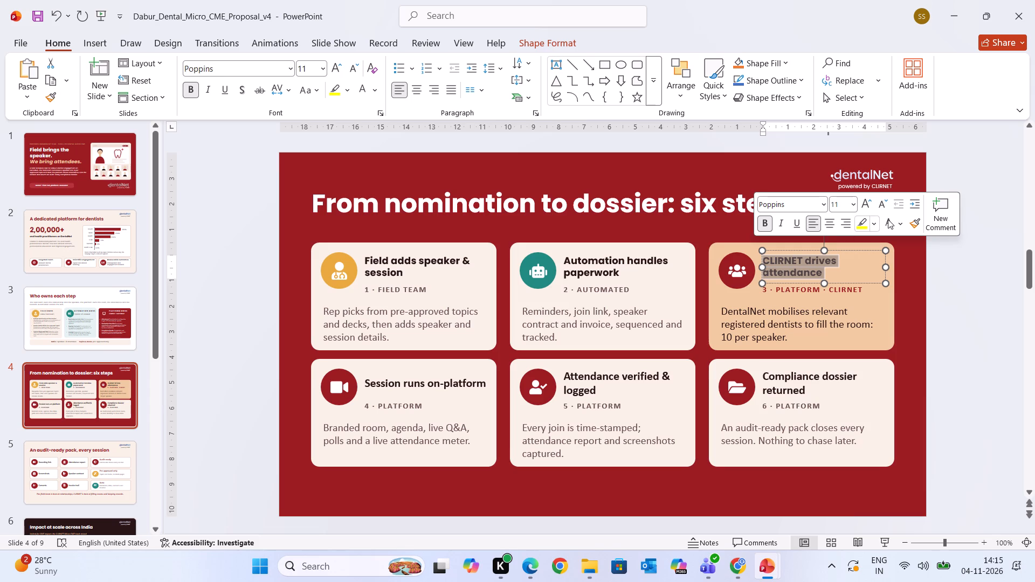
# Copy the same Poppins 11 pt heading formatting onto the "Session runs on-platform", "Attendance verified & logged" and "Compliance dossier returned" headings.
pyautogui.click(915, 220)
pyautogui.moveTo(371, 379); pyautogui.dragTo(499, 383)
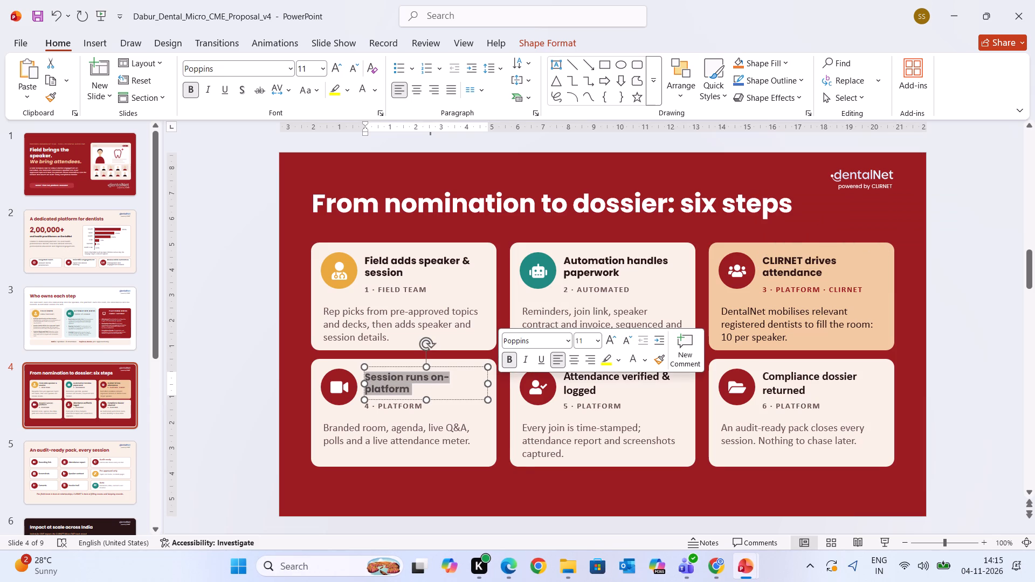
pyautogui.click(659, 359)
pyautogui.moveTo(598, 390); pyautogui.dragTo(567, 374)
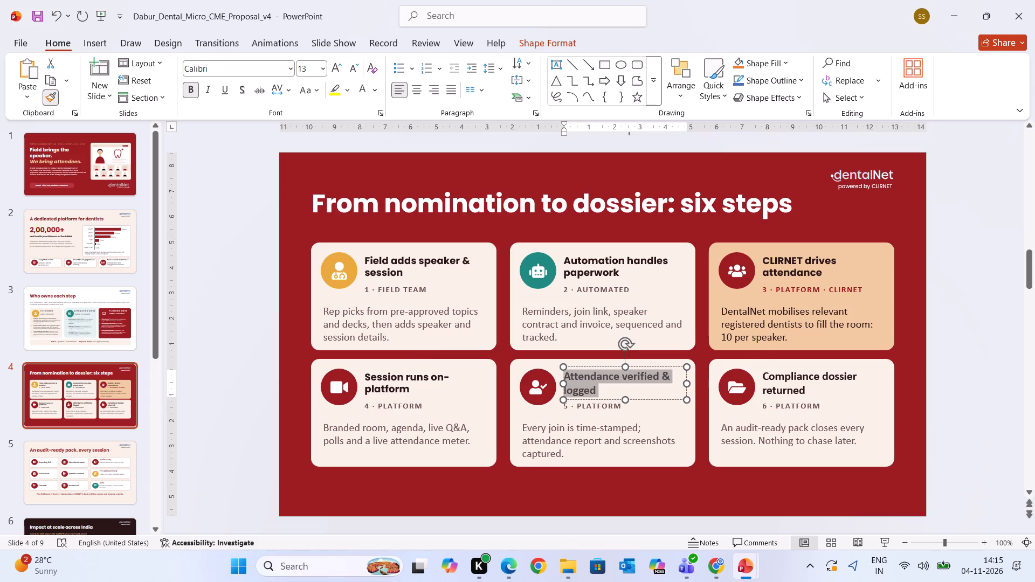
pyautogui.moveTo(567, 374); pyautogui.dragTo(564, 372)
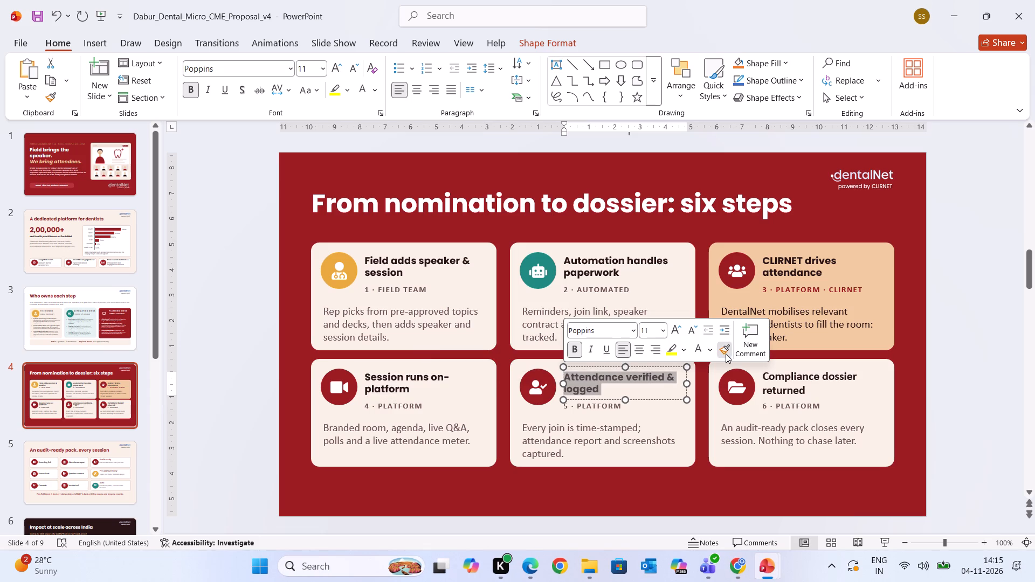
pyautogui.click(726, 354)
pyautogui.moveTo(769, 375); pyautogui.dragTo(796, 385)
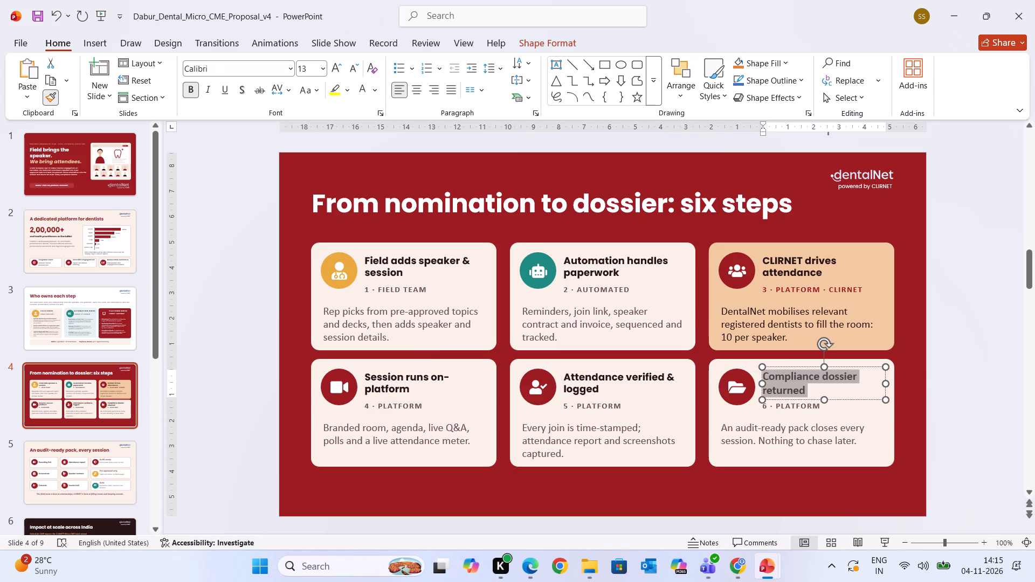
pyautogui.moveTo(796, 385); pyautogui.dragTo(814, 390)
pyautogui.click(960, 420)
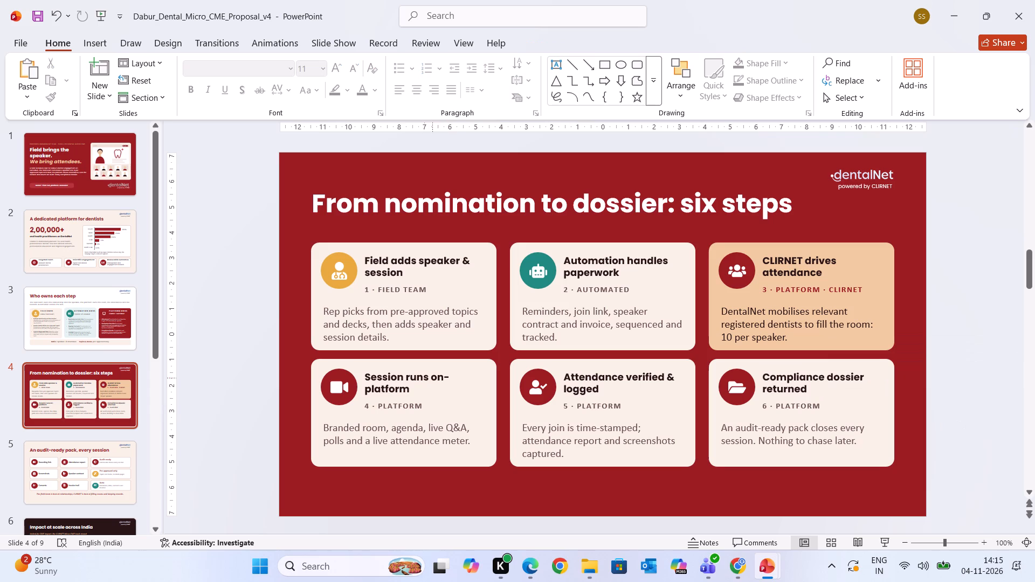
# Set the "1 · FIELD TEAM" label on the first card to Poppins, 8 pt.
pyautogui.click(400, 289)
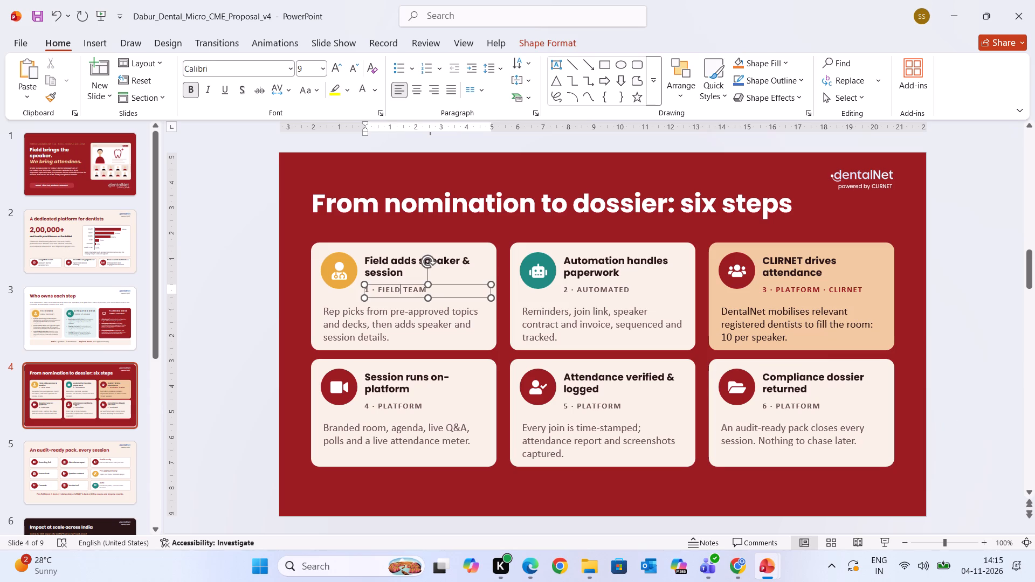
pyautogui.moveTo(424, 289); pyautogui.dragTo(339, 288)
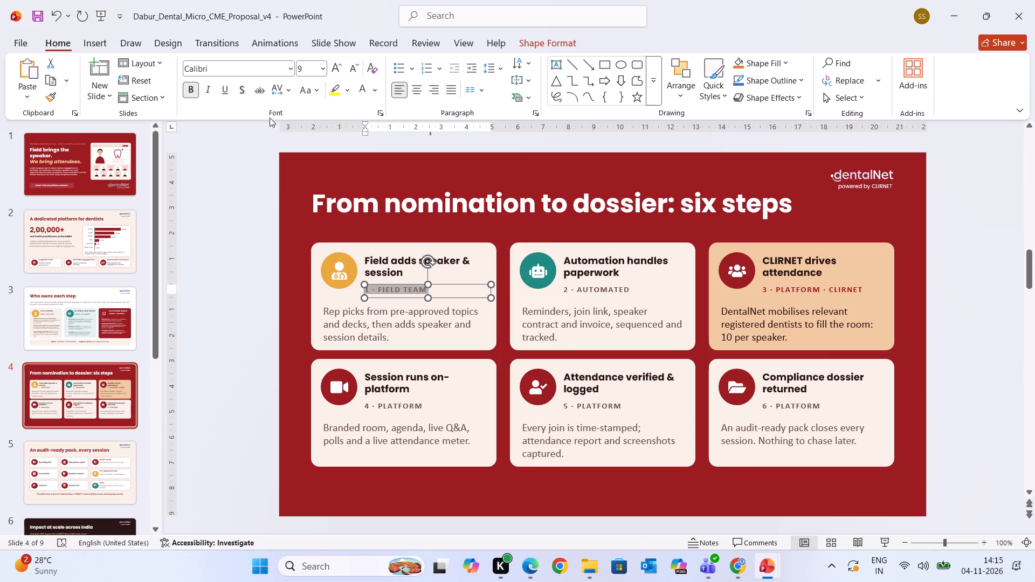
pyautogui.click(249, 70)
pyautogui.write('pop')
pyautogui.press('Return')
pyautogui.click(355, 70)
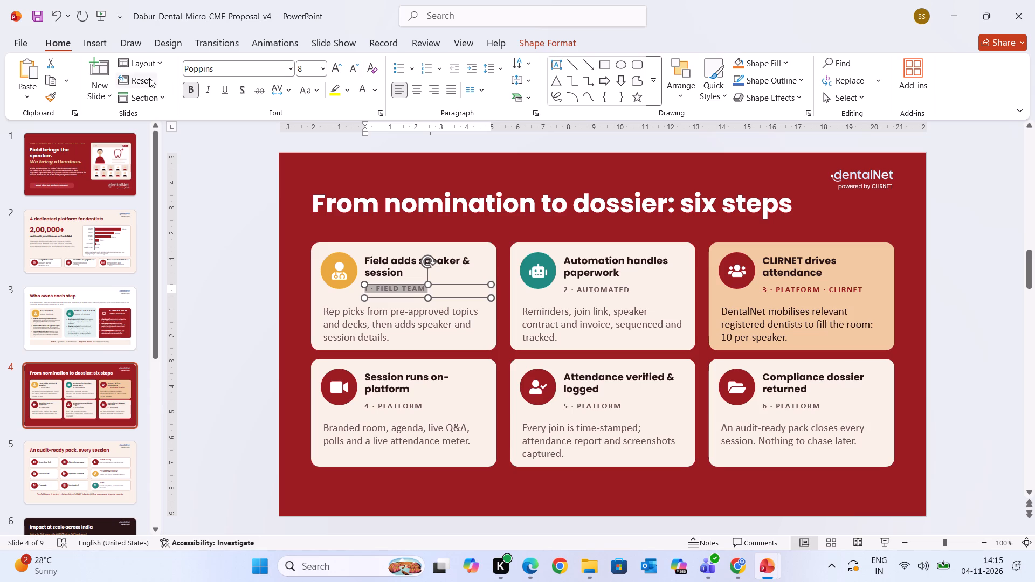
# Copy the "1 · FIELD TEAM" label's formatting onto the "2 · AUTOMATED" label.
pyautogui.click(53, 95)
pyautogui.moveTo(568, 287); pyautogui.dragTo(642, 290)
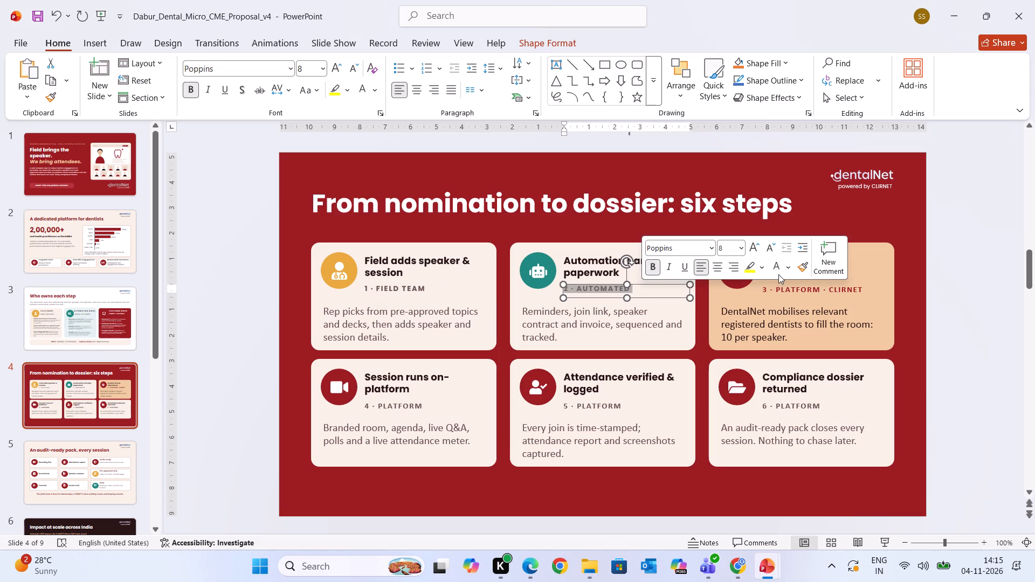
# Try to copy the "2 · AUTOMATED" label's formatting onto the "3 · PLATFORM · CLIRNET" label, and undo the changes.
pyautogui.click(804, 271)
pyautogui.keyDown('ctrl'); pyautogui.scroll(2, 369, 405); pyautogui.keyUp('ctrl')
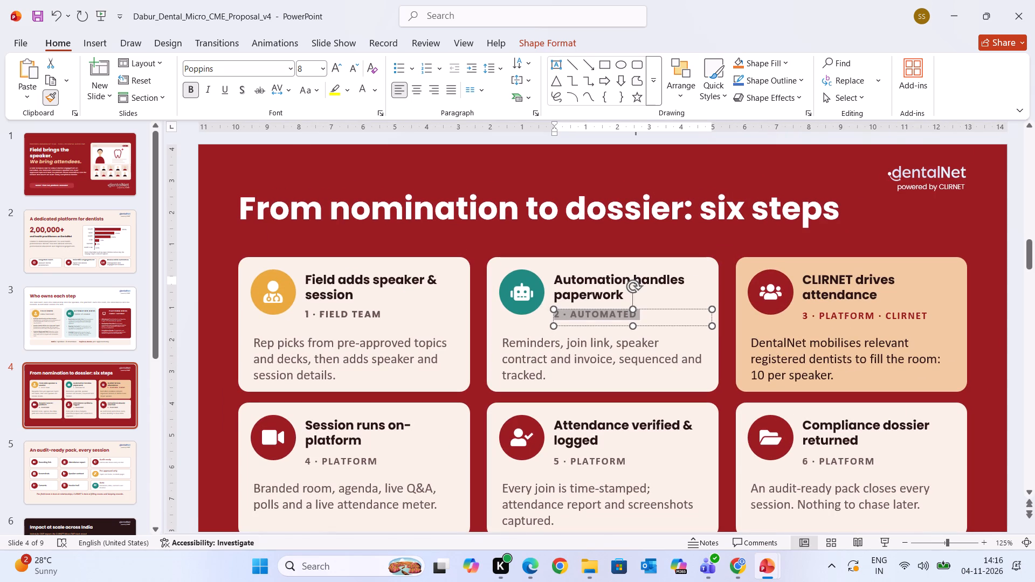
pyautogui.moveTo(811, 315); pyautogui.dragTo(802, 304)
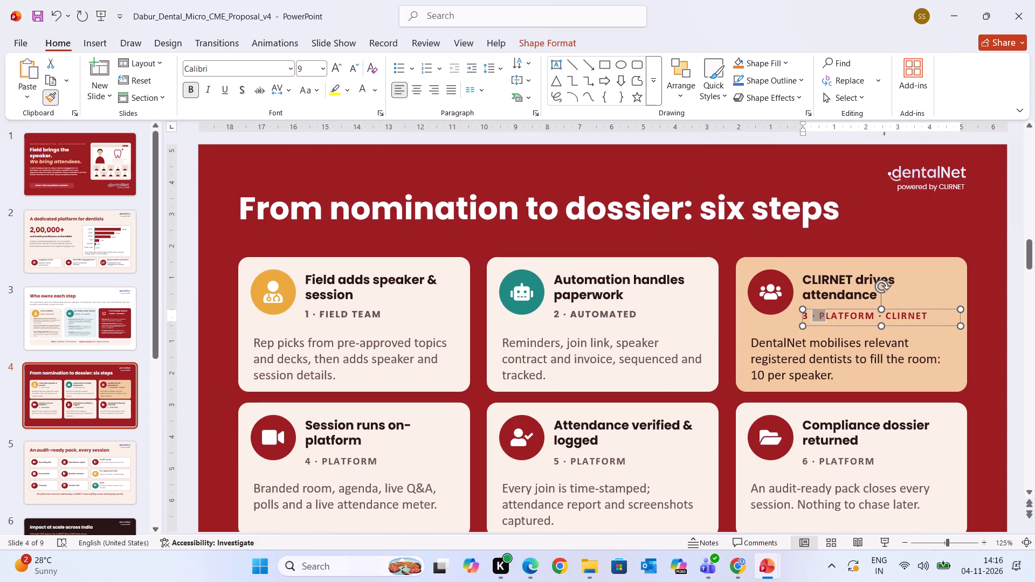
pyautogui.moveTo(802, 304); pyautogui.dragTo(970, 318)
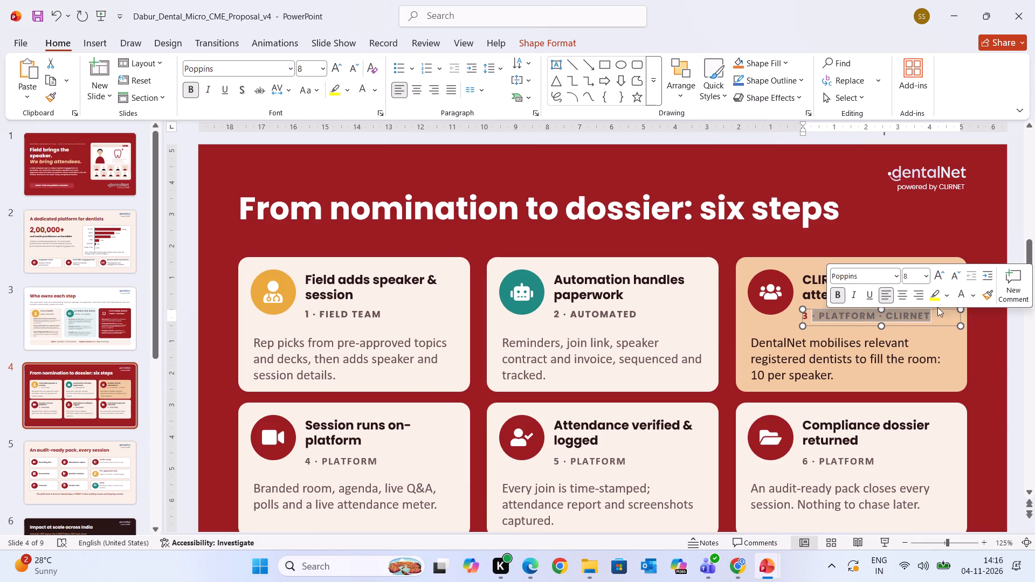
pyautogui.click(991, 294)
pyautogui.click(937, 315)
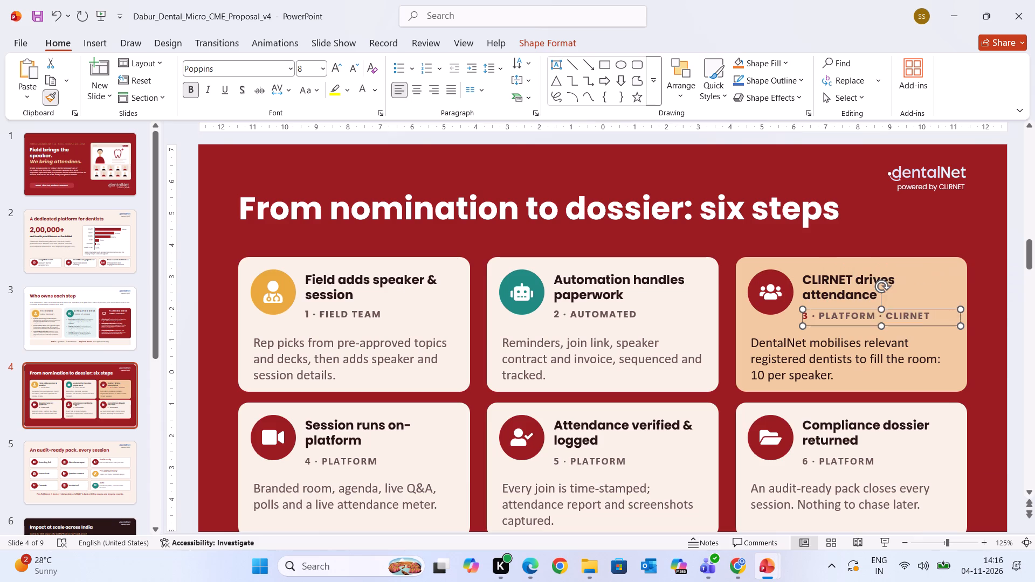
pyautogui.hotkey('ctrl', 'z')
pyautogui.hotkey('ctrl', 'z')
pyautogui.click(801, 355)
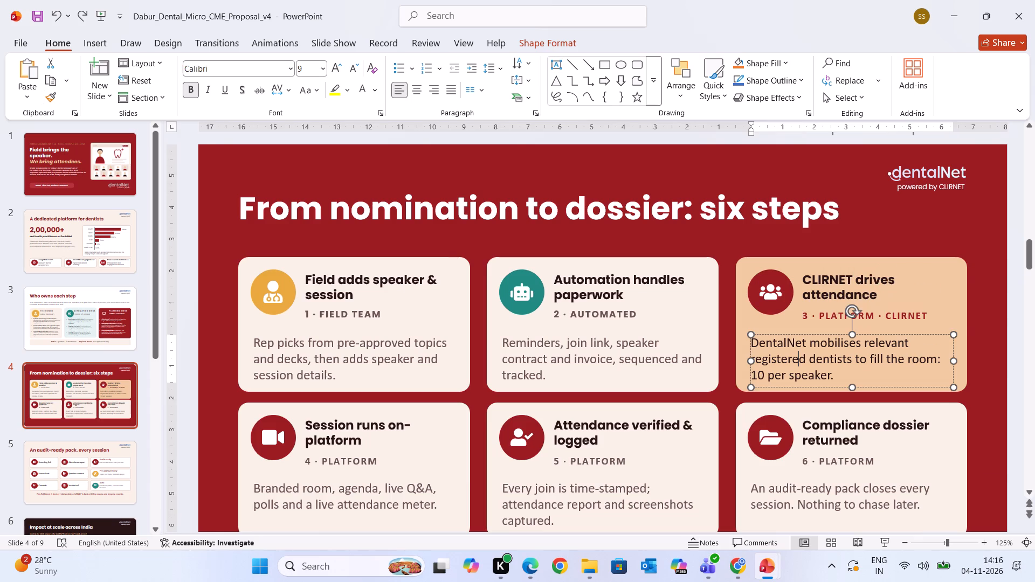
# Copy the "2 · AUTOMATED" label's formatting onto the full "3 · PLATFORM · CLIRNET" label and colour its text standard dark red.
pyautogui.click(588, 322)
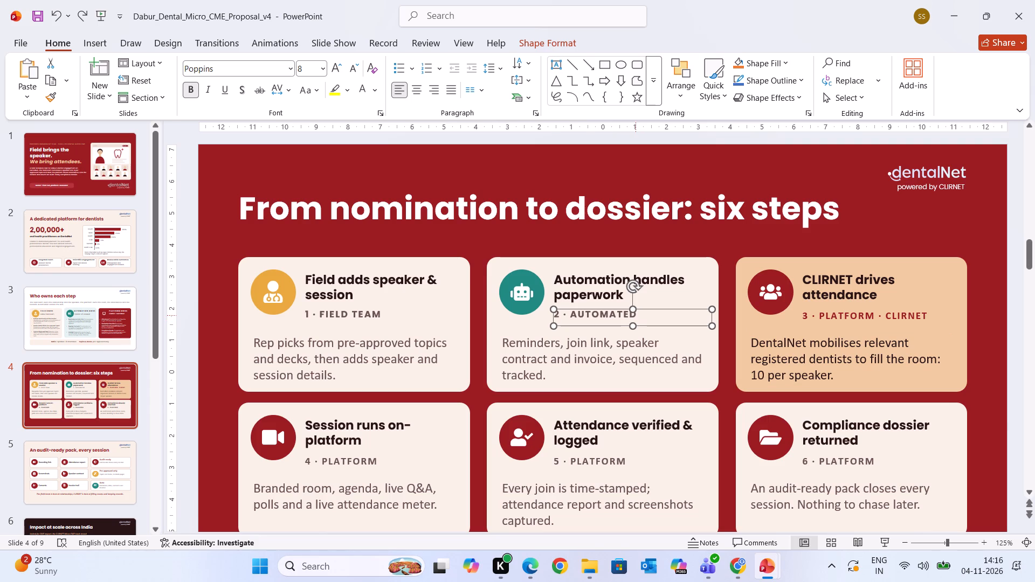
pyautogui.moveTo(636, 315); pyautogui.dragTo(504, 311)
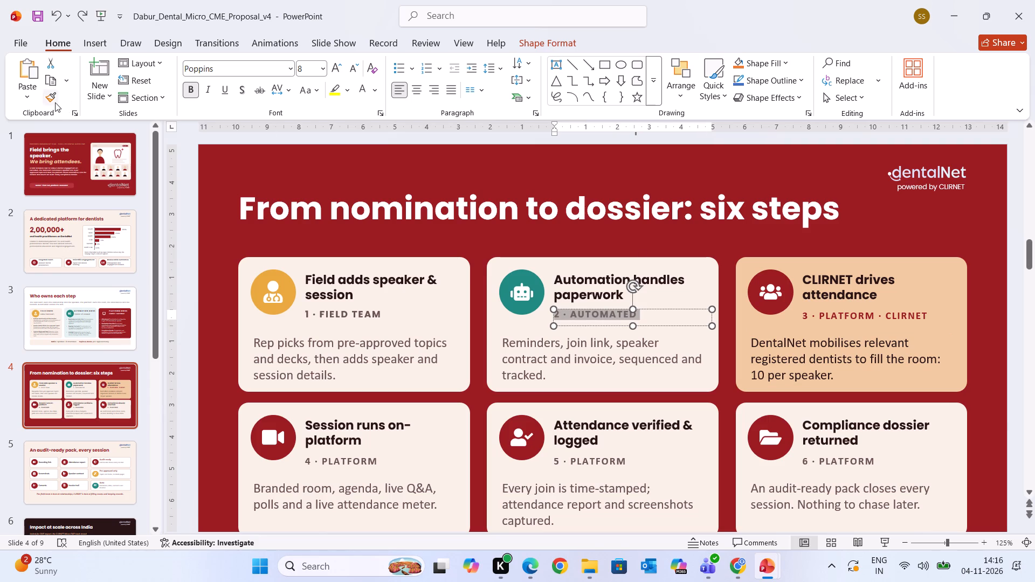
pyautogui.click(55, 102)
pyautogui.moveTo(804, 315); pyautogui.dragTo(935, 300)
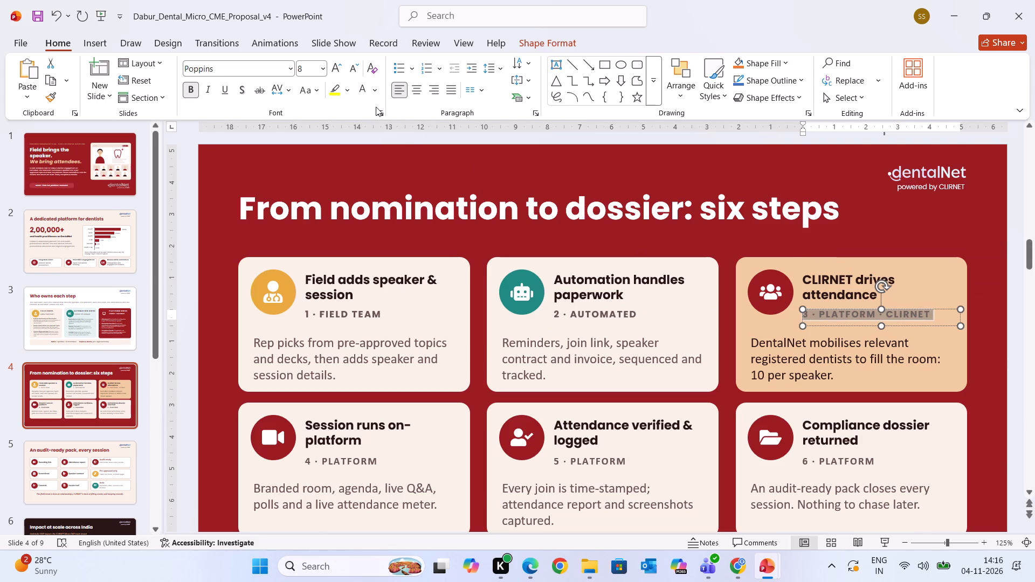
pyautogui.click(374, 93)
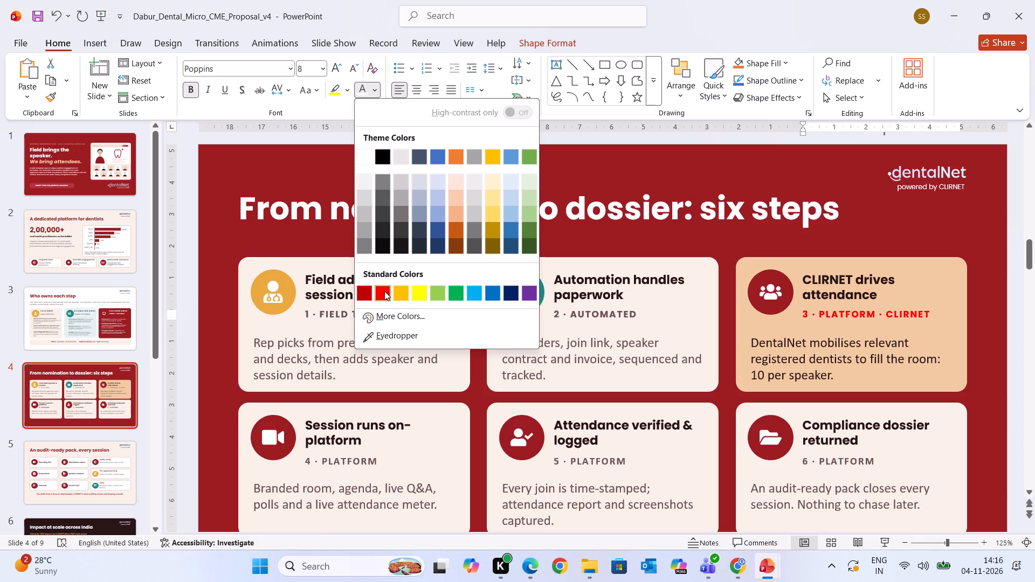
pyautogui.click(367, 292)
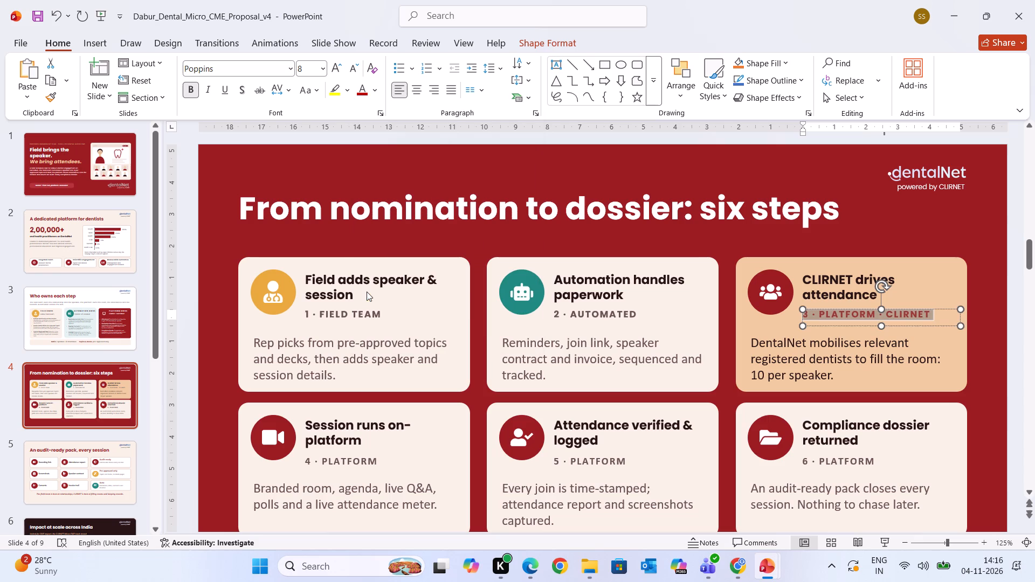
# Copy the "2 · AUTOMATED" label's formatting onto the "4 · PLATFORM", "5 · PLATFORM" and "6 · PLATFORM" labels.
pyautogui.click(358, 461)
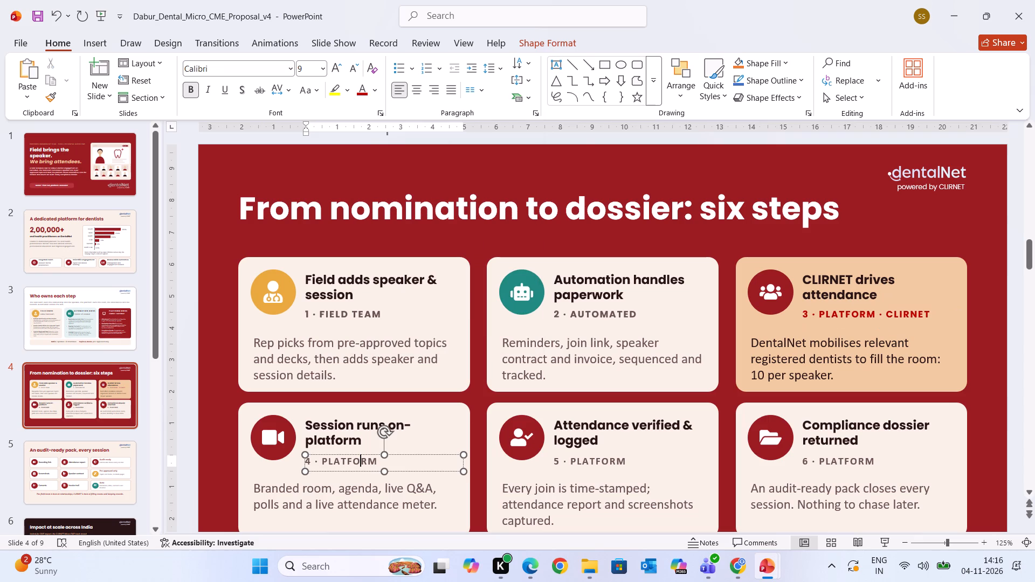
pyautogui.click(569, 311)
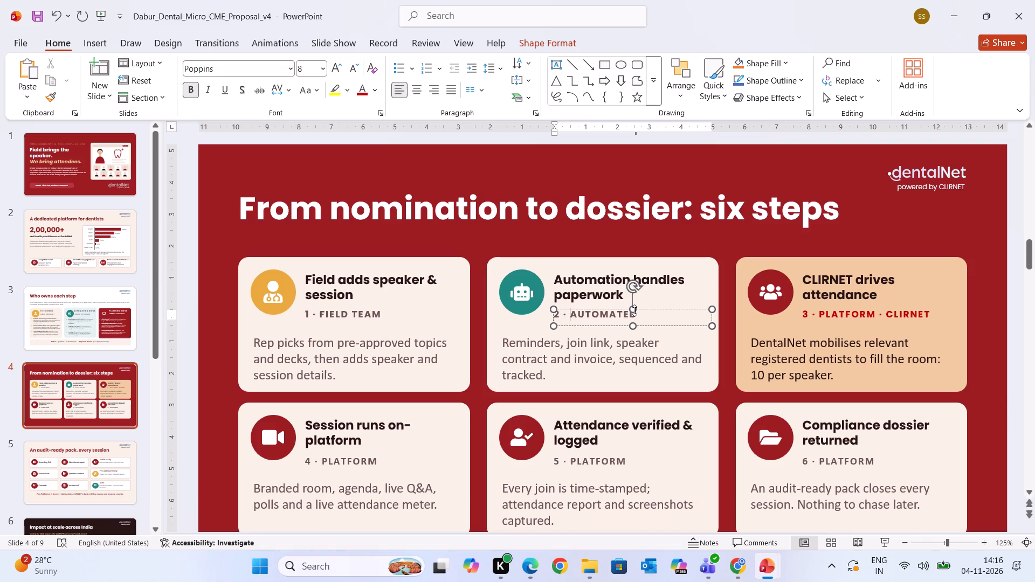
pyautogui.moveTo(636, 314); pyautogui.dragTo(527, 312)
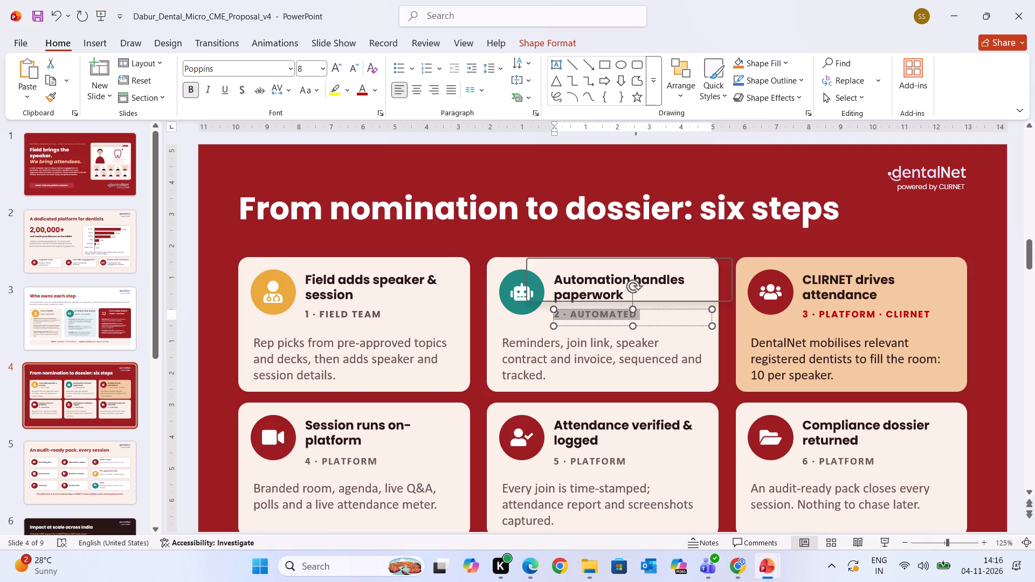
pyautogui.click(52, 96)
pyautogui.moveTo(310, 458); pyautogui.dragTo(381, 455)
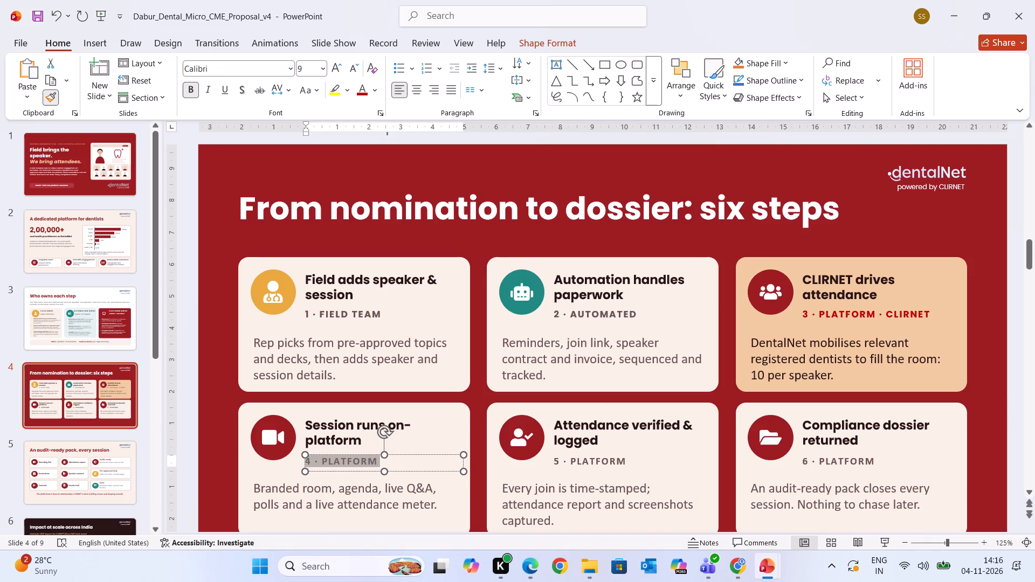
pyautogui.moveTo(381, 455); pyautogui.dragTo(387, 456)
pyautogui.click(54, 102)
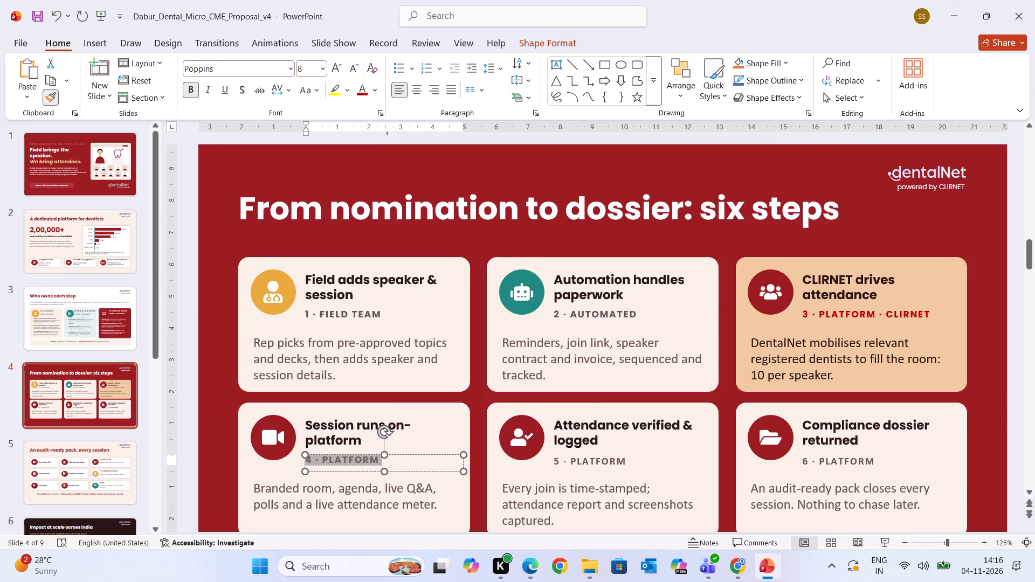
pyautogui.moveTo(558, 455); pyautogui.dragTo(612, 465)
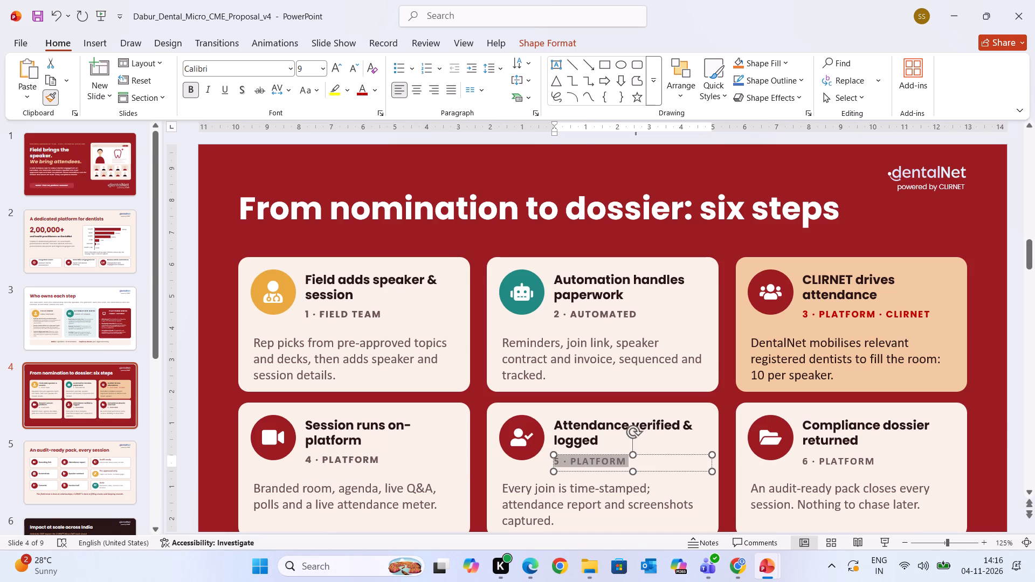
pyautogui.moveTo(612, 465); pyautogui.dragTo(631, 465)
pyautogui.click(54, 99)
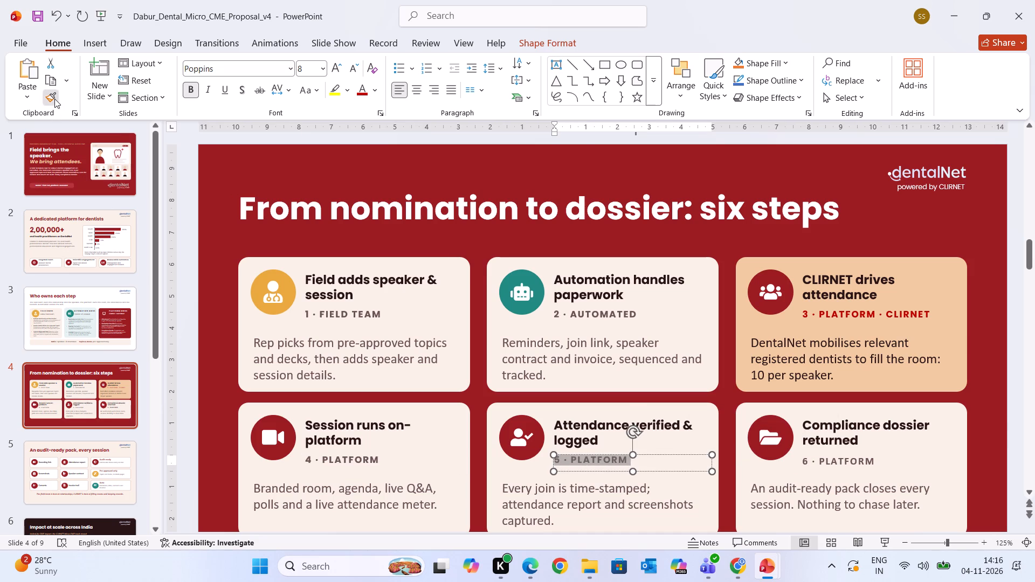
pyautogui.moveTo(805, 457); pyautogui.dragTo(861, 453)
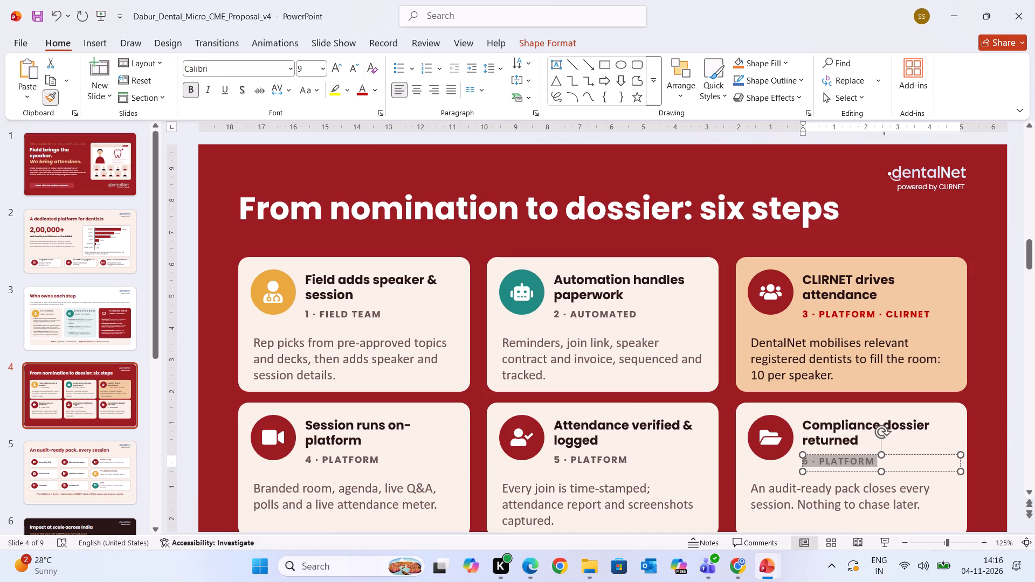
pyautogui.moveTo(861, 453); pyautogui.dragTo(883, 451)
pyautogui.click(997, 347)
# Centre the description text on the "Field adds speaker & session" card and set it to Poppins, 10.5 pt.
pyautogui.click(1030, 350)
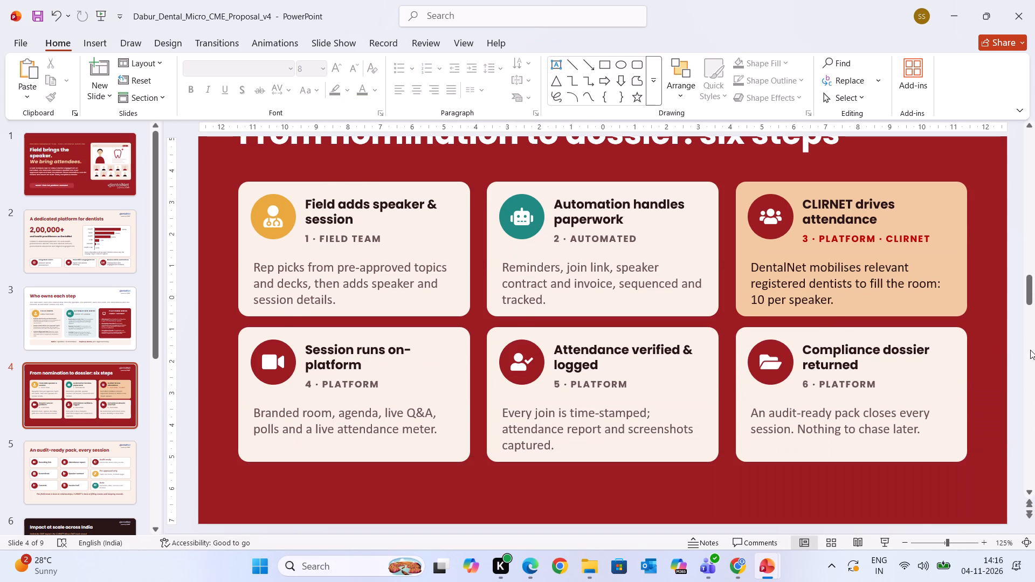
pyautogui.moveTo(347, 302); pyautogui.dragTo(246, 272)
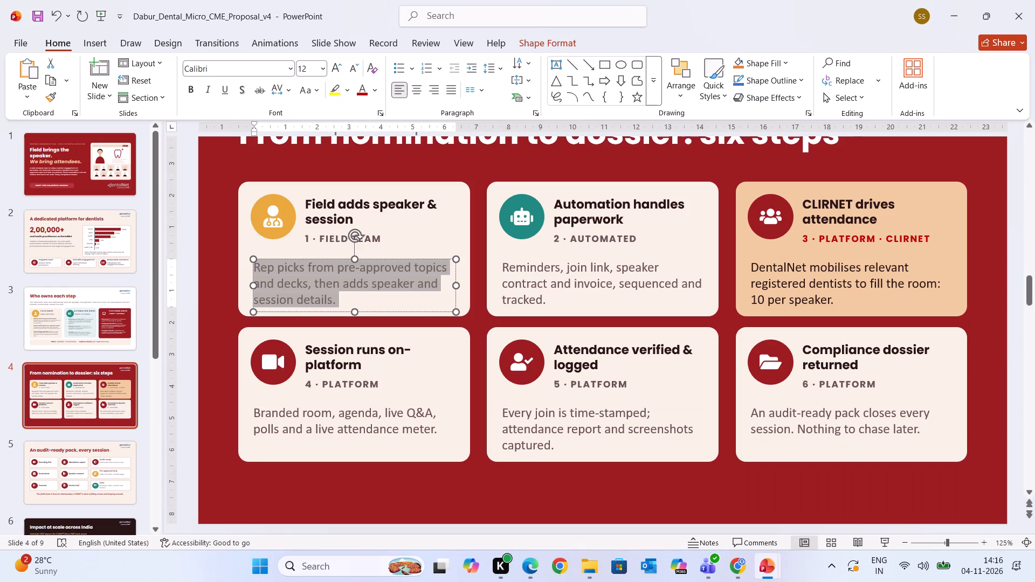
pyautogui.moveTo(246, 272); pyautogui.dragTo(243, 269)
pyautogui.click(411, 86)
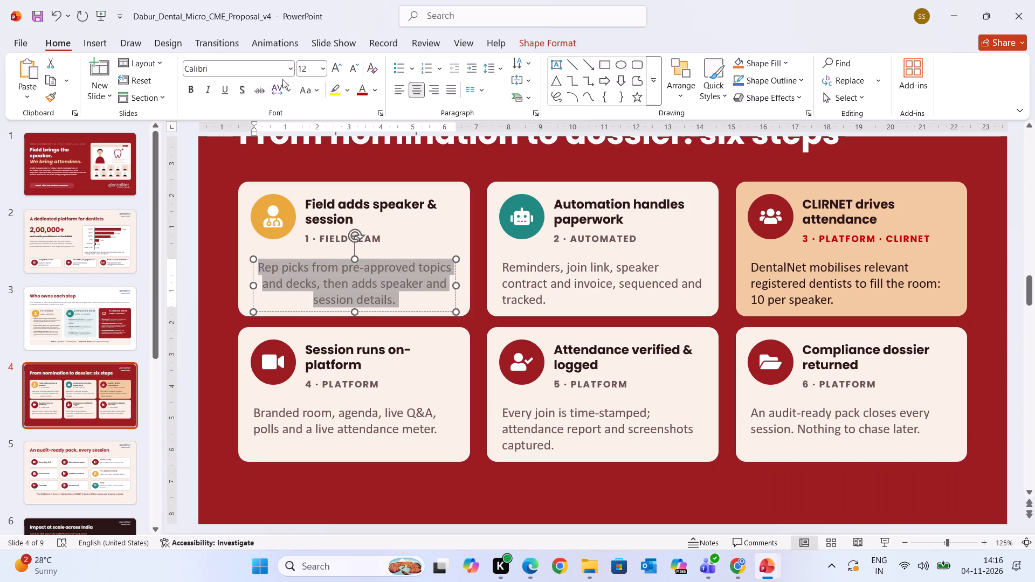
pyautogui.click(258, 68)
pyautogui.write('pop')
pyautogui.press('Return')
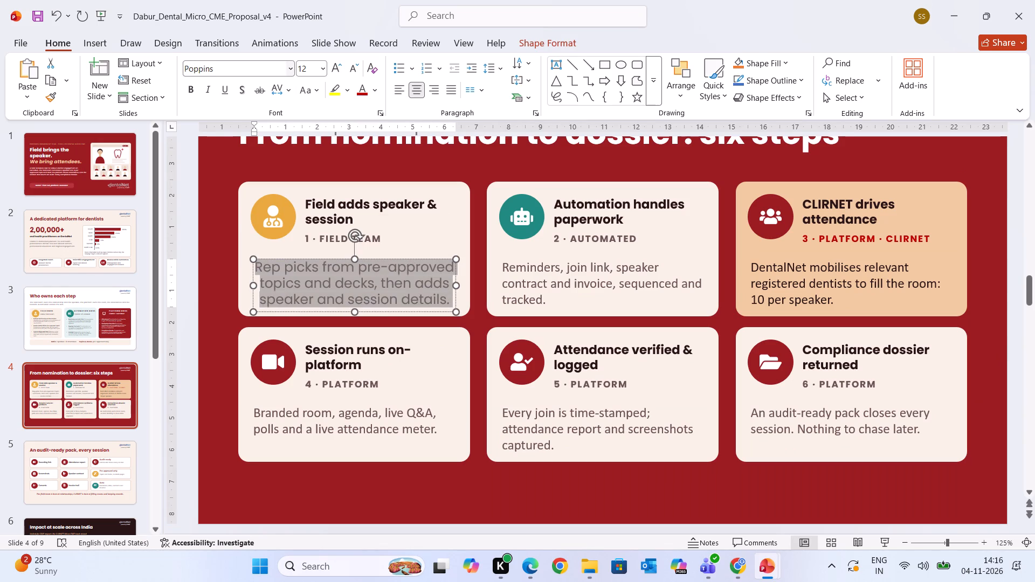
pyautogui.click(354, 72)
pyautogui.click(354, 72)
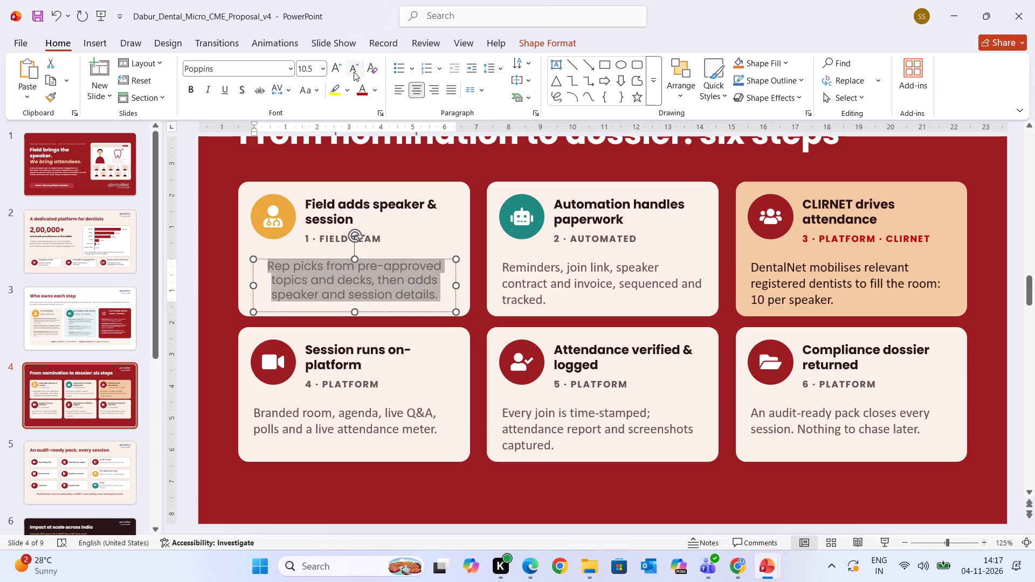
# Copy the first card's description formatting onto the "Automation handles paperwork" and "Session runs on-platform" descriptions, and centre both texts.
pyautogui.click(51, 101)
pyautogui.moveTo(509, 265); pyautogui.dragTo(542, 307)
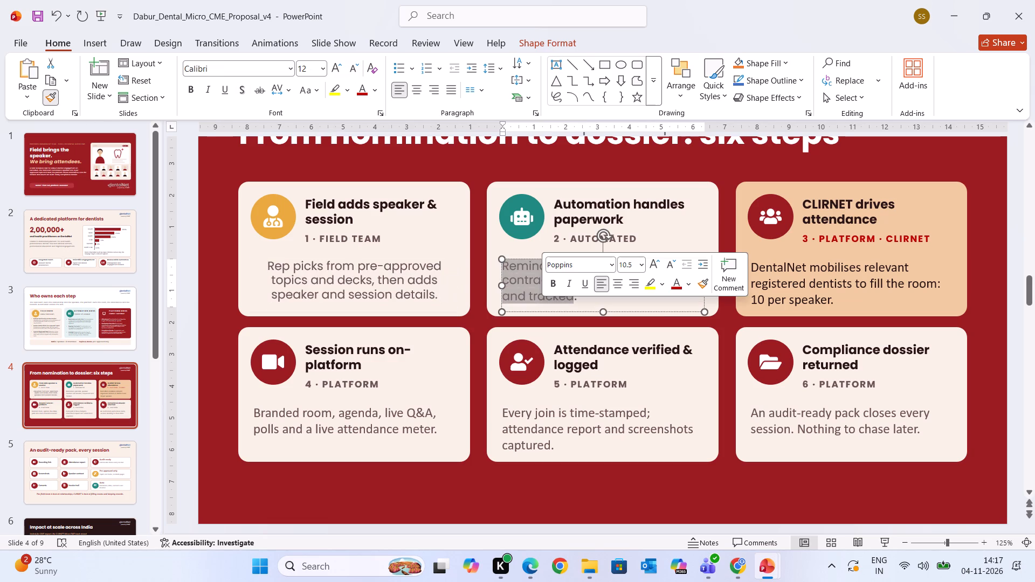
pyautogui.click(415, 86)
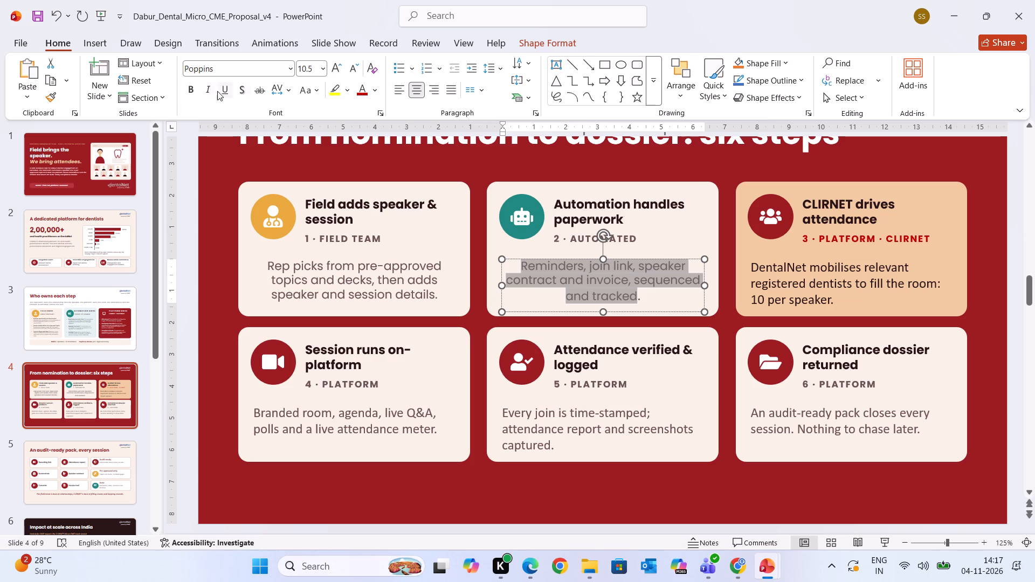
pyautogui.click(53, 97)
pyautogui.moveTo(257, 410); pyautogui.dragTo(439, 434)
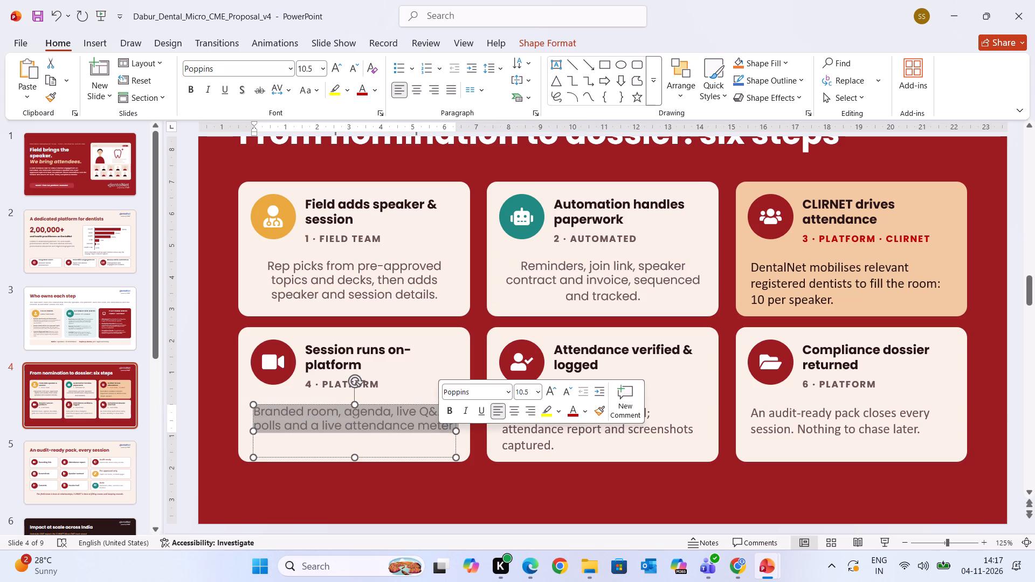
pyautogui.click(416, 90)
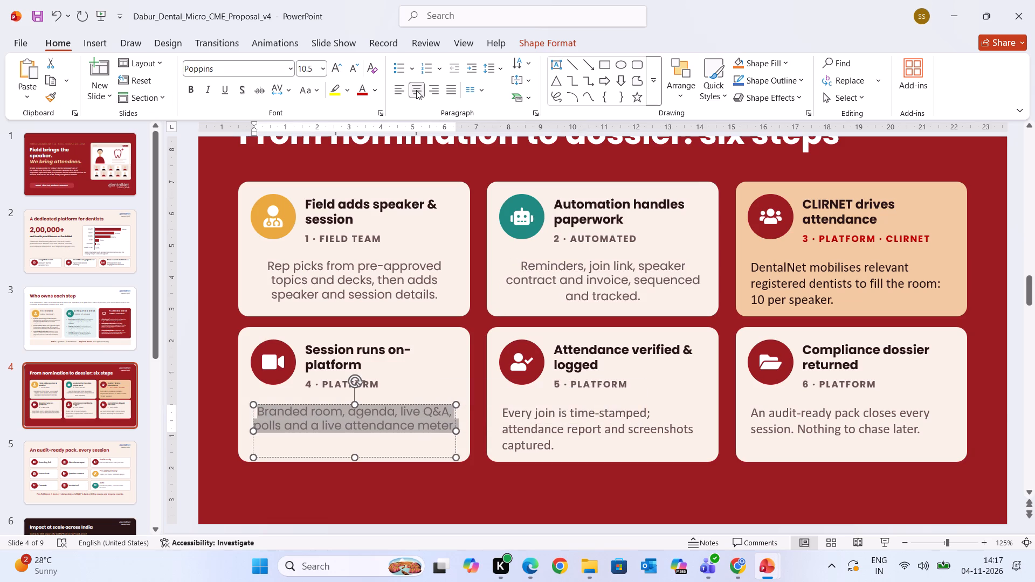
# Copy the same description formatting onto the "Attendance verified & logged", "Compliance dossier returned" and "CLIRNET drives attendance" cards.
pyautogui.click(46, 94)
pyautogui.moveTo(505, 407); pyautogui.dragTo(567, 442)
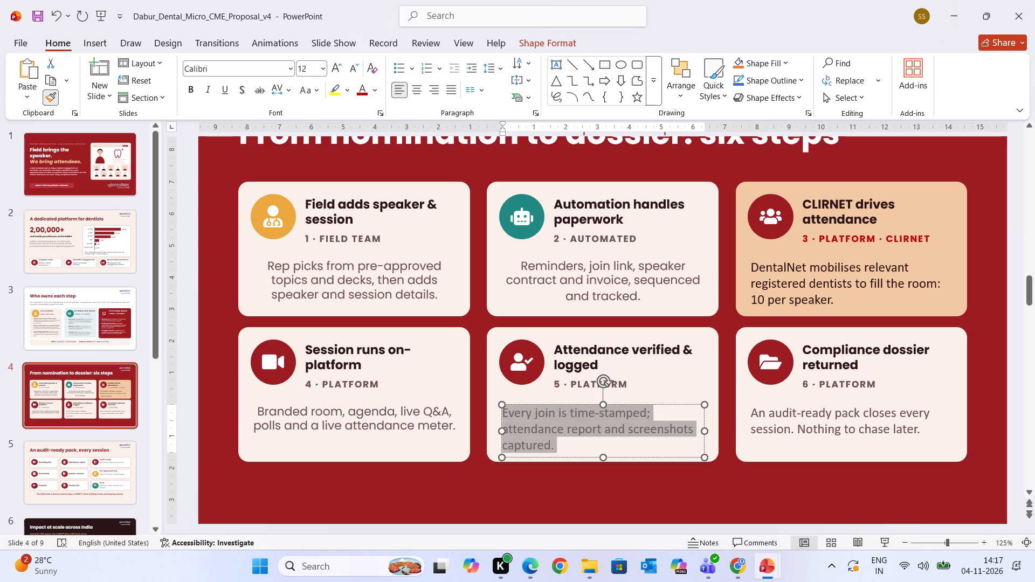
pyautogui.moveTo(567, 442); pyautogui.dragTo(567, 444)
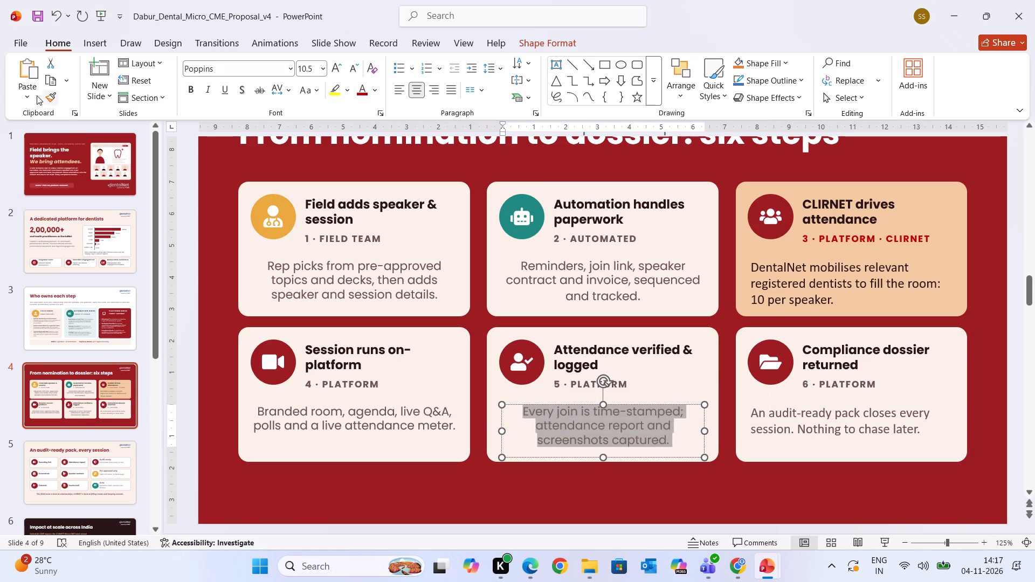
pyautogui.click(53, 94)
pyautogui.moveTo(757, 409); pyautogui.dragTo(939, 433)
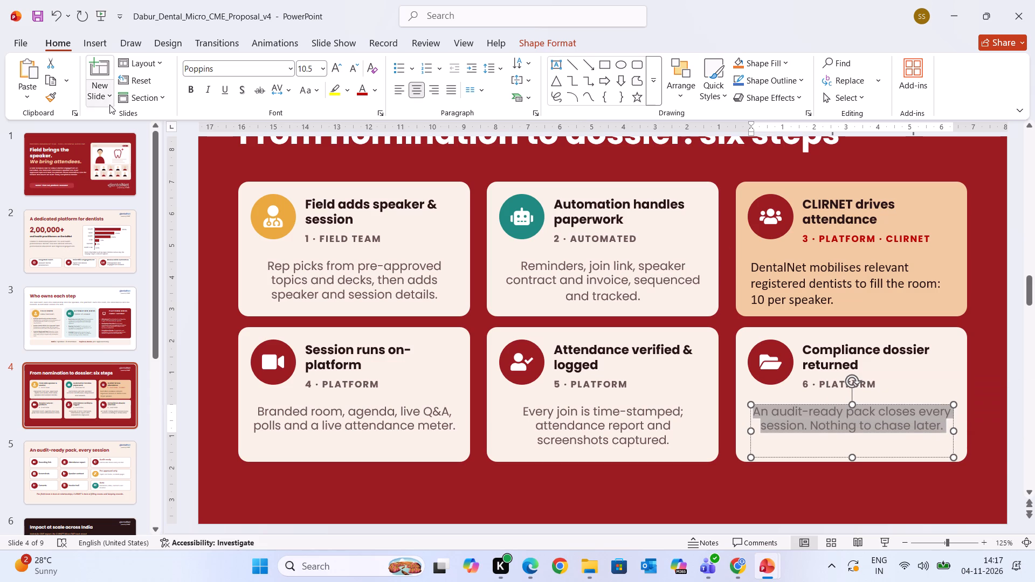
pyautogui.click(54, 100)
pyautogui.moveTo(755, 262); pyautogui.dragTo(847, 304)
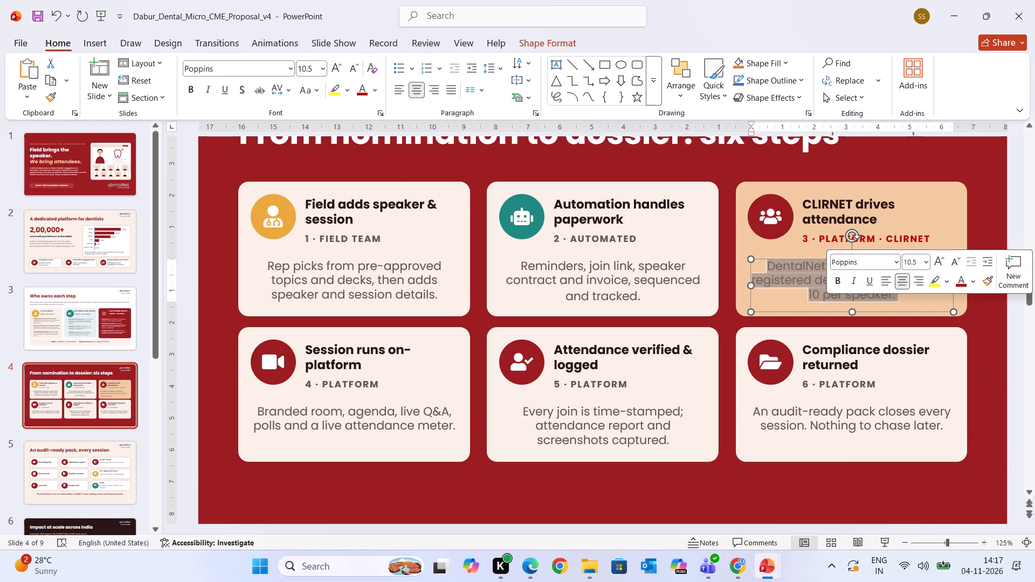
pyautogui.click(1016, 383)
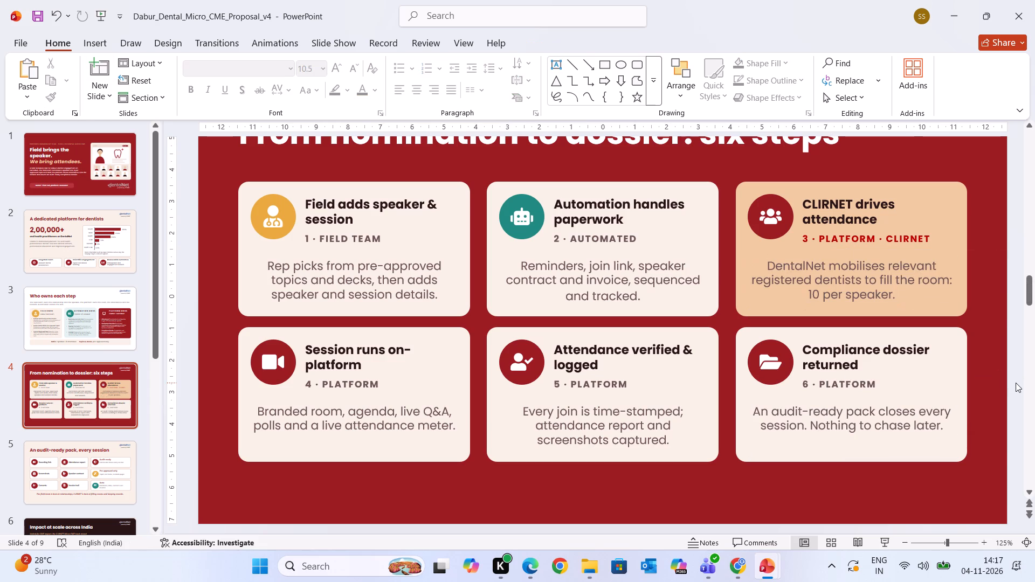
# Zoom out to 100% and review the layout and fonts of slides 2 to 9.
pyautogui.hscroll(1, 1016, 383)
pyautogui.click(907, 544)
pyautogui.click(907, 544)
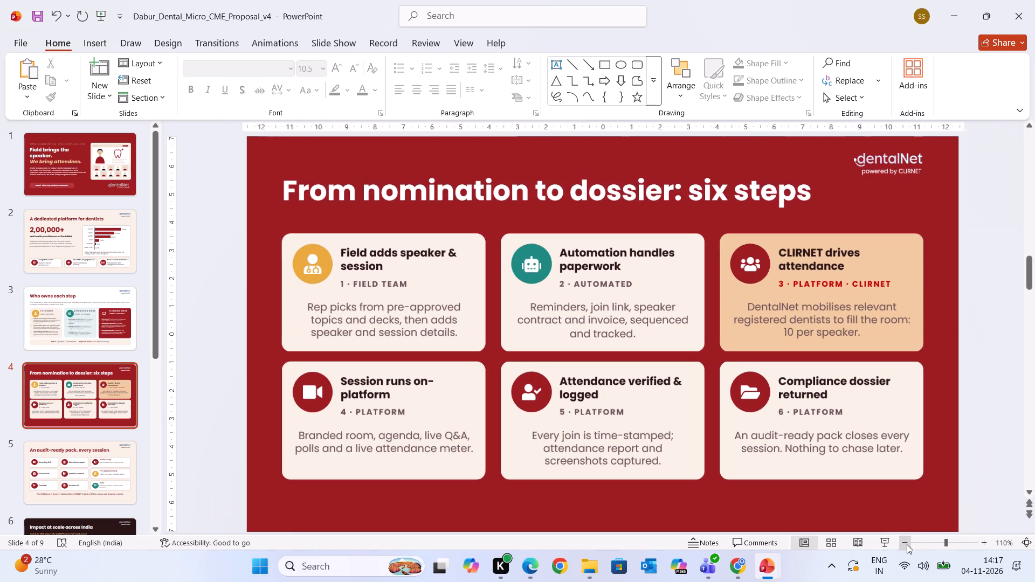
pyautogui.click(907, 544)
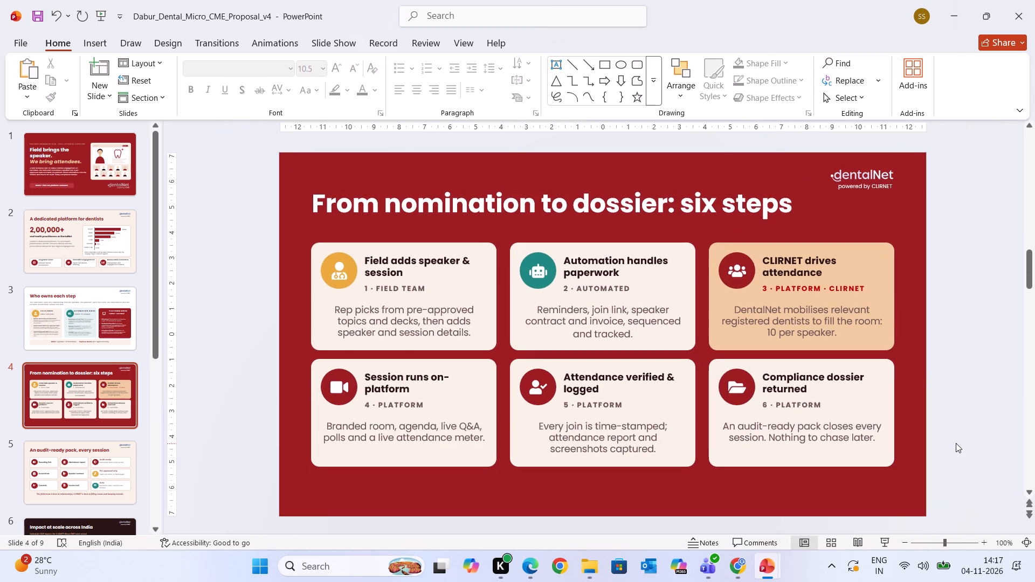
pyautogui.click(956, 443)
pyautogui.press('Up')
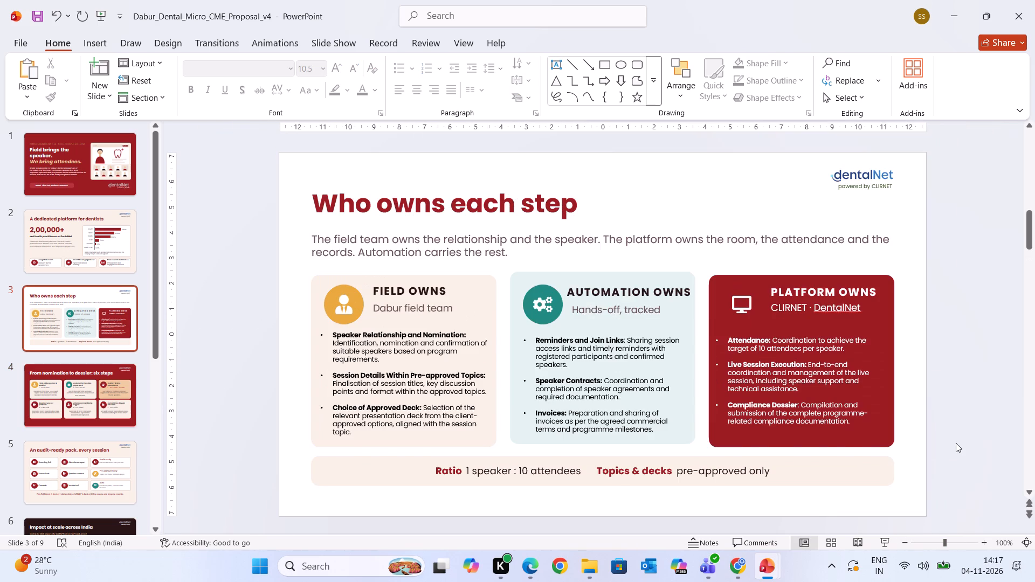
pyautogui.press('Up')
pyautogui.press('Down')
pyautogui.press('Down')
pyautogui.press('Down')
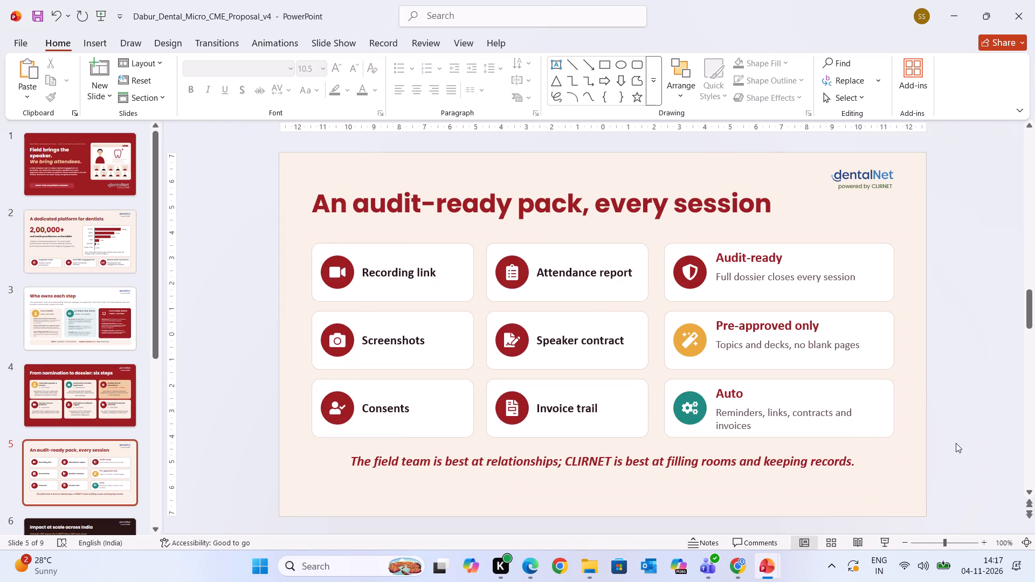
pyautogui.press('Up')
pyautogui.press('Down')
pyautogui.press('Down')
pyautogui.press('Down')
pyautogui.press('Up')
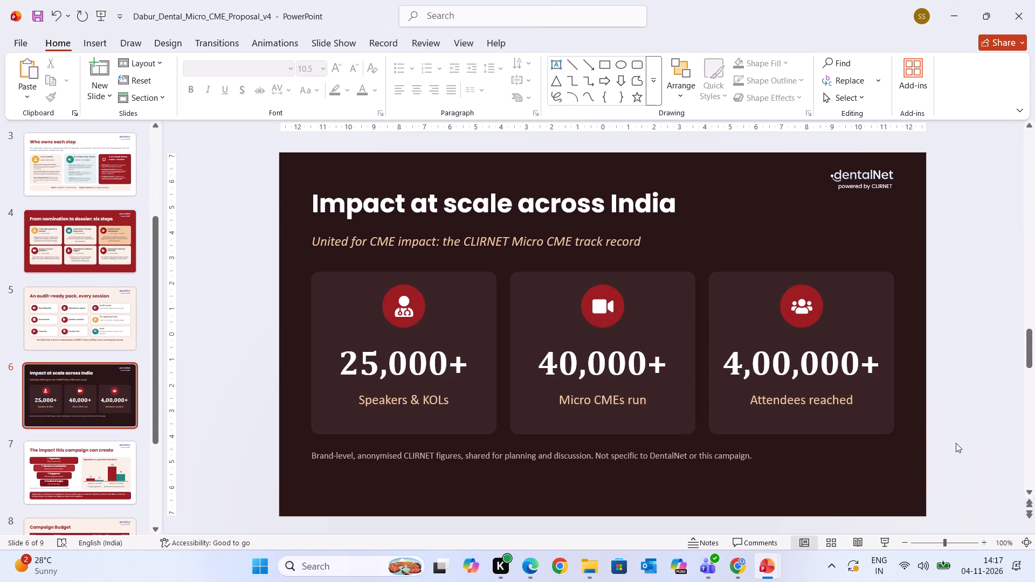
pyautogui.press('Down')
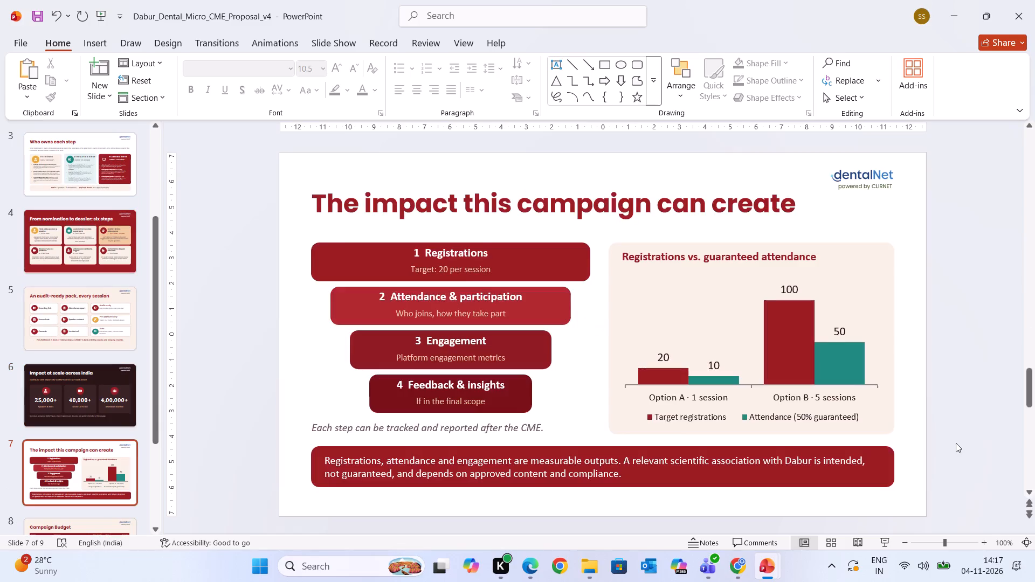
pyautogui.press('Down')
pyautogui.press('Down')
pyautogui.press('Up')
pyautogui.press('Up')
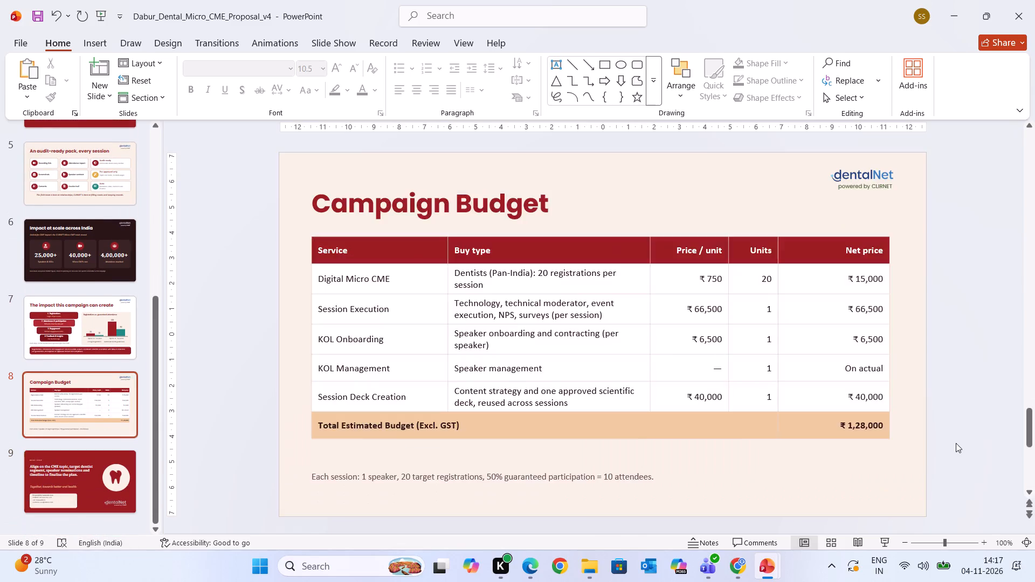
# Review slides 3 to 8 for text that still needs the Poppins typography, finishing on slide 5.
pyautogui.press('Up')
pyautogui.press('Down')
pyautogui.press('Up')
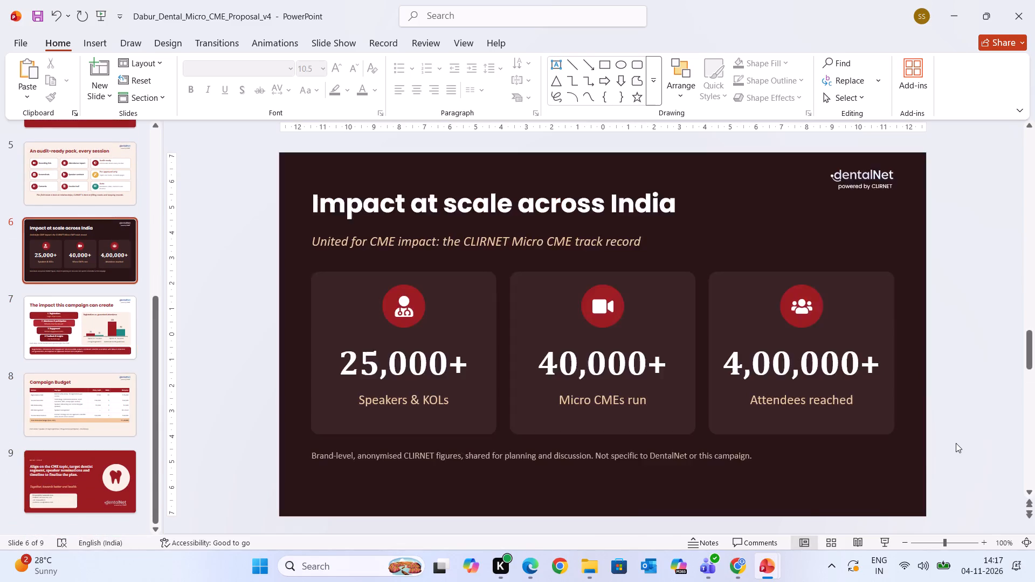
pyautogui.press('Up')
pyautogui.press('Up')
pyautogui.press('Up')
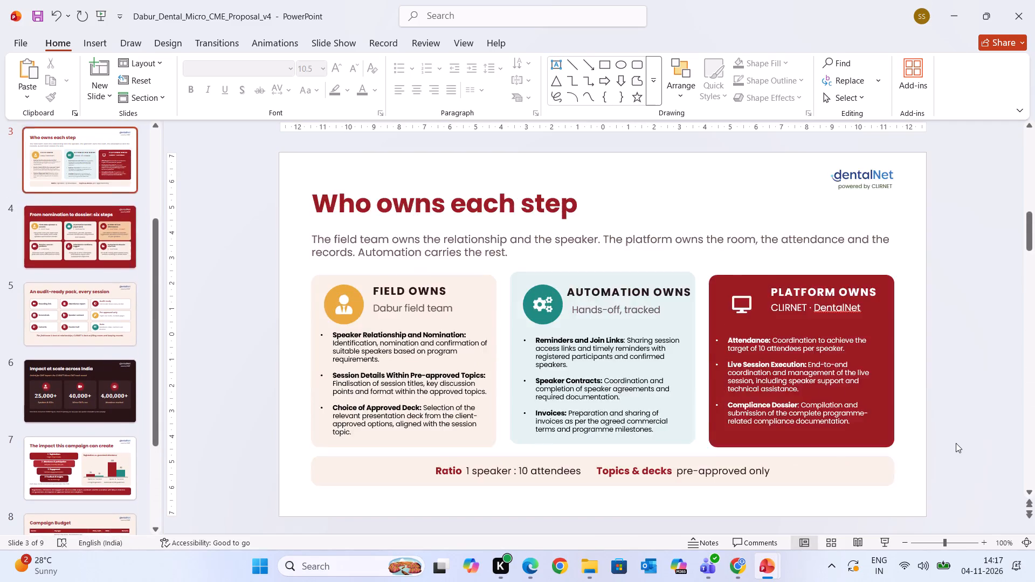
pyautogui.press('Down')
pyautogui.press('Down')
pyautogui.press('Down')
pyautogui.press('Up')
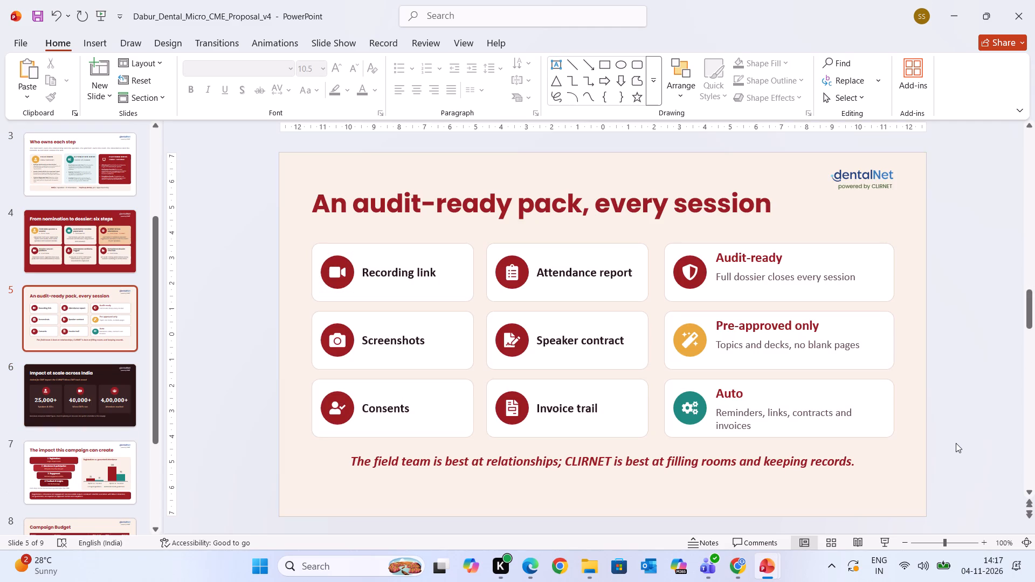
# Set the "Recording link" card label on slide 5 to Poppins, 13 pt.
pyautogui.click(419, 279)
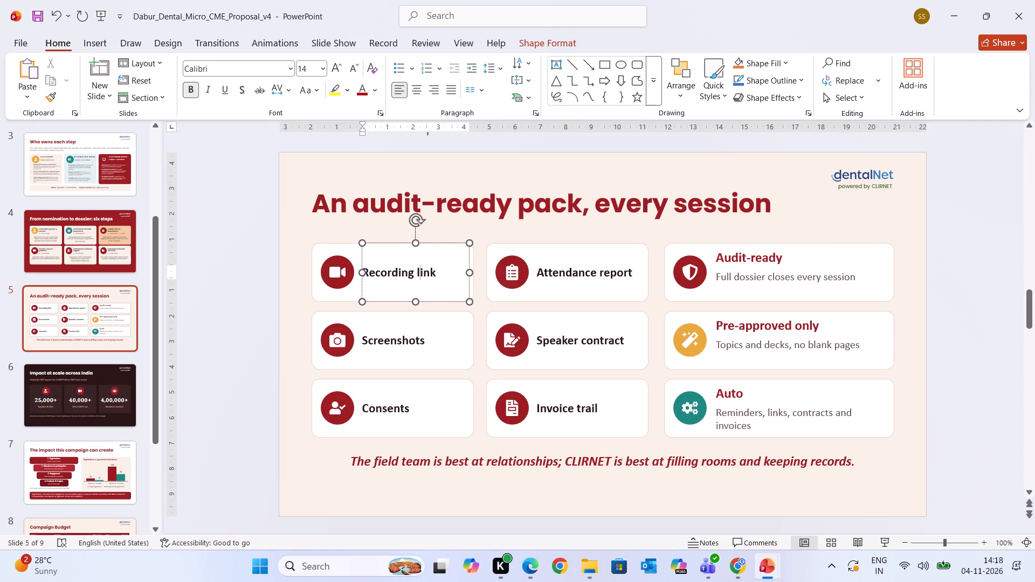
pyautogui.moveTo(434, 275); pyautogui.dragTo(356, 266)
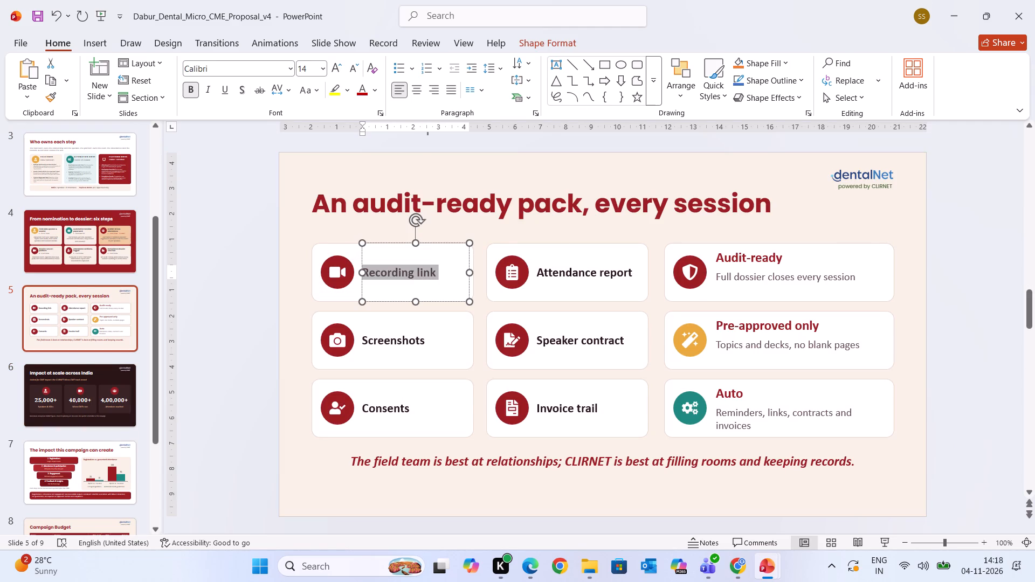
pyautogui.click(236, 71)
pyautogui.write('pop')
pyautogui.press('Return')
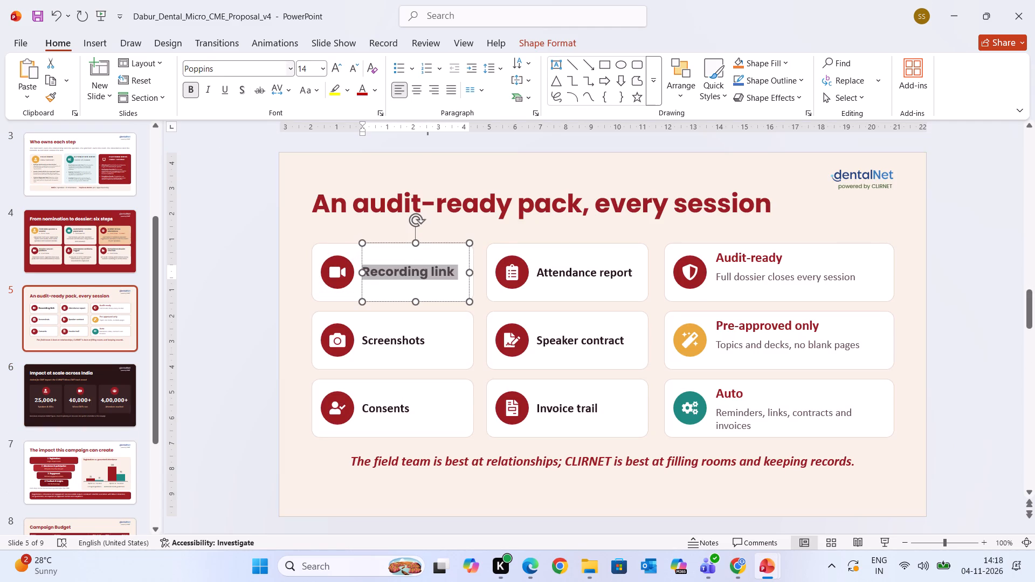
pyautogui.click(355, 73)
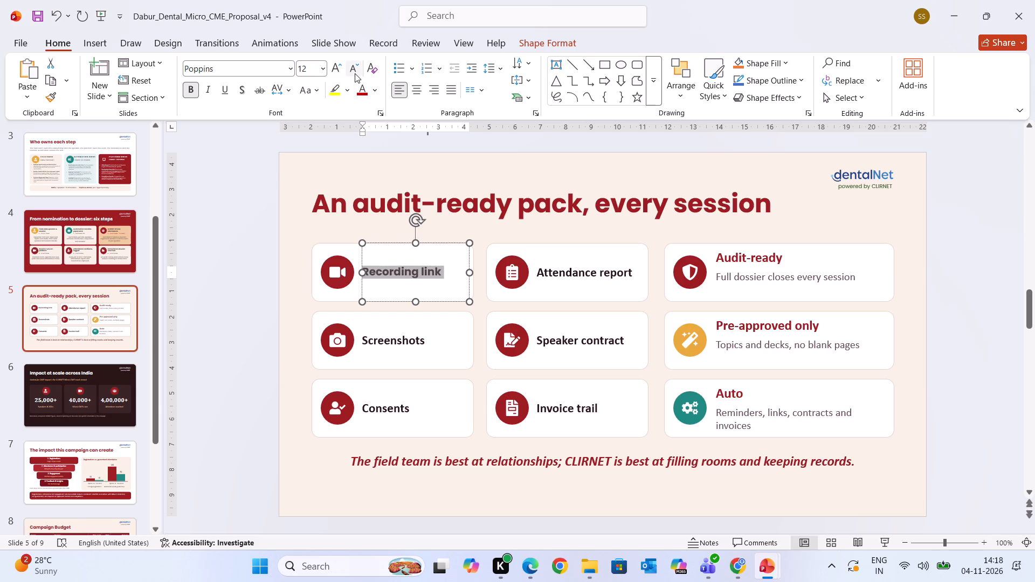
pyautogui.click(308, 67)
pyautogui.write('13')
pyautogui.press('Return')
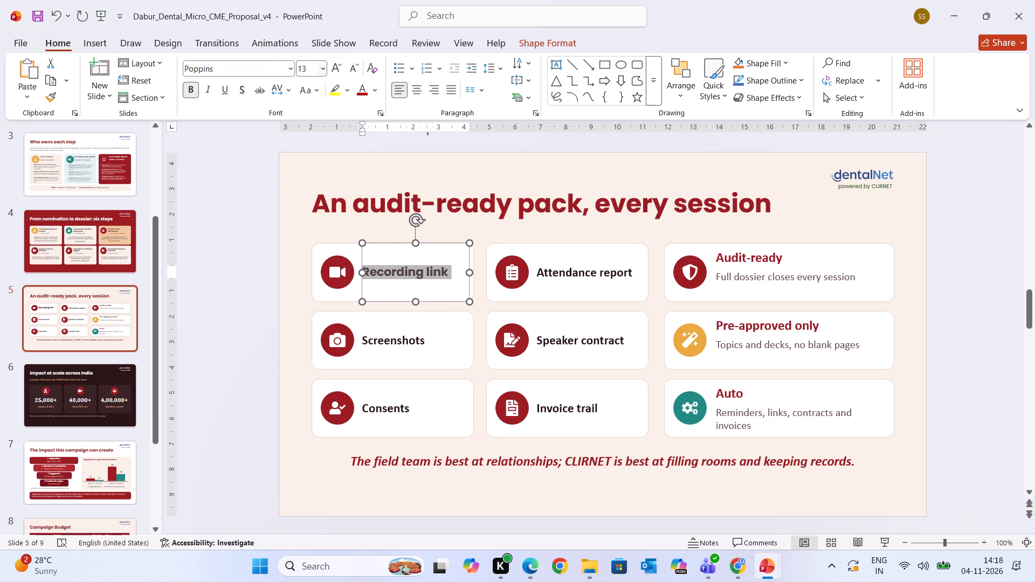
# Copy the "Recording link" formatting onto the "Screenshots", "Attendance report", "Speaker contract", "Invoice trail" and "Consents" labels.
pyautogui.click(55, 98)
pyautogui.moveTo(369, 336); pyautogui.dragTo(429, 337)
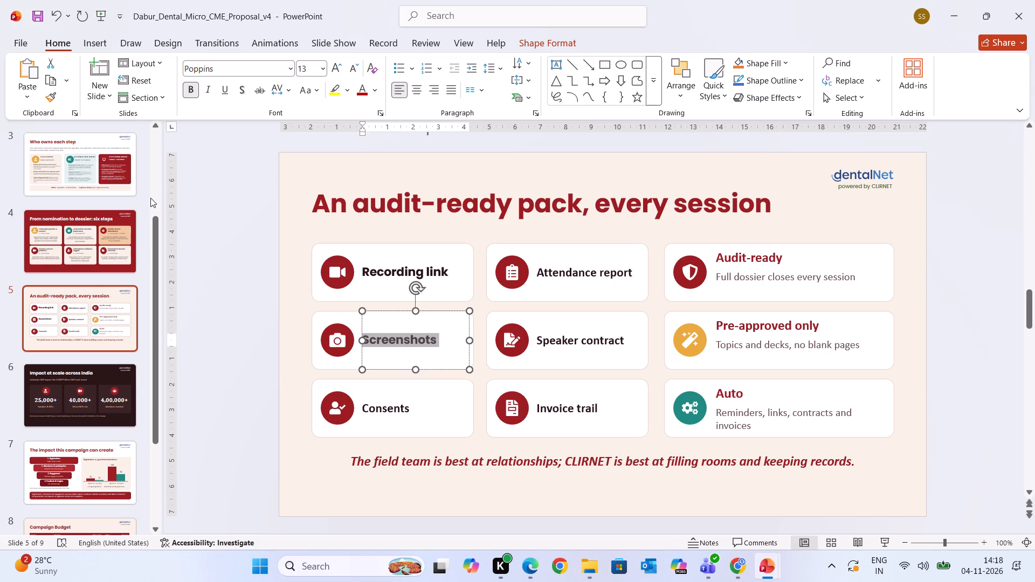
pyautogui.click(46, 99)
pyautogui.moveTo(546, 268); pyautogui.dragTo(640, 273)
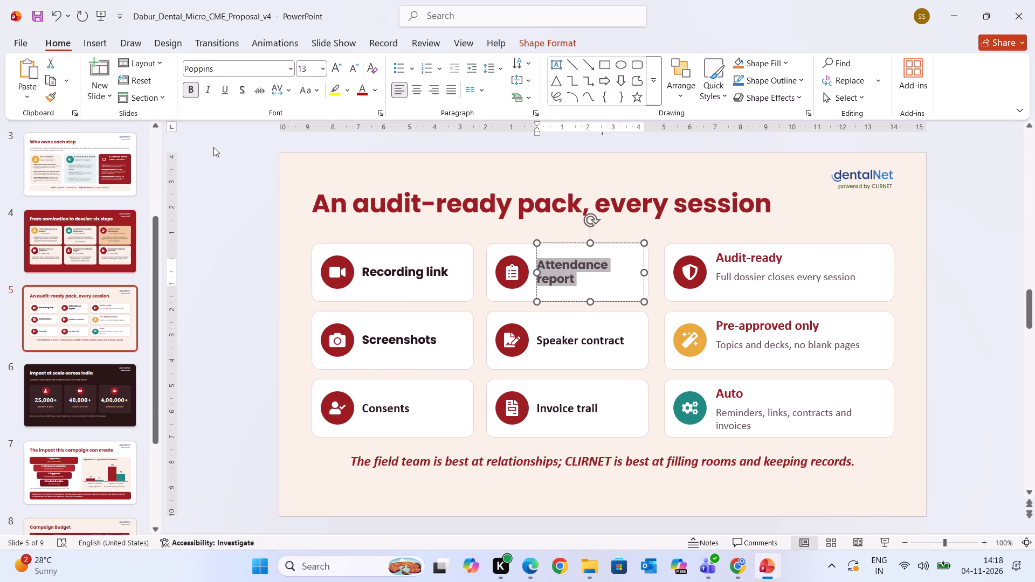
pyautogui.click(52, 94)
pyautogui.moveTo(546, 340); pyautogui.dragTo(633, 345)
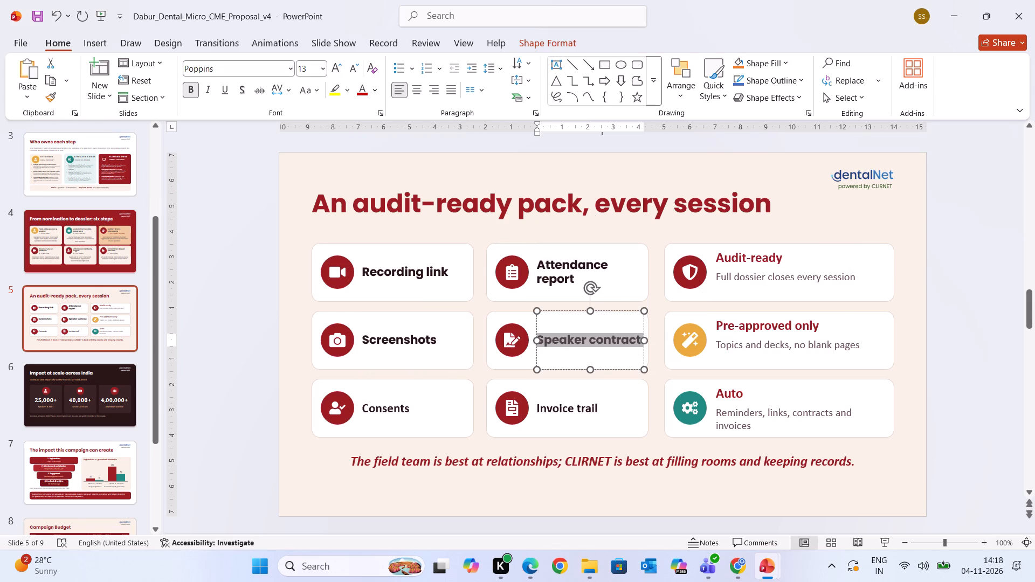
pyautogui.click(58, 99)
pyautogui.moveTo(543, 406); pyautogui.dragTo(603, 407)
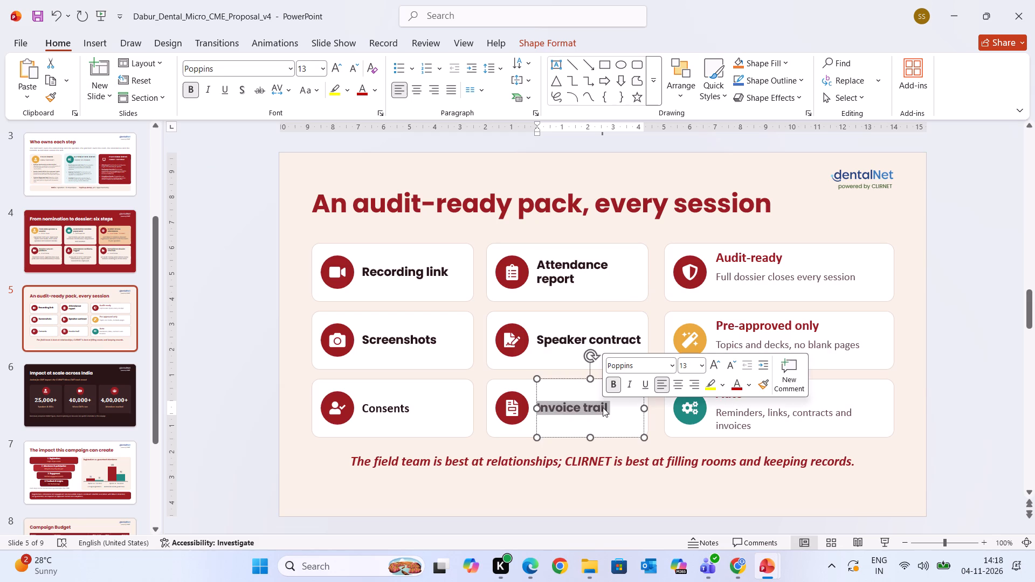
pyautogui.click(52, 100)
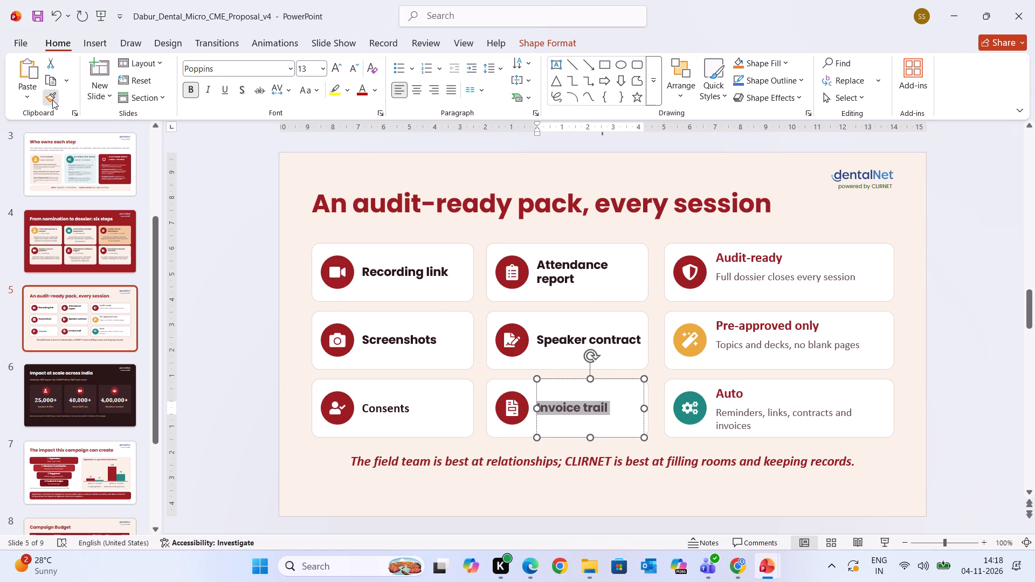
pyautogui.moveTo(371, 408); pyautogui.dragTo(428, 412)
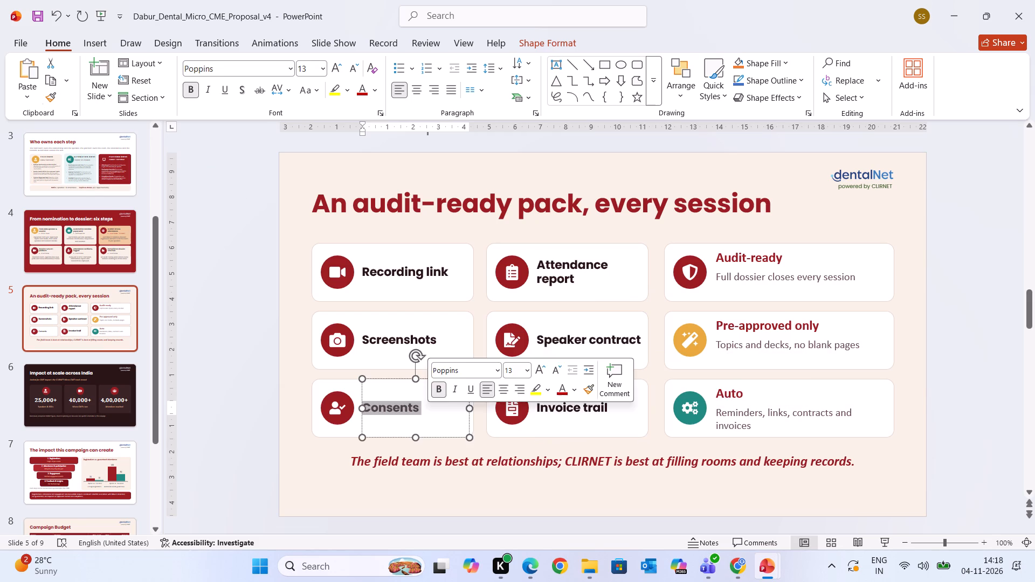
pyautogui.click(432, 234)
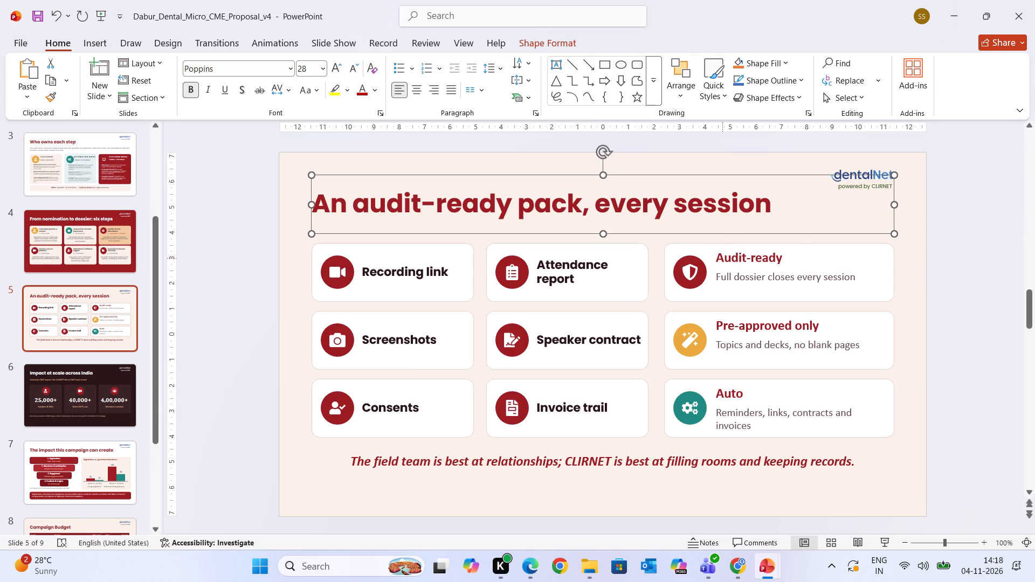
# Set the red "Audit-ready" card heading to Poppins, 13 pt.
pyautogui.moveTo(722, 258); pyautogui.dragTo(785, 255)
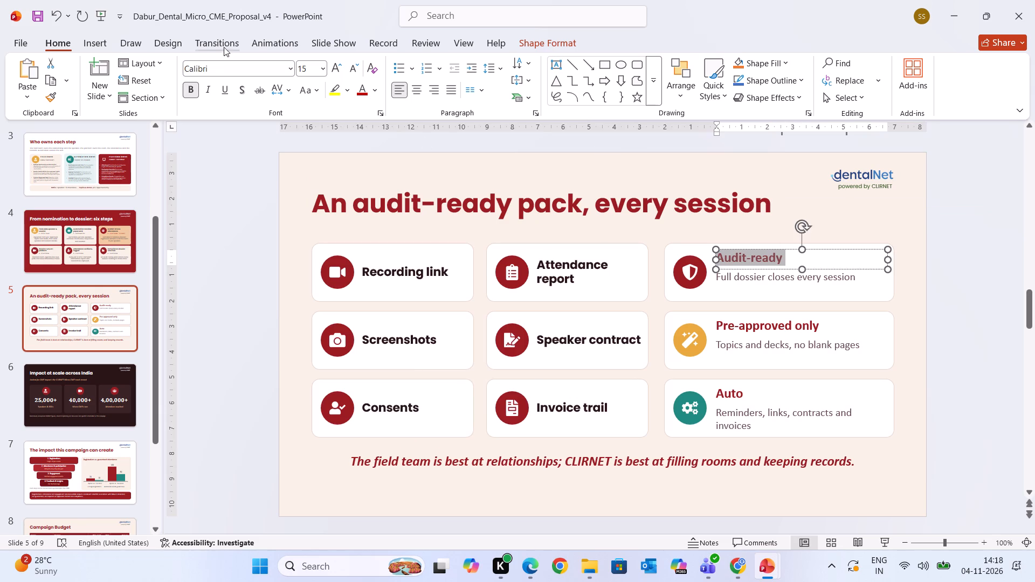
pyautogui.click(221, 72)
pyautogui.write('pop')
pyautogui.press('Return')
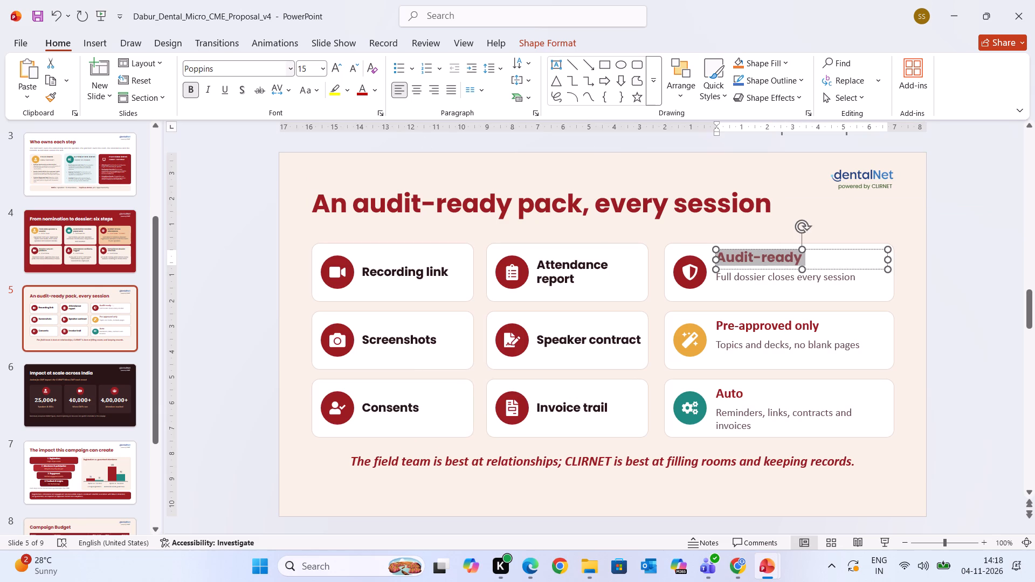
pyautogui.click(358, 71)
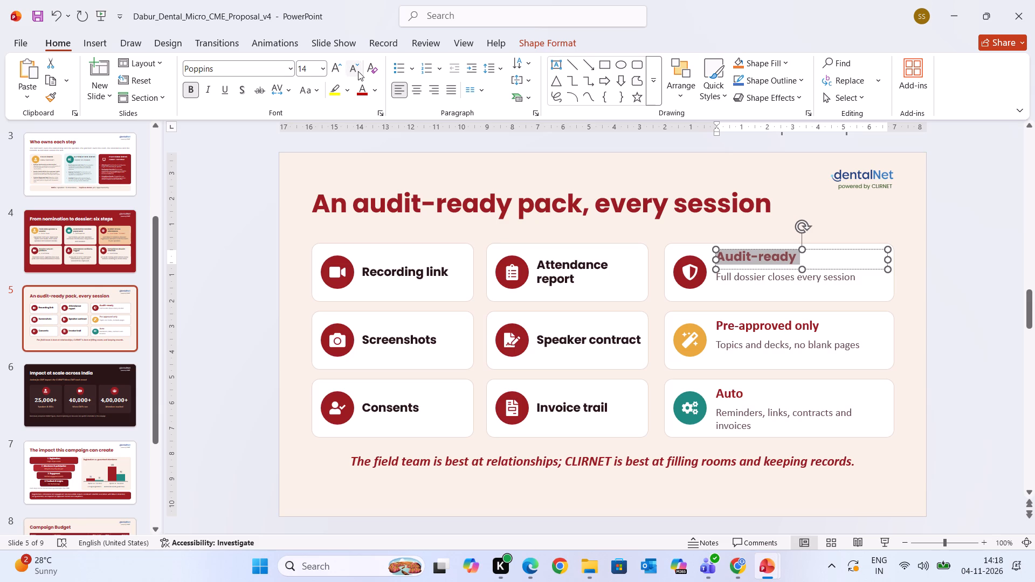
pyautogui.click(358, 71)
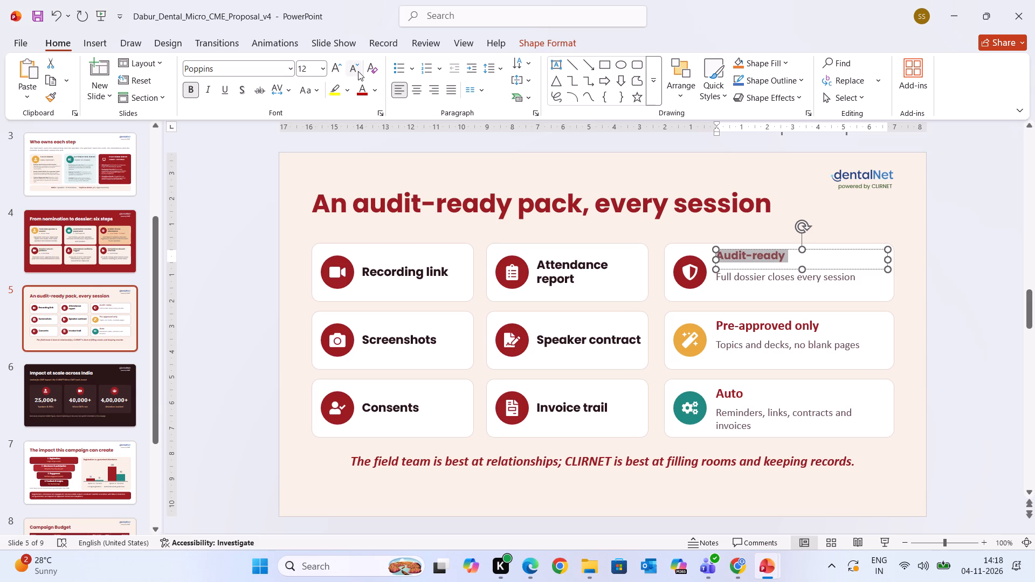
pyautogui.click(307, 64)
pyautogui.write('133')
pyautogui.press('BackSpace')
pyautogui.press('Return')
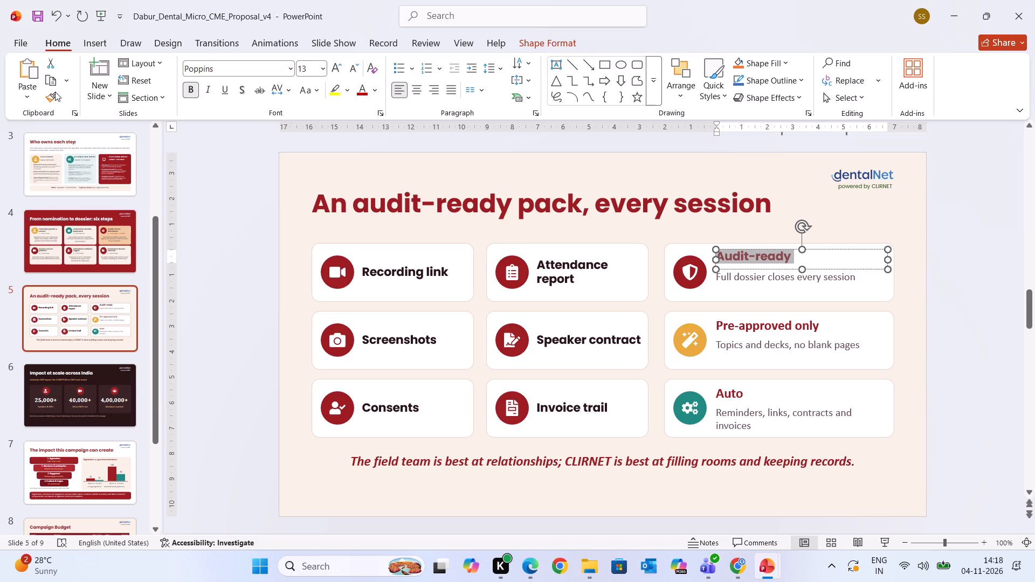
# Copy the "Audit-ready" heading formatting onto the "Pre-approved only" and "Auto" headings.
pyautogui.click(56, 95)
pyautogui.moveTo(723, 320); pyautogui.dragTo(749, 320)
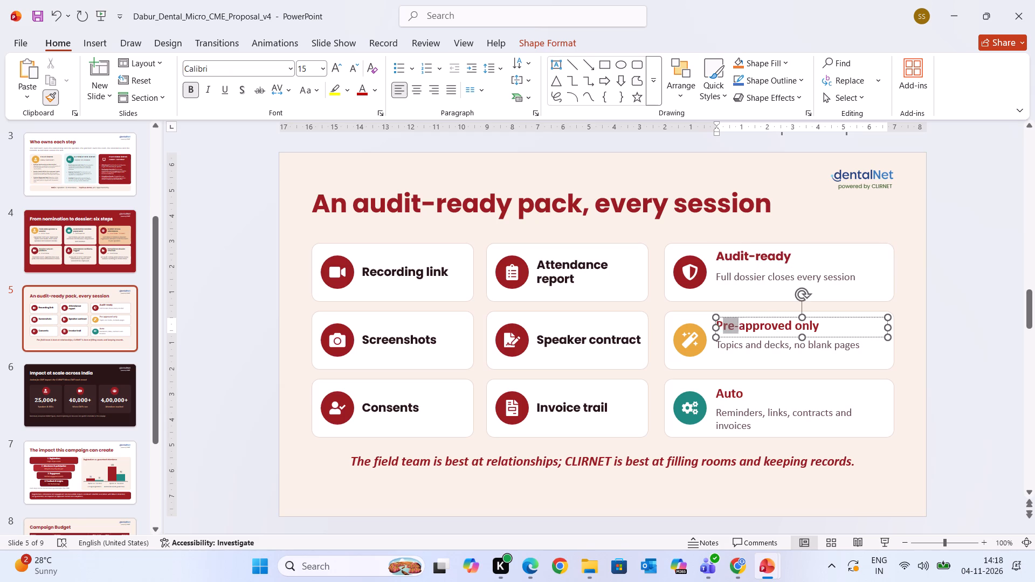
pyautogui.moveTo(749, 320); pyautogui.dragTo(839, 314)
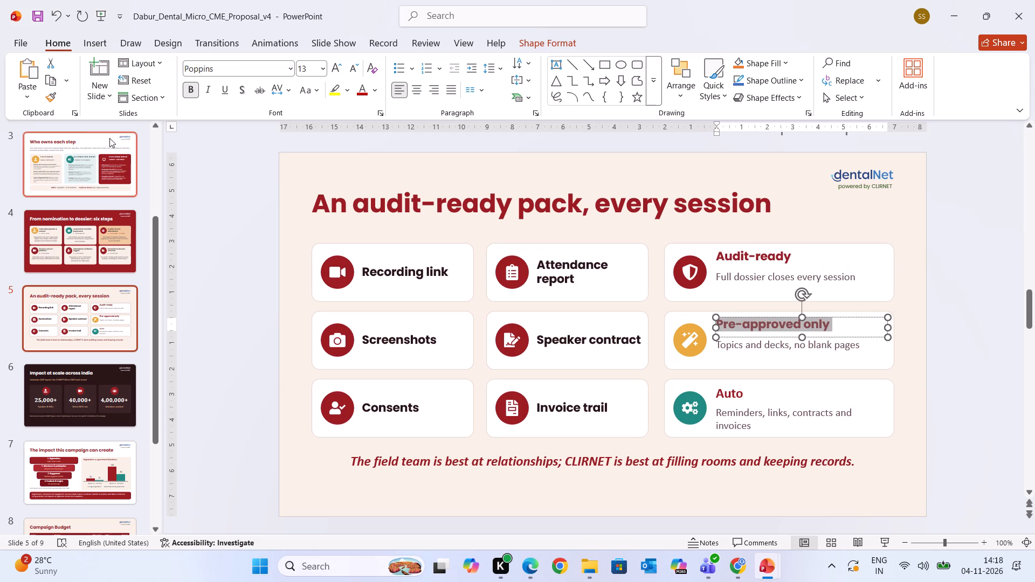
pyautogui.click(47, 93)
pyautogui.moveTo(724, 391); pyautogui.dragTo(756, 390)
# Set the "Full dossier closes every session" description under "Audit-ready" to Poppins, 11 pt.
pyautogui.click(769, 286)
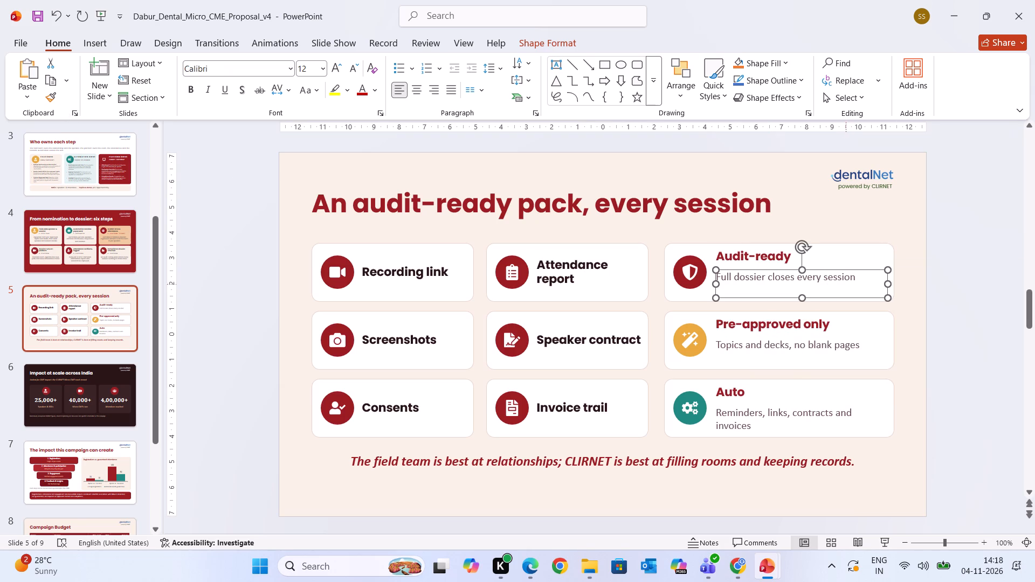
pyautogui.moveTo(855, 278); pyautogui.dragTo(708, 285)
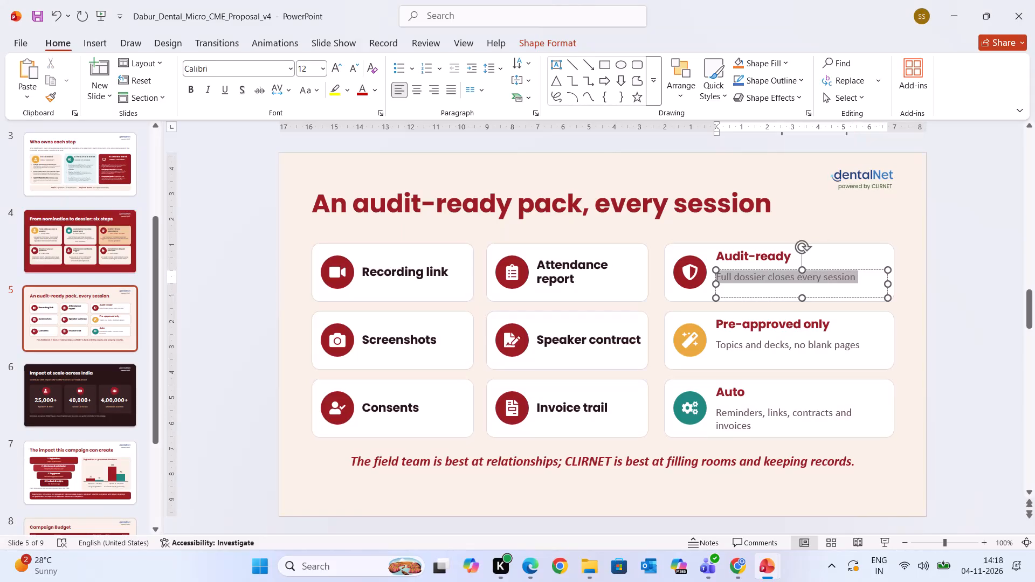
pyautogui.moveTo(708, 285); pyautogui.dragTo(659, 276)
pyautogui.click(233, 70)
pyautogui.write('pop')
pyautogui.press('Return')
pyautogui.click(360, 70)
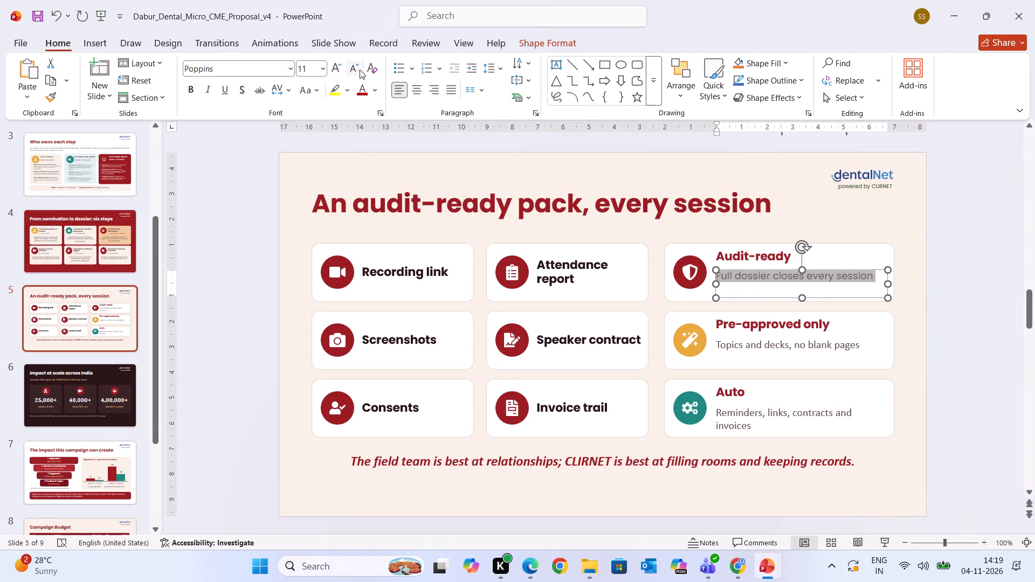
# Copy the "Audit-ready" description formatting onto the descriptions under "Pre-approved only" and "Auto".
pyautogui.click(49, 98)
pyautogui.moveTo(726, 341); pyautogui.dragTo(861, 341)
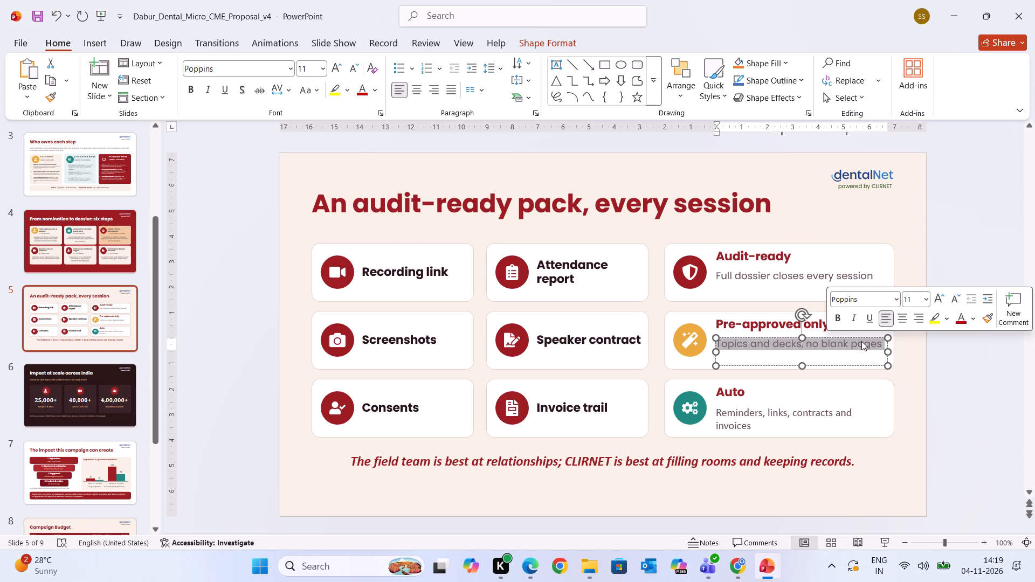
pyautogui.click(49, 100)
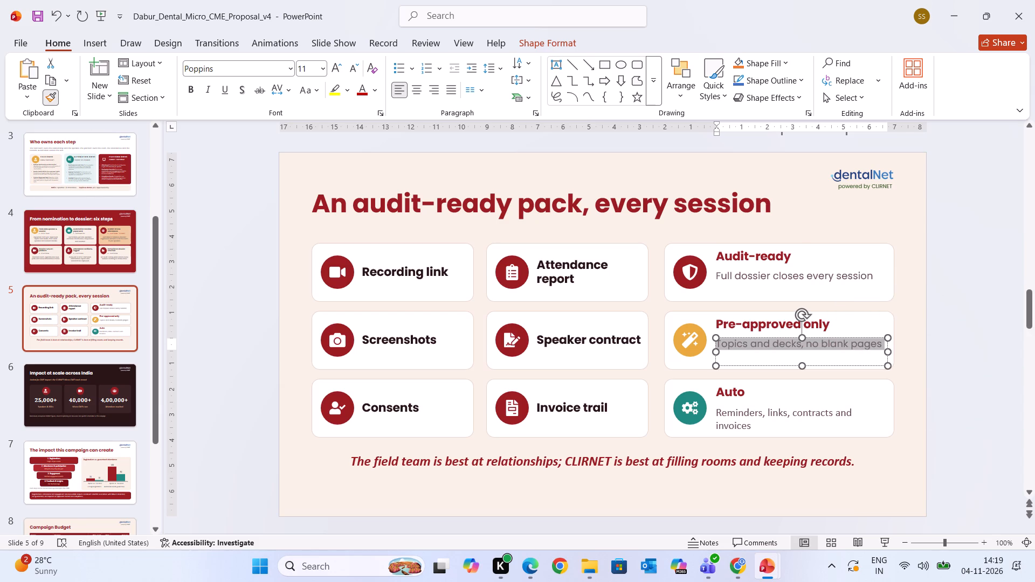
pyautogui.moveTo(723, 410); pyautogui.dragTo(754, 427)
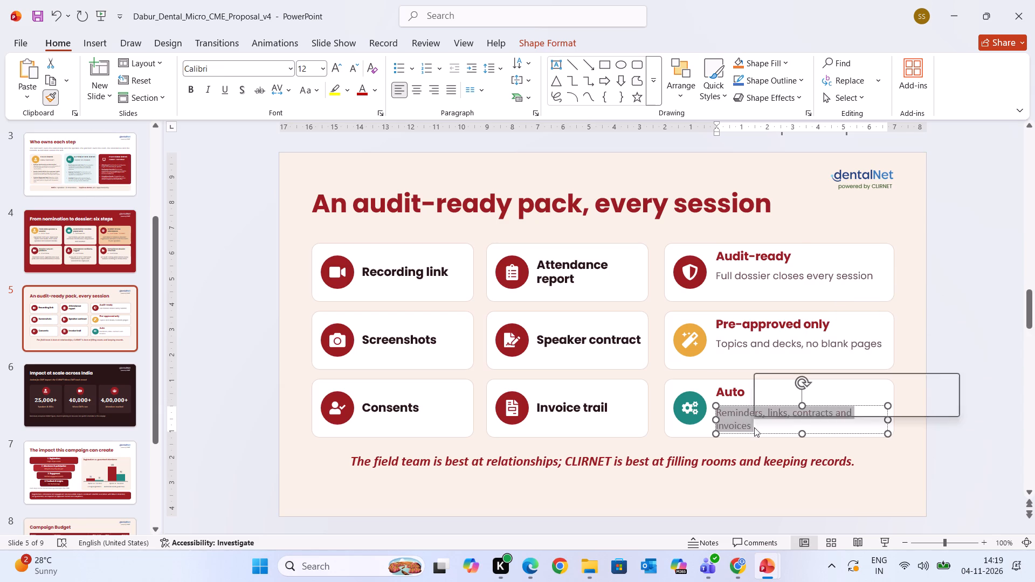
pyautogui.click(985, 441)
pyautogui.click(827, 414)
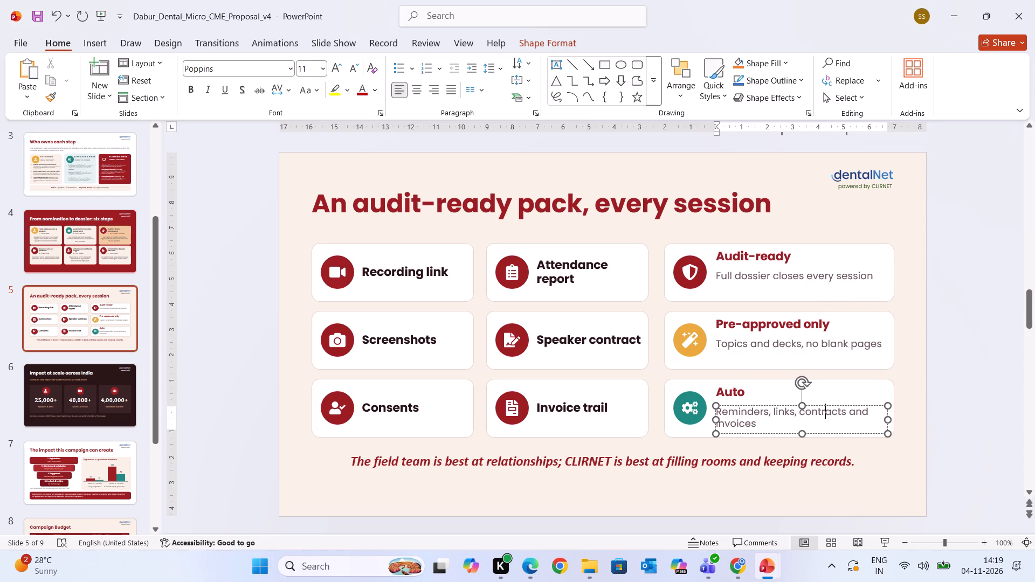
# Nudge the "Auto" heading slightly lower within its card on slide 5.
pyautogui.click(827, 404)
pyautogui.click(735, 393)
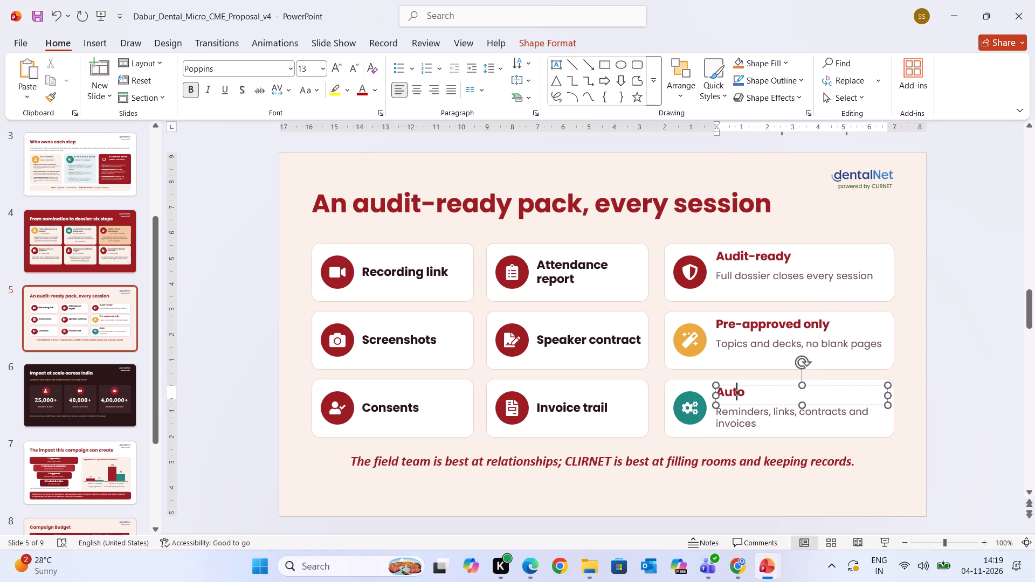
pyautogui.click(740, 404)
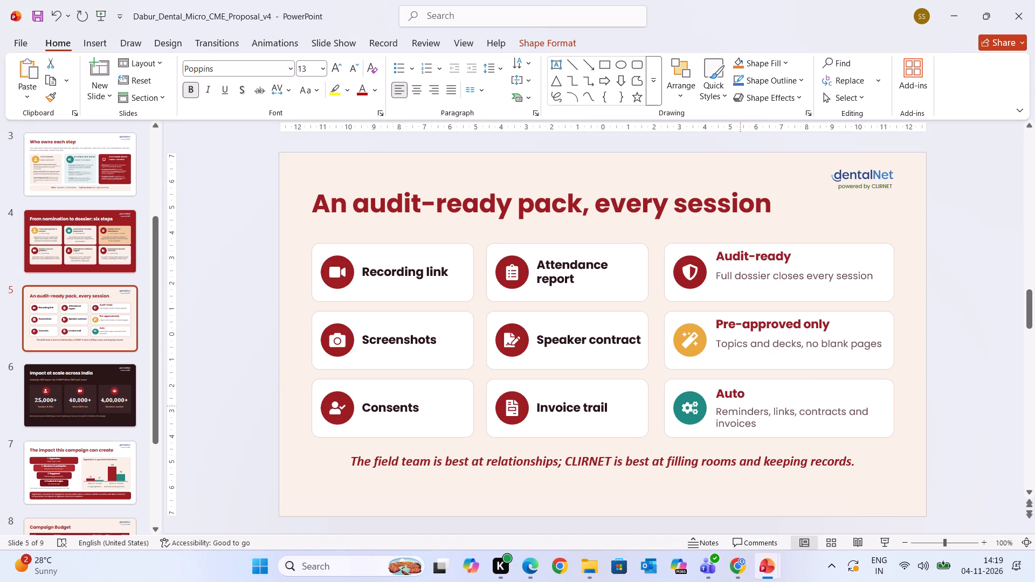
pyautogui.click(937, 344)
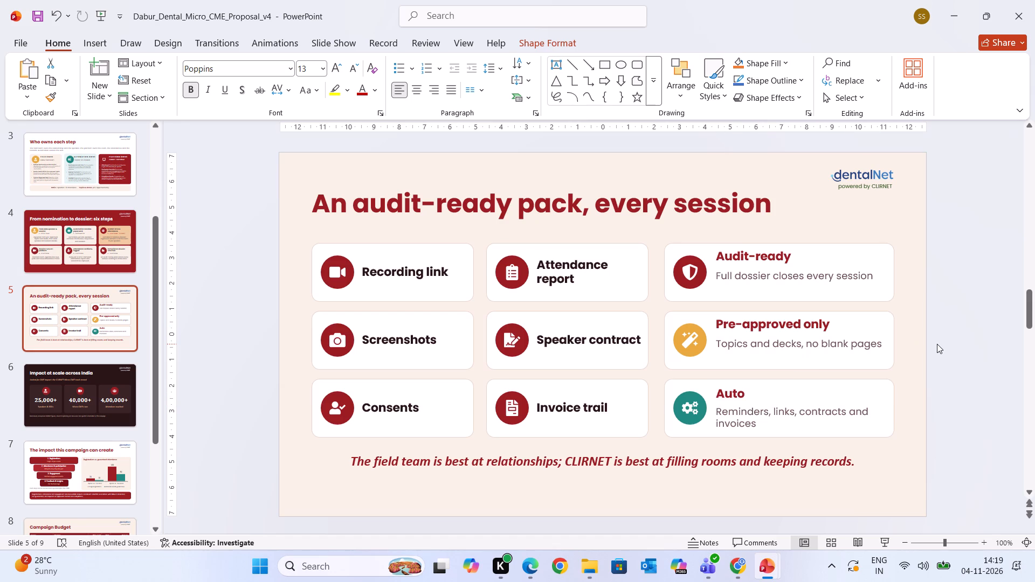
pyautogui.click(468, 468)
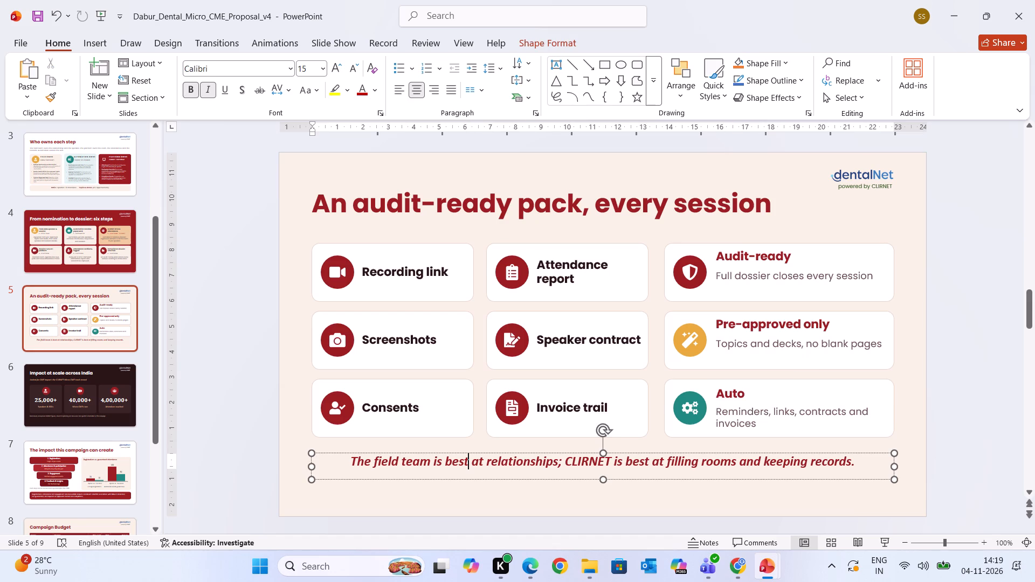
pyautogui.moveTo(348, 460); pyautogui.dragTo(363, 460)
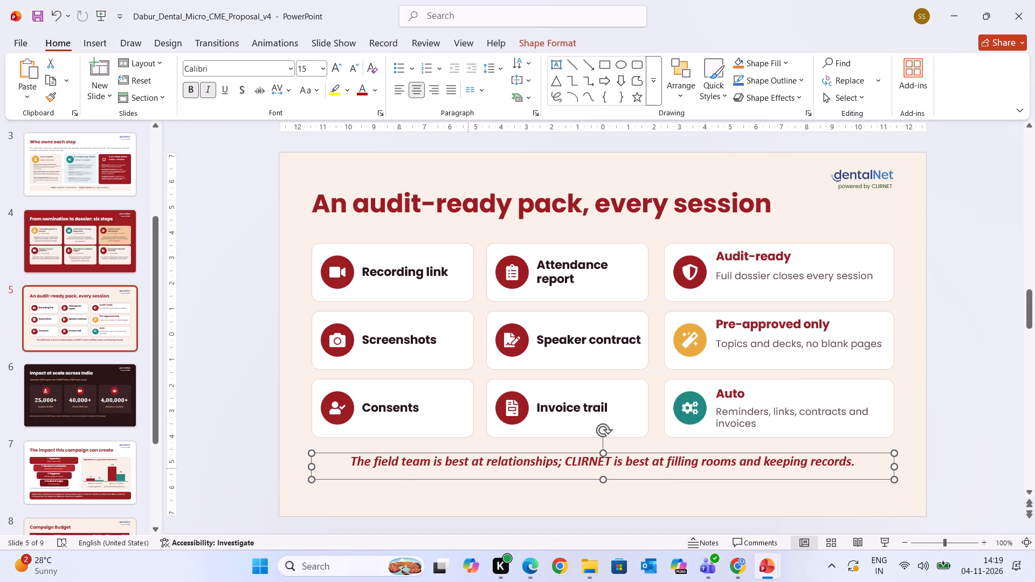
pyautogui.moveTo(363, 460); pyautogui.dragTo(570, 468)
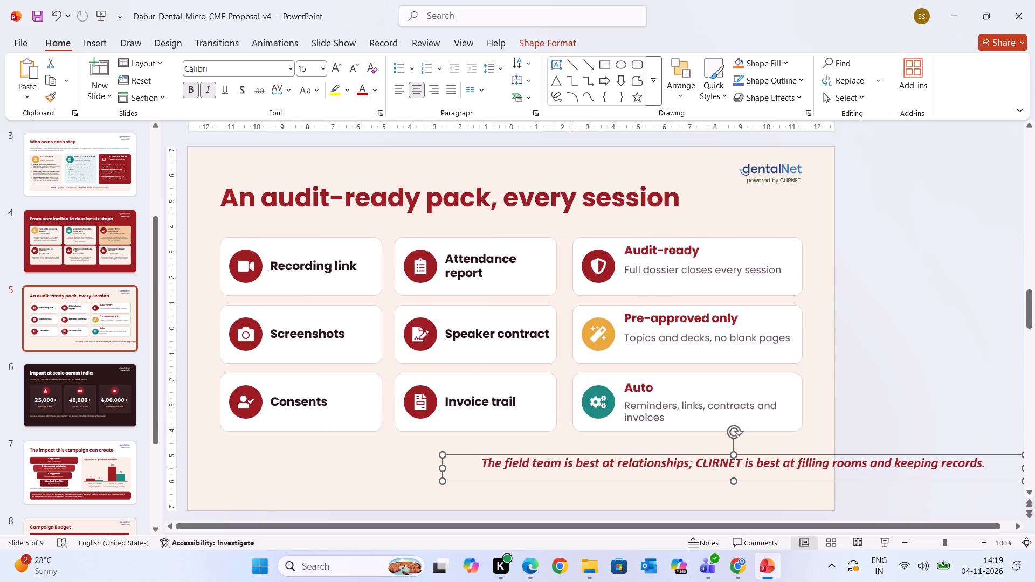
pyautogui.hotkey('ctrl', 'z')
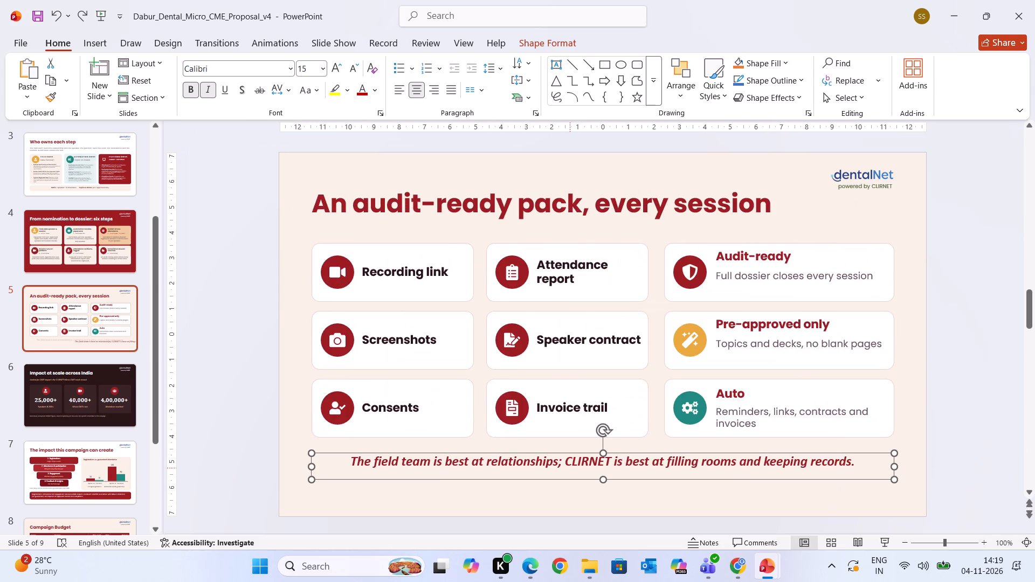
# Set slide 5's closing line "The field team is best at relationships…" to Poppins, 12 pt.
pyautogui.moveTo(353, 465); pyautogui.dragTo(892, 484)
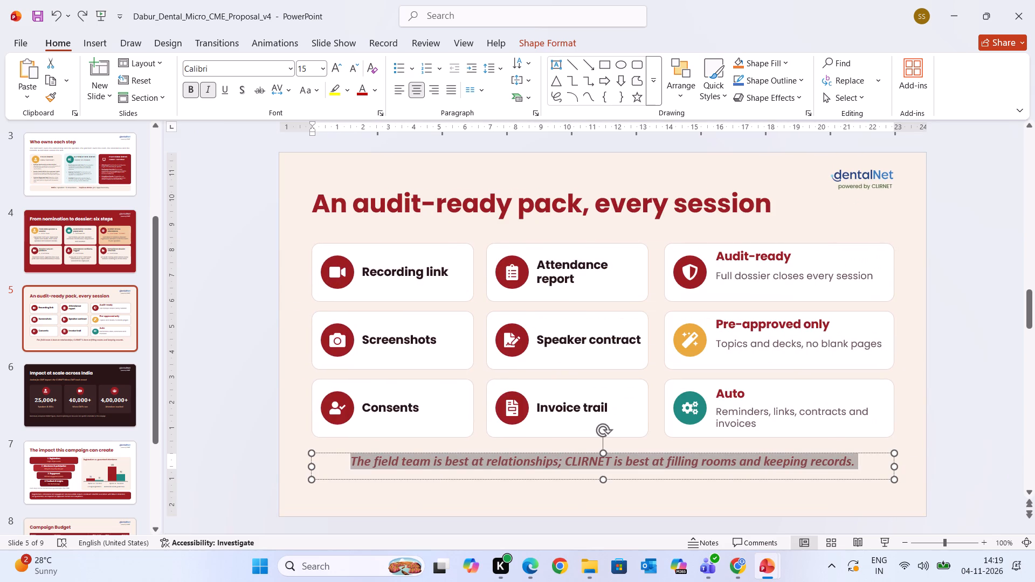
pyautogui.moveTo(892, 484); pyautogui.dragTo(903, 483)
pyautogui.click(243, 67)
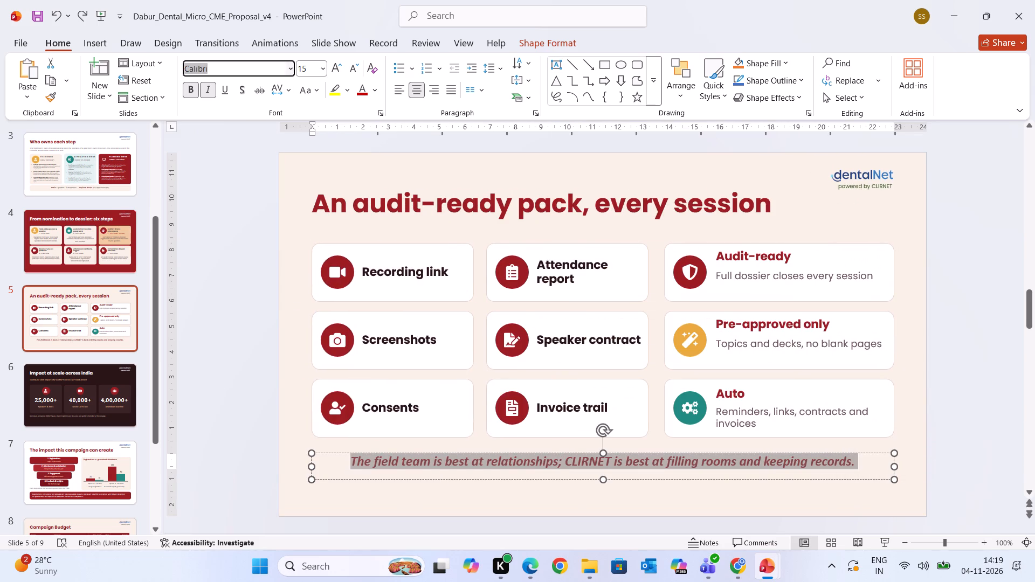
pyautogui.write('pop')
pyautogui.press('Return')
pyautogui.click(354, 64)
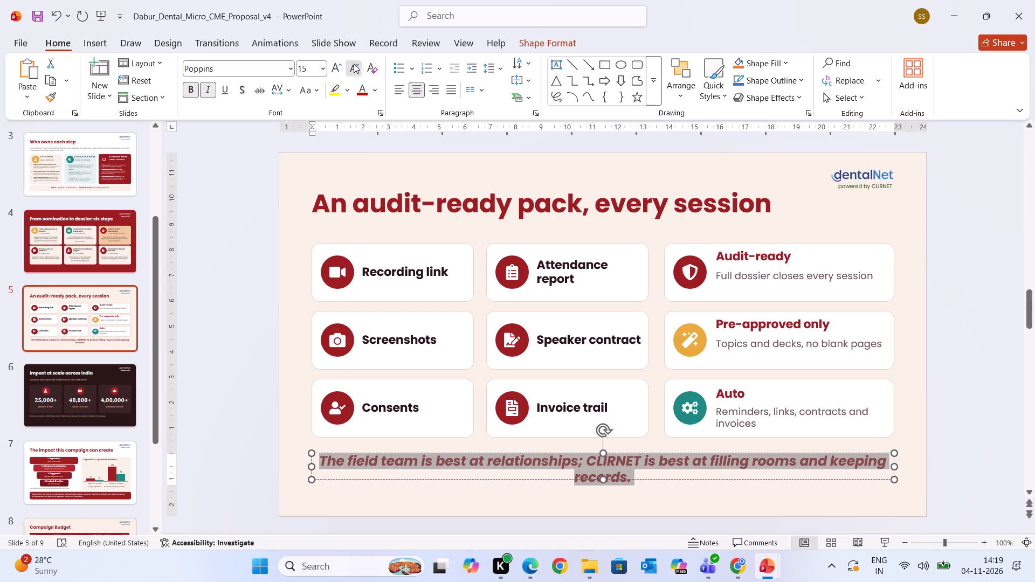
pyautogui.click(354, 64)
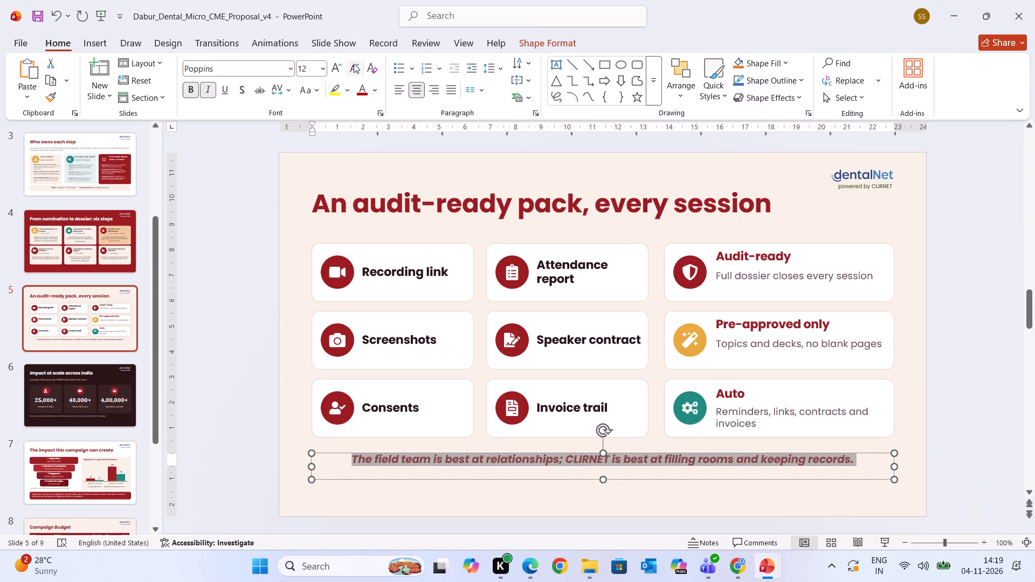
pyautogui.click(953, 447)
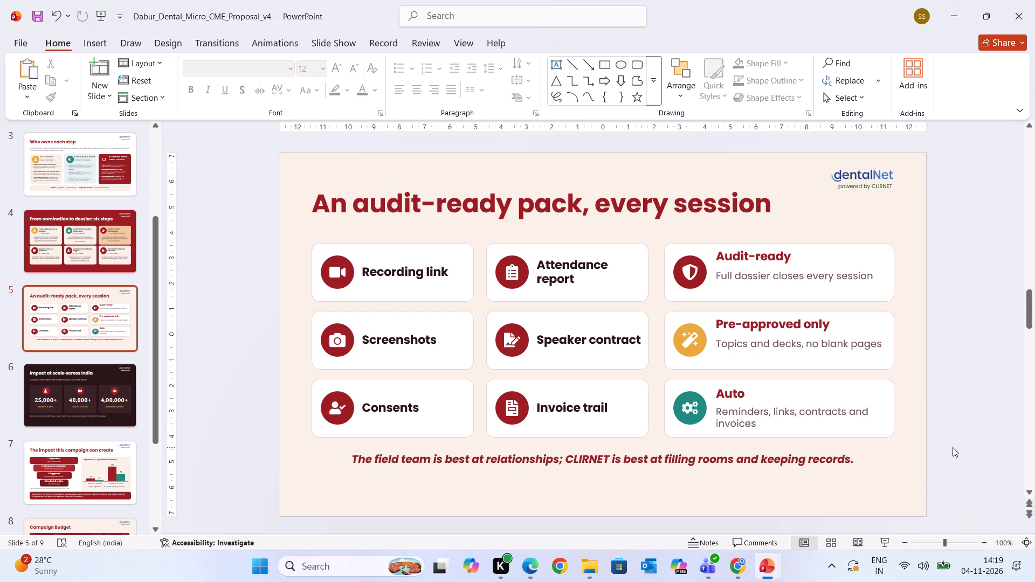
# Compare the text styling across slides 2 to 7, ending on slide 6, "Impact at scale across India".
pyautogui.click(111, 323)
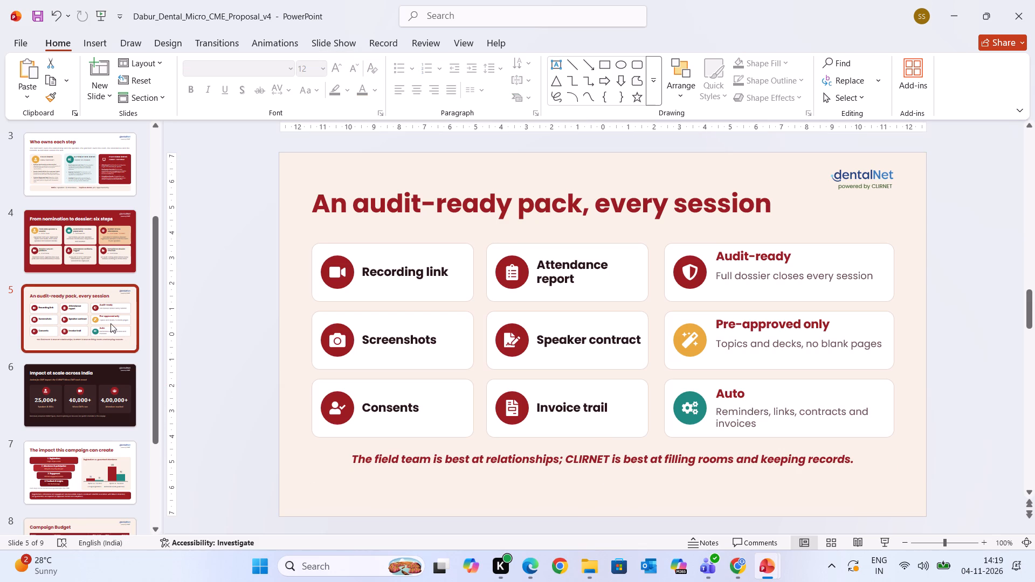
pyautogui.press('Down')
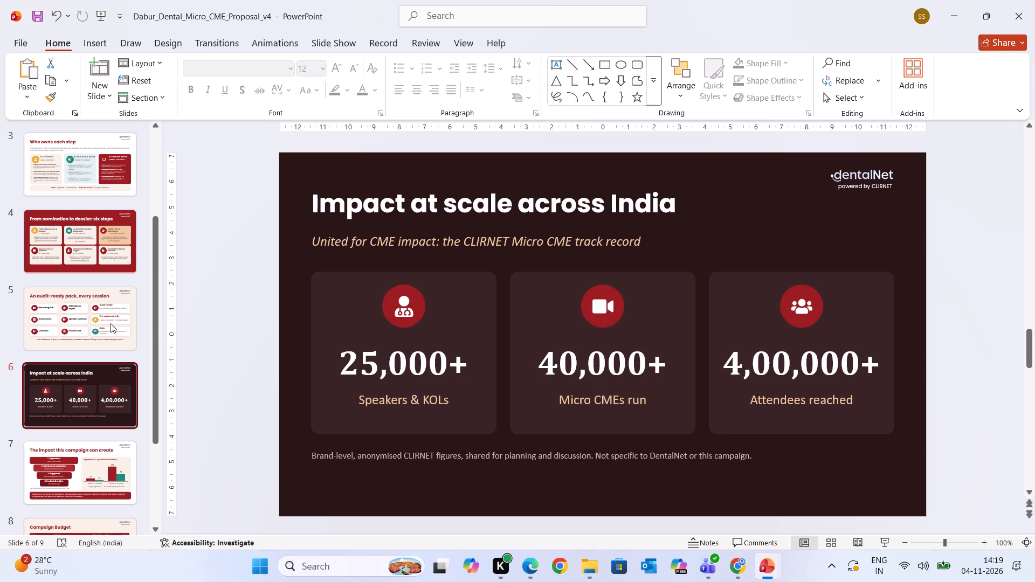
pyautogui.press('Up')
pyautogui.press('Down')
pyautogui.press('Down')
pyautogui.press('Up')
pyautogui.press('Up')
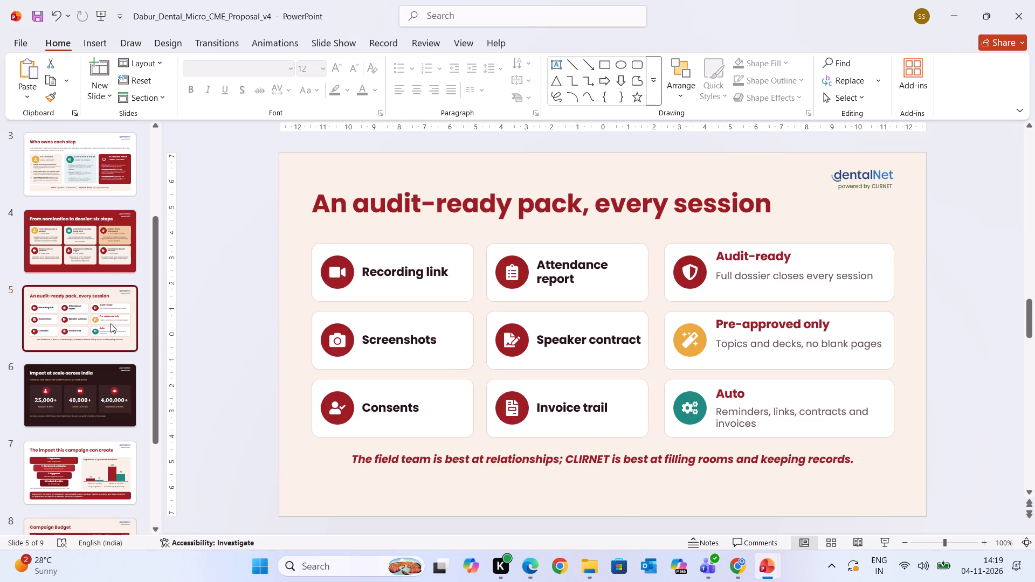
pyautogui.press('Up')
pyautogui.press('Up')
pyautogui.press('Up')
pyautogui.press('Down')
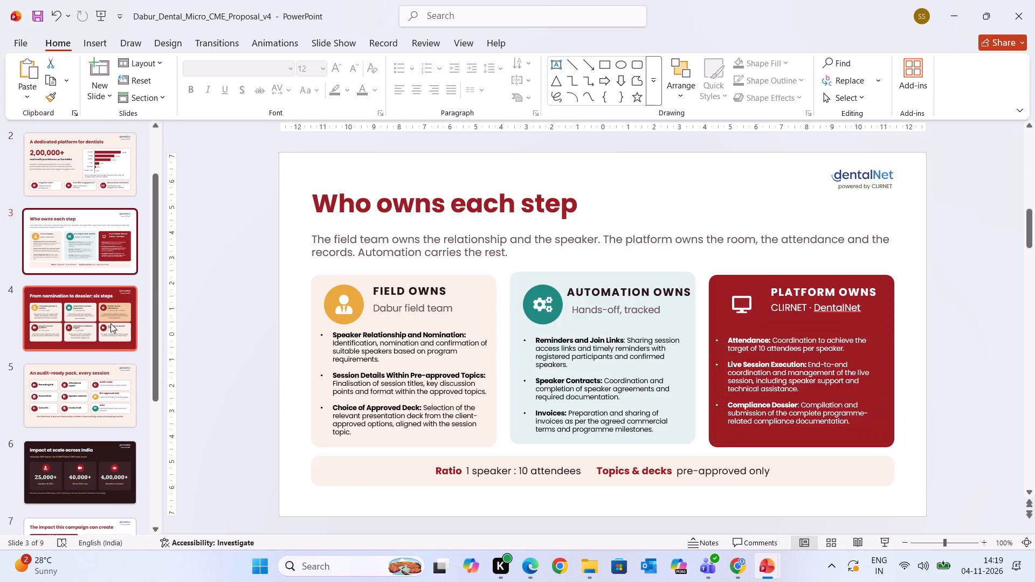
pyautogui.press('Down')
pyautogui.press('Down')
pyautogui.press('Down')
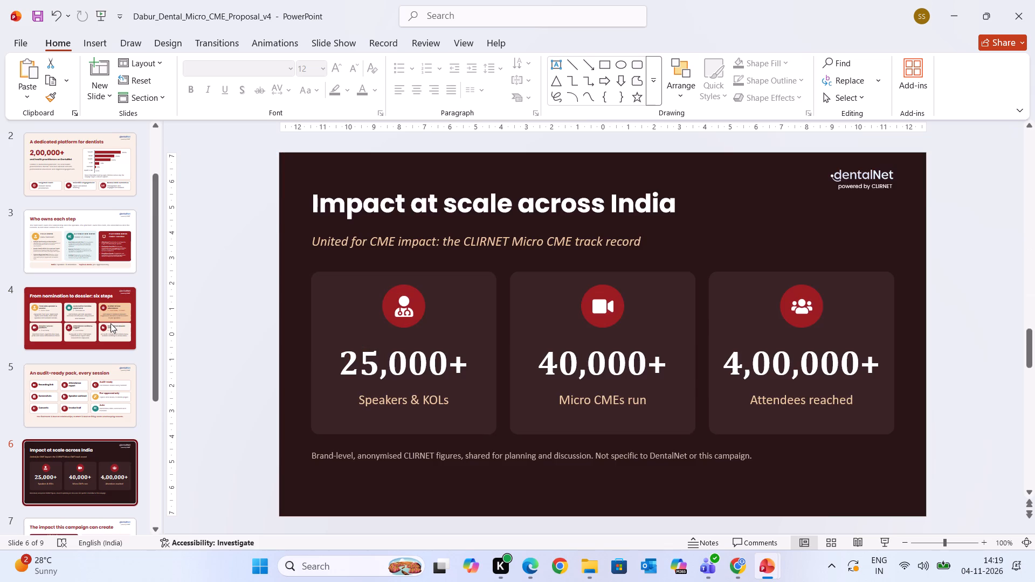
pyautogui.press('Down')
pyautogui.press('Up')
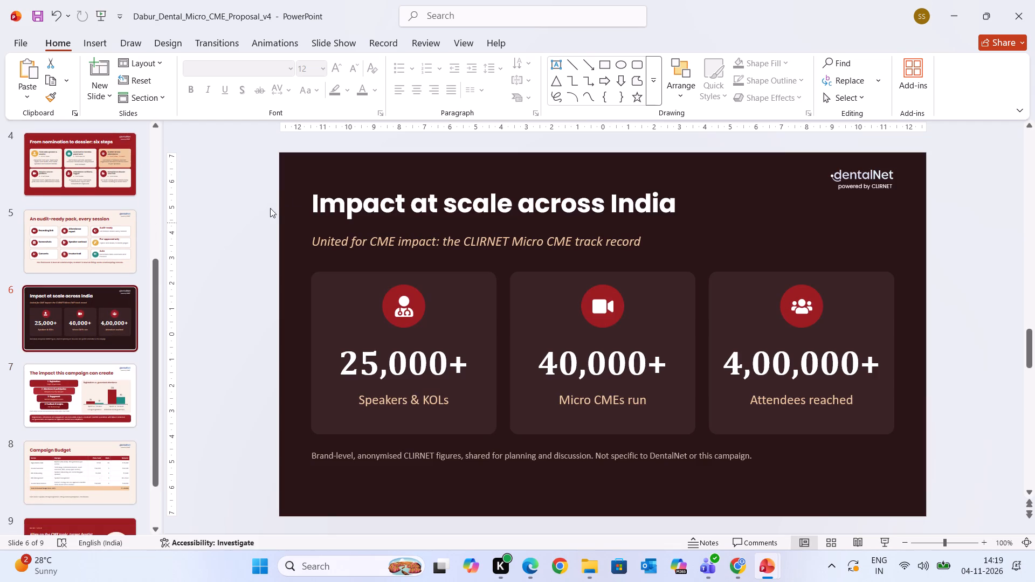
# Set slide 6's subtitle "United for CME impact: the CLIRNET Micro CME track record" to Poppins, 14 pt.
pyautogui.click(339, 242)
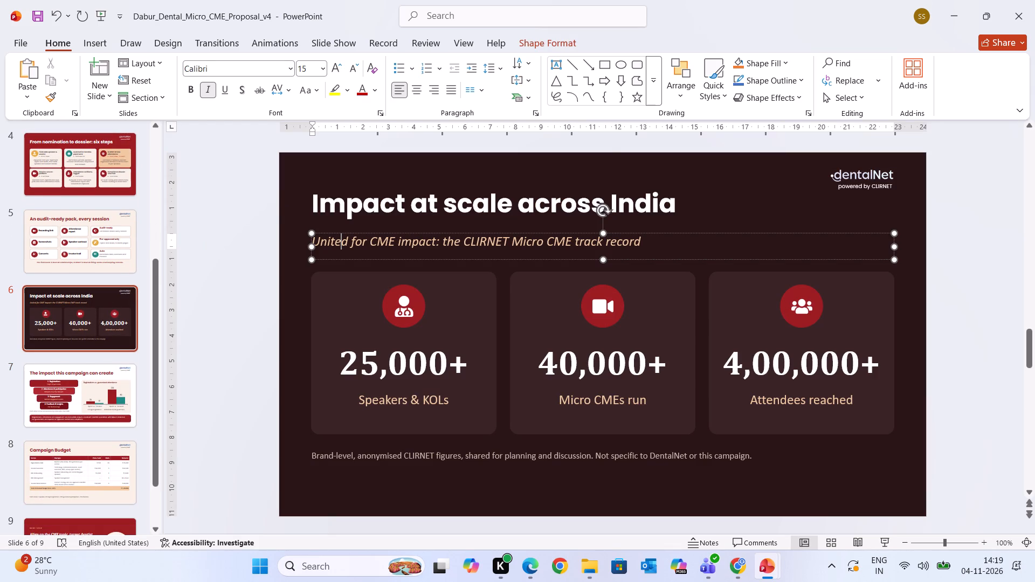
pyautogui.moveTo(636, 245); pyautogui.dragTo(299, 235)
pyautogui.click(209, 71)
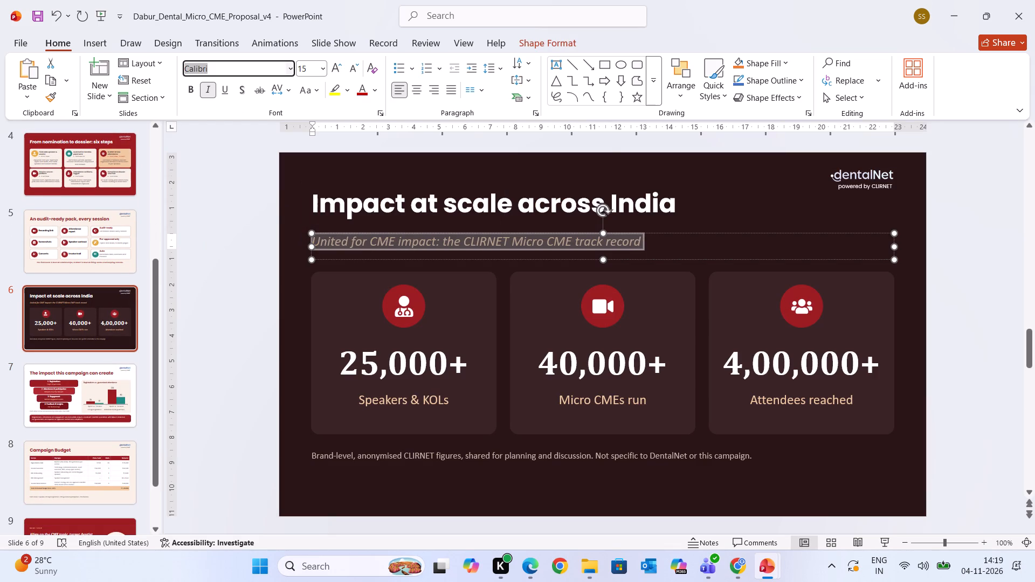
pyautogui.write('pop')
pyautogui.press('Return')
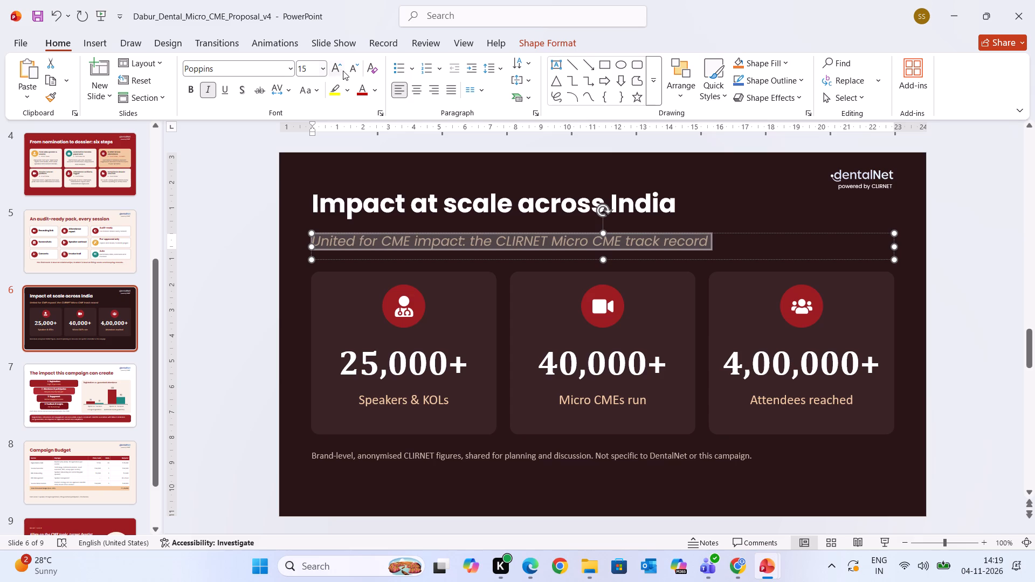
pyautogui.click(357, 71)
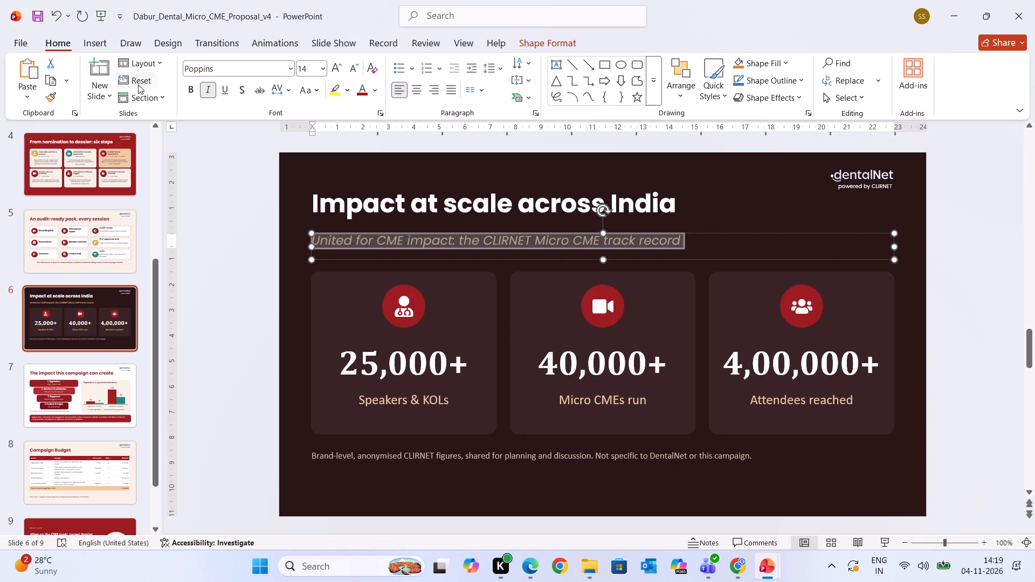
# Set the "25,000+" figure on slide 6 to Poppins, 36 pt.
pyautogui.click(354, 356)
pyautogui.moveTo(343, 359); pyautogui.dragTo(467, 364)
pyautogui.click(229, 70)
pyautogui.write('pop')
pyautogui.press('Return')
pyautogui.click(355, 72)
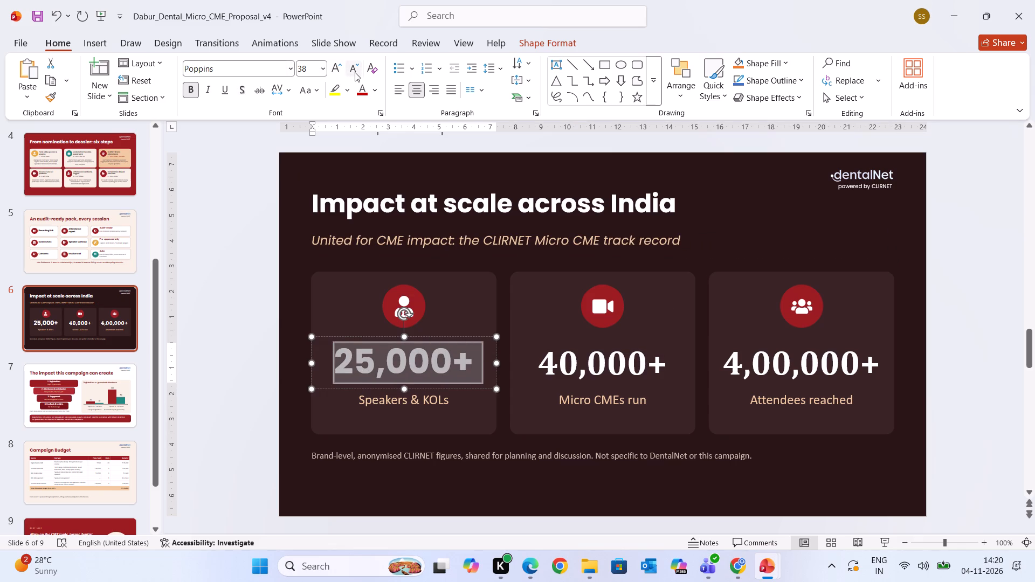
# Copy the "25,000+" formatting onto the "40,000+" and "4,00,000+" figures.
pyautogui.click(52, 97)
pyautogui.moveTo(547, 355); pyautogui.dragTo(681, 366)
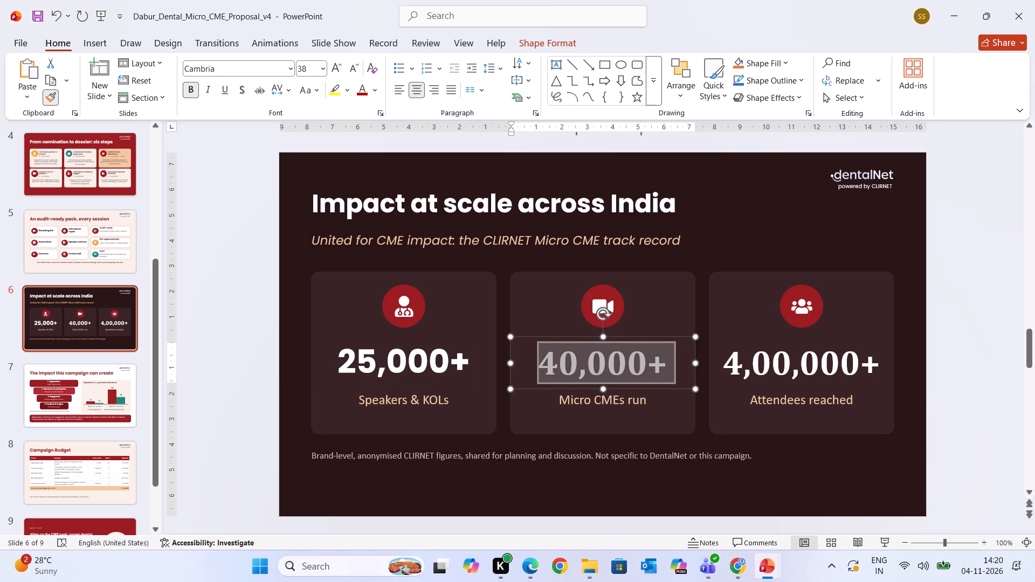
pyautogui.moveTo(681, 366); pyautogui.dragTo(686, 366)
pyautogui.click(43, 88)
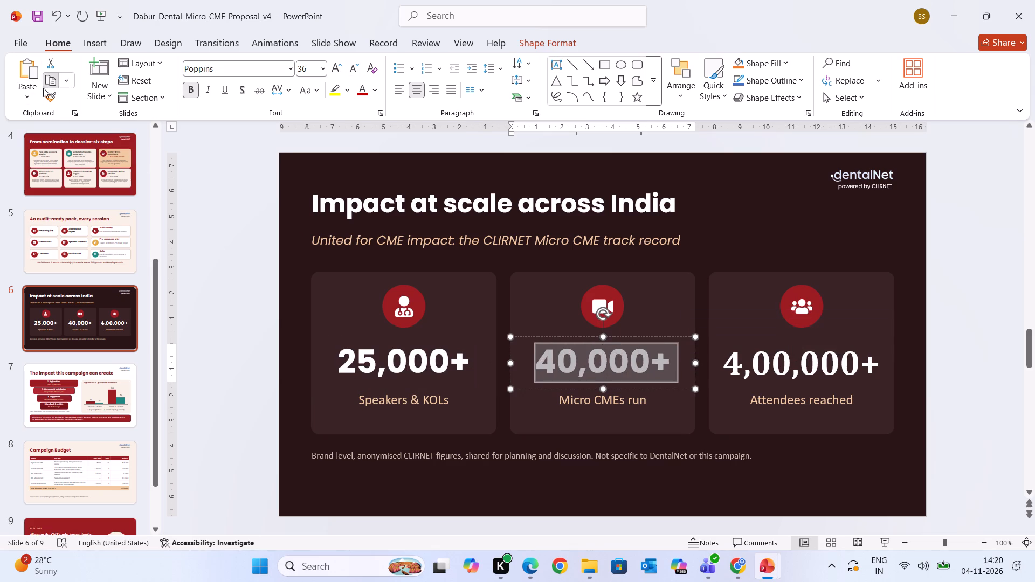
pyautogui.click(53, 100)
pyautogui.moveTo(732, 354); pyautogui.dragTo(899, 370)
# Set the "Speakers & KOLs" label under "25,000+" to Poppins, 12 pt.
pyautogui.click(423, 409)
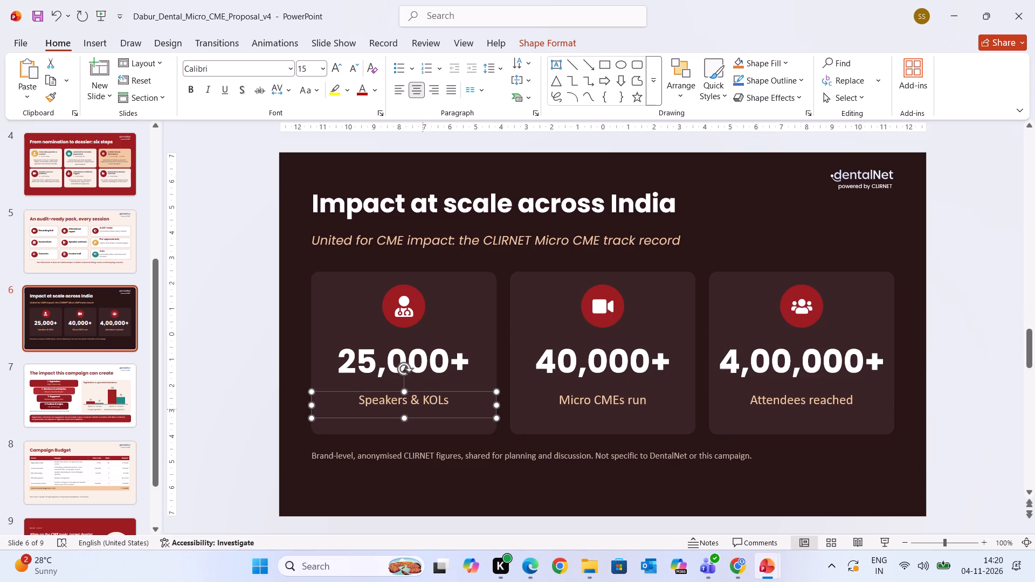
pyautogui.moveTo(361, 400); pyautogui.dragTo(480, 408)
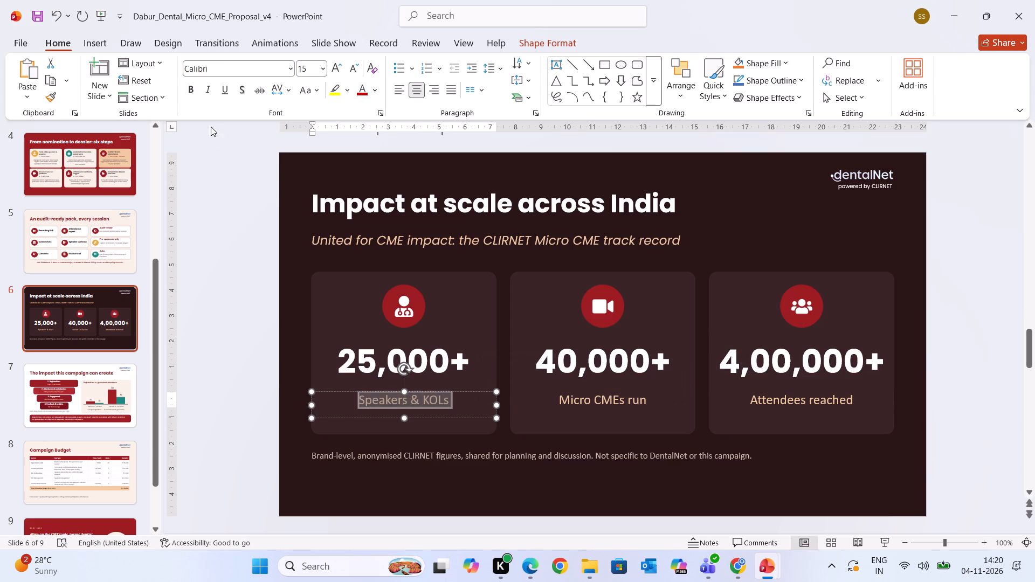
pyautogui.click(212, 66)
pyautogui.write('pop')
pyautogui.press('Return')
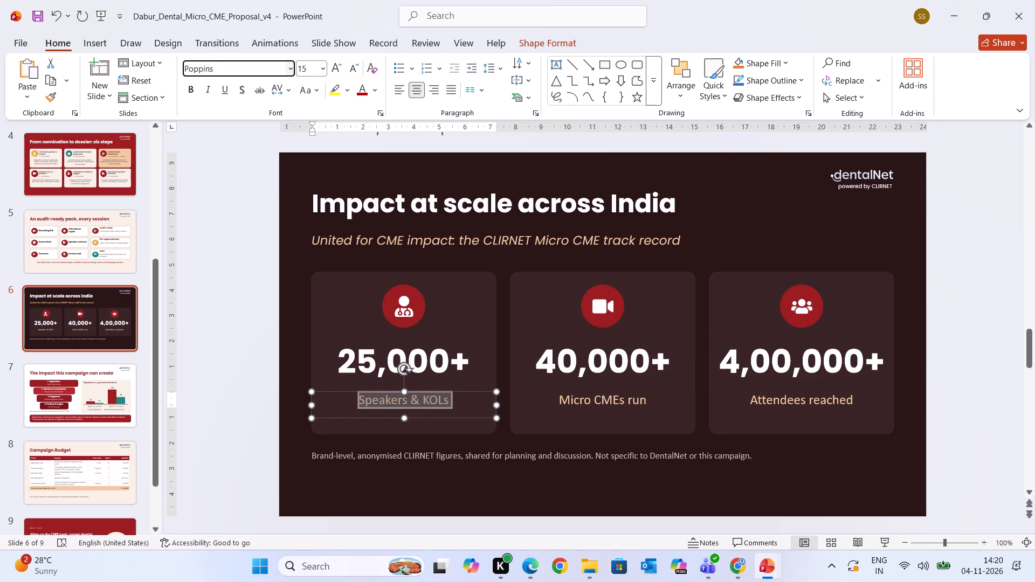
pyautogui.click(356, 66)
pyautogui.click(356, 66)
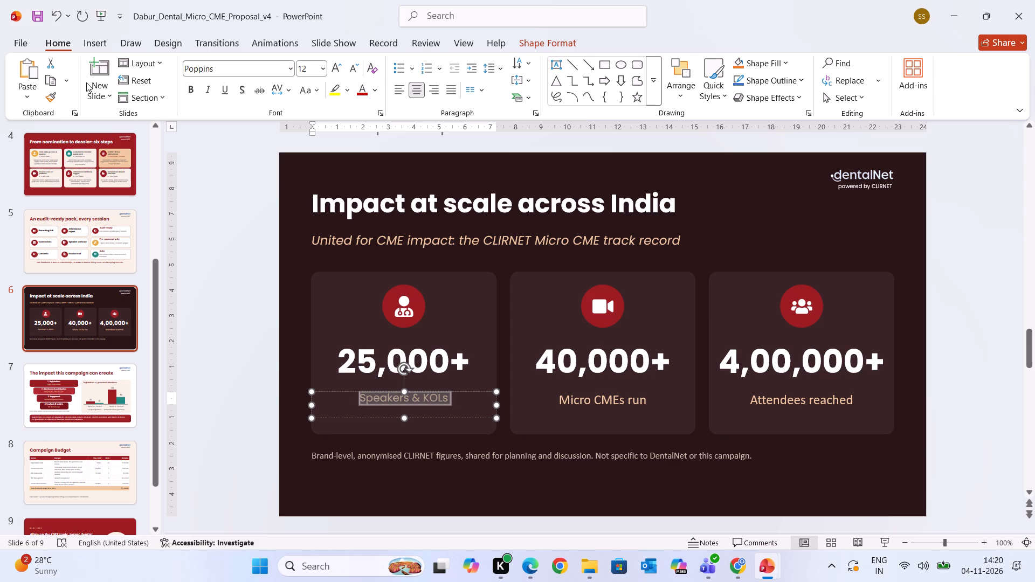
# Copy the "Speakers & KOLs" label formatting onto the "Micro CMEs run" and "Attendees reached" labels.
pyautogui.click(48, 94)
pyautogui.moveTo(568, 396); pyautogui.dragTo(665, 397)
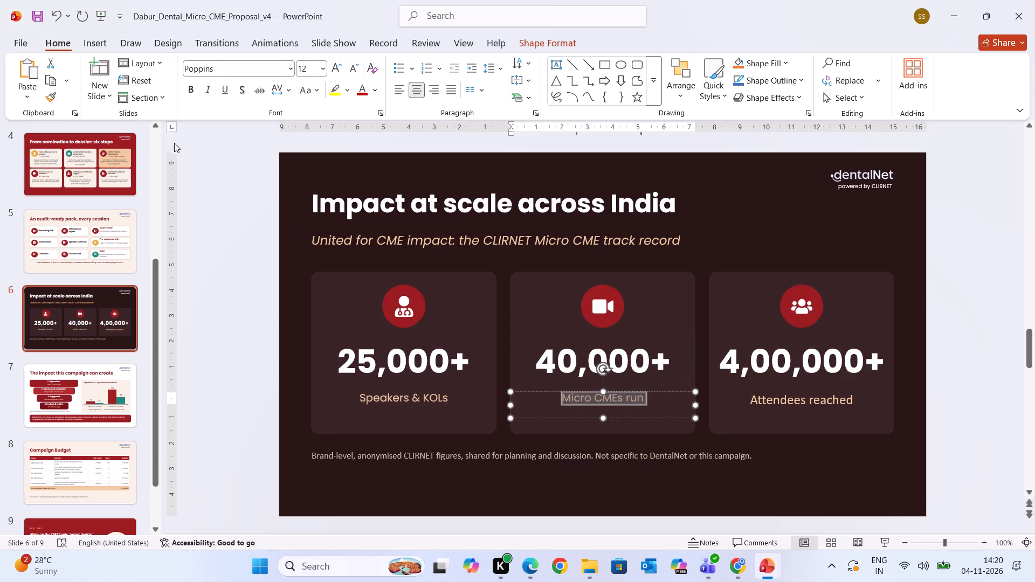
pyautogui.click(58, 98)
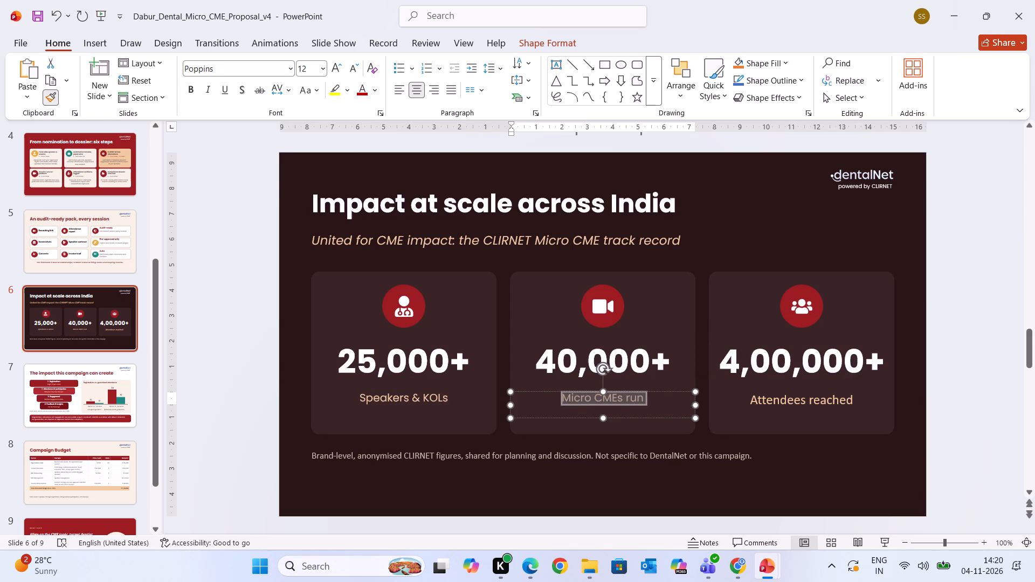
pyautogui.moveTo(756, 396); pyautogui.dragTo(850, 393)
pyautogui.click(948, 417)
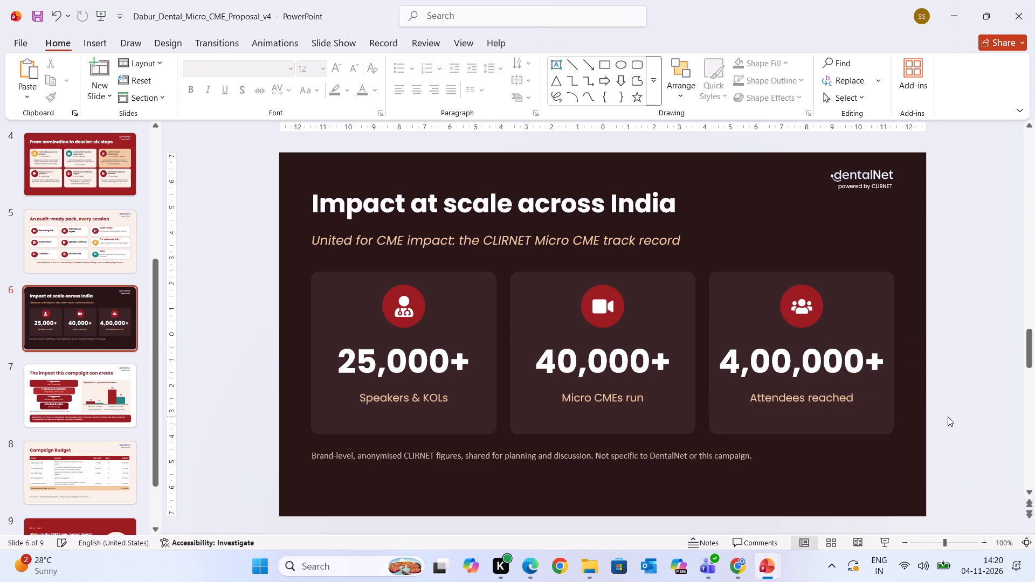
# Set the "Brand-level, anonymised CLIRNET figures" footnote on slide 6 to Poppins, 9 pt.
pyautogui.click(597, 461)
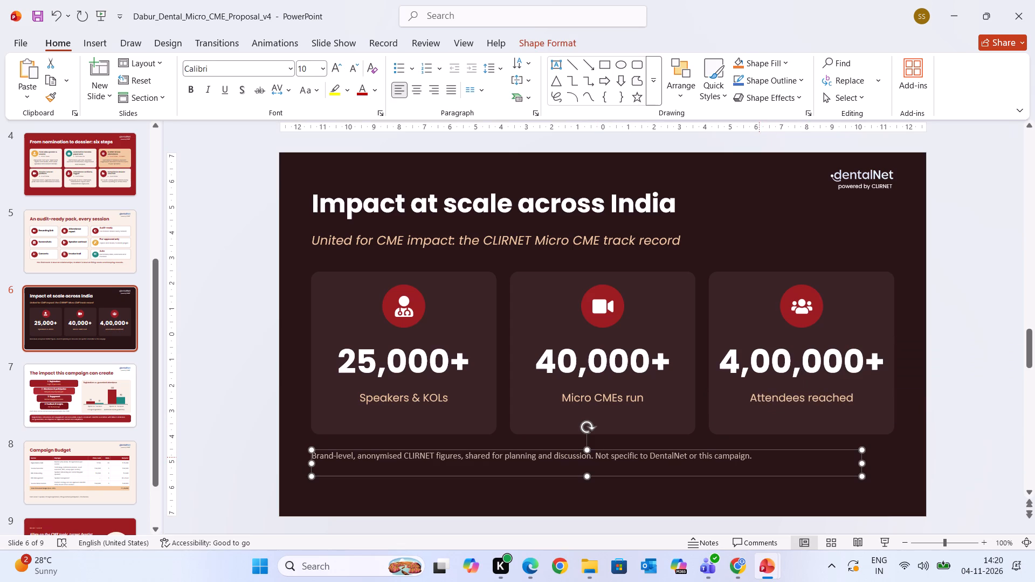
pyautogui.moveTo(750, 455); pyautogui.dragTo(320, 451)
pyautogui.click(216, 72)
pyautogui.write('pop')
pyautogui.press('Return')
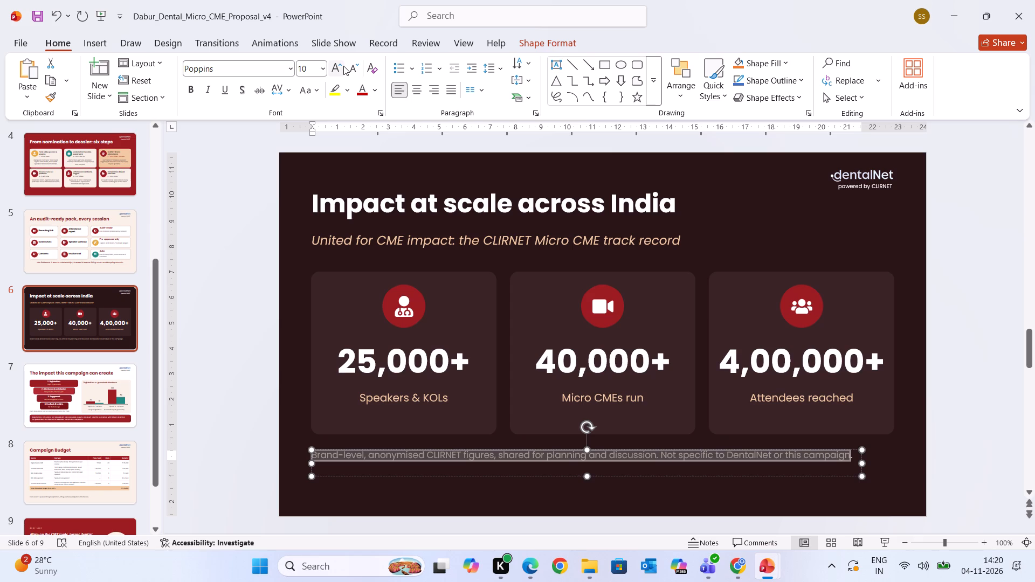
pyautogui.click(356, 70)
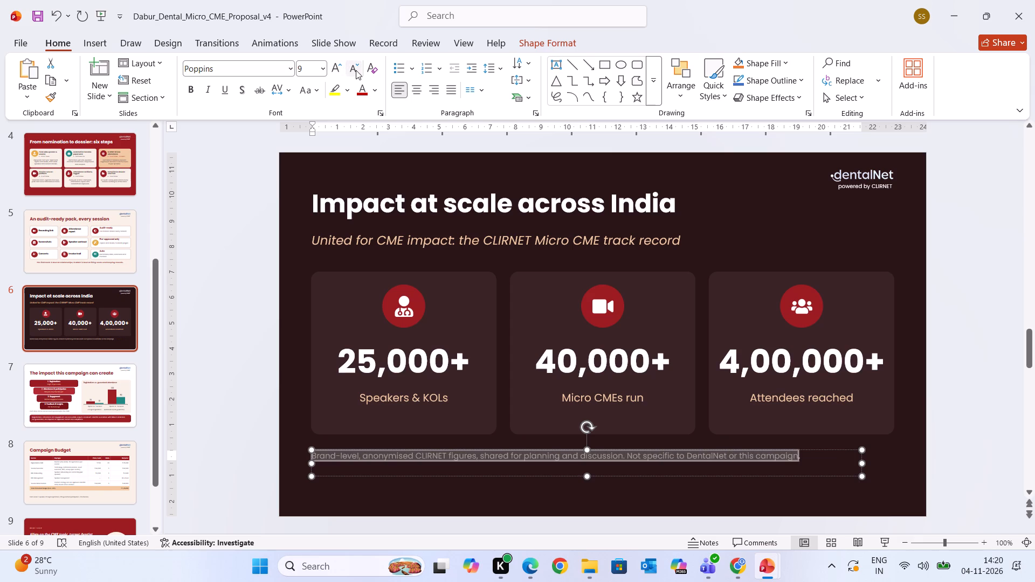
pyautogui.click(916, 464)
# Move the slide 6 footnote slightly up and to the right so it sits closer beneath the three figure cards.
pyautogui.click(749, 465)
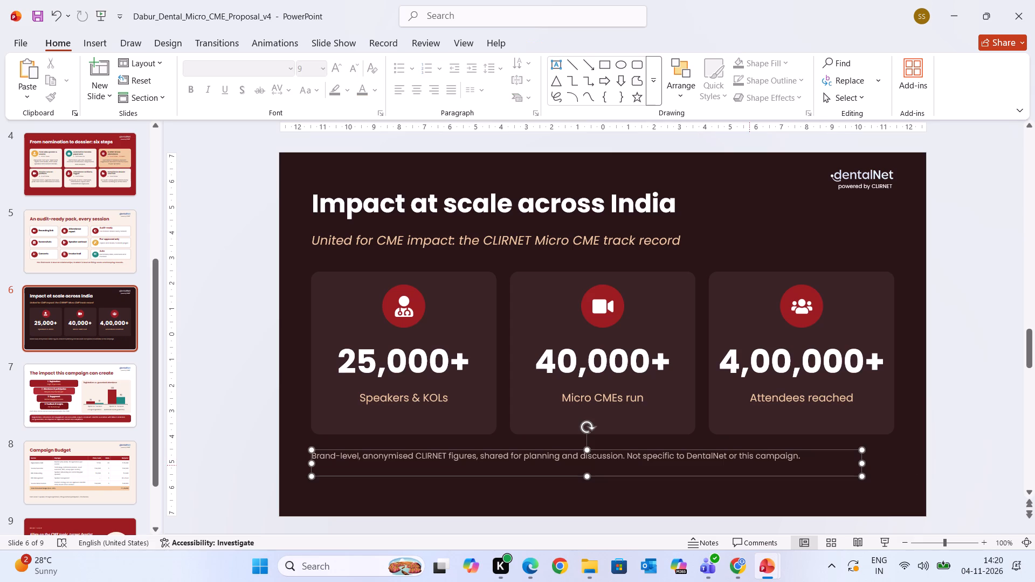
pyautogui.moveTo(687, 449); pyautogui.dragTo(688, 438)
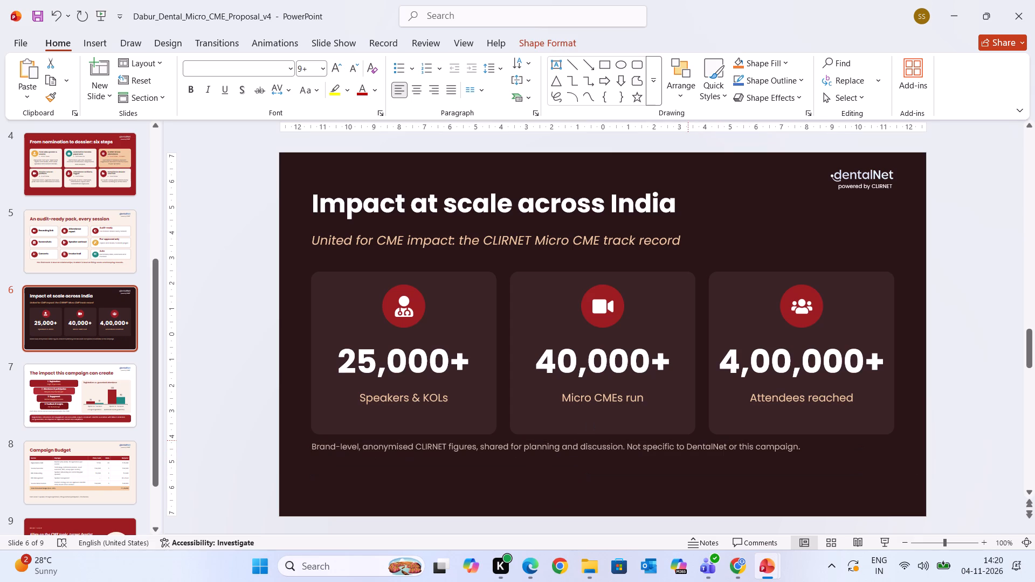
pyautogui.moveTo(688, 438); pyautogui.dragTo(696, 442)
pyautogui.click(949, 473)
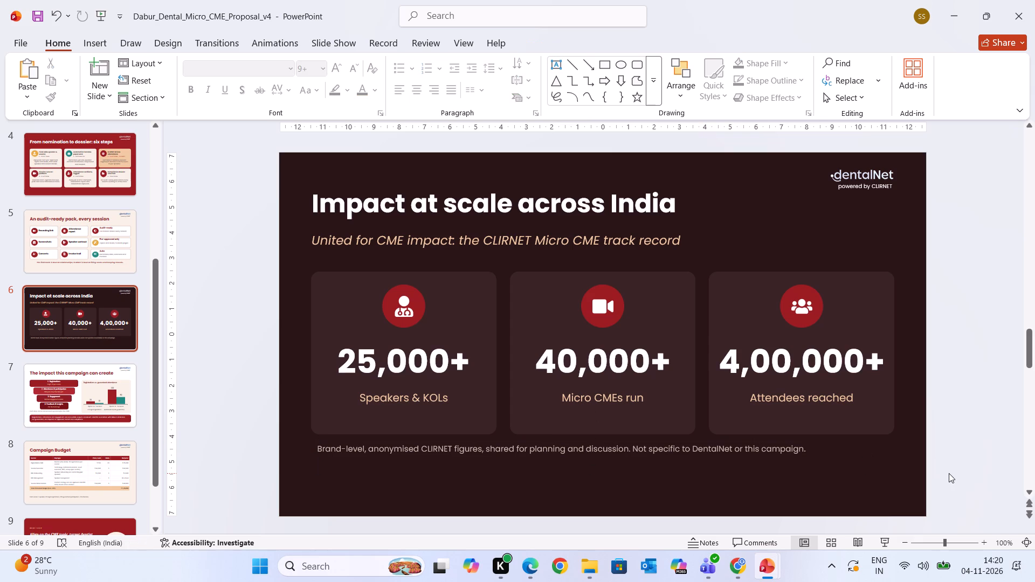
# Open slide 7, "The impact this campaign can create", and examine the text boxes of its four-step funnel.
pyautogui.click(72, 368)
pyautogui.click(436, 363)
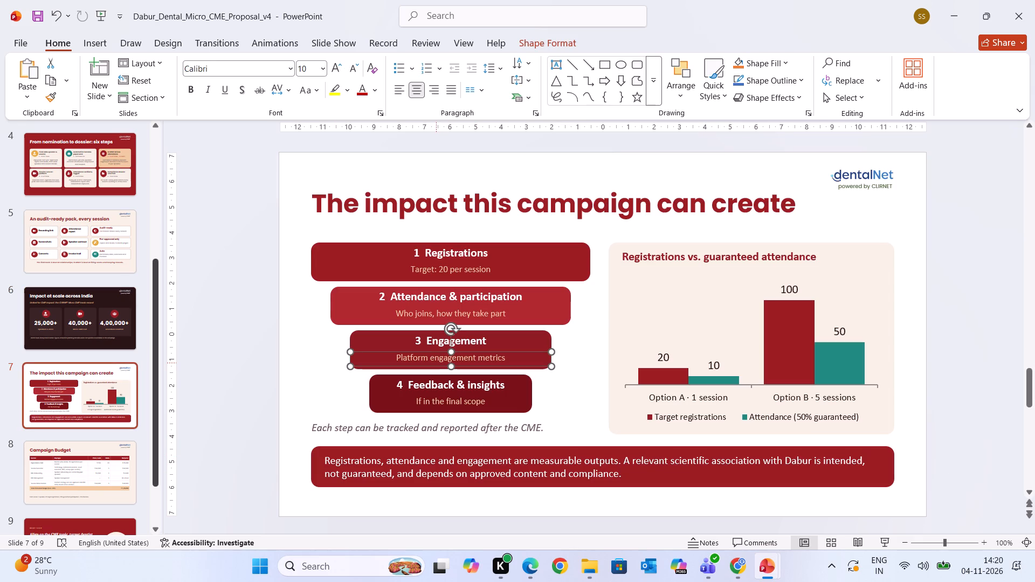
pyautogui.click(400, 282)
pyautogui.click(410, 253)
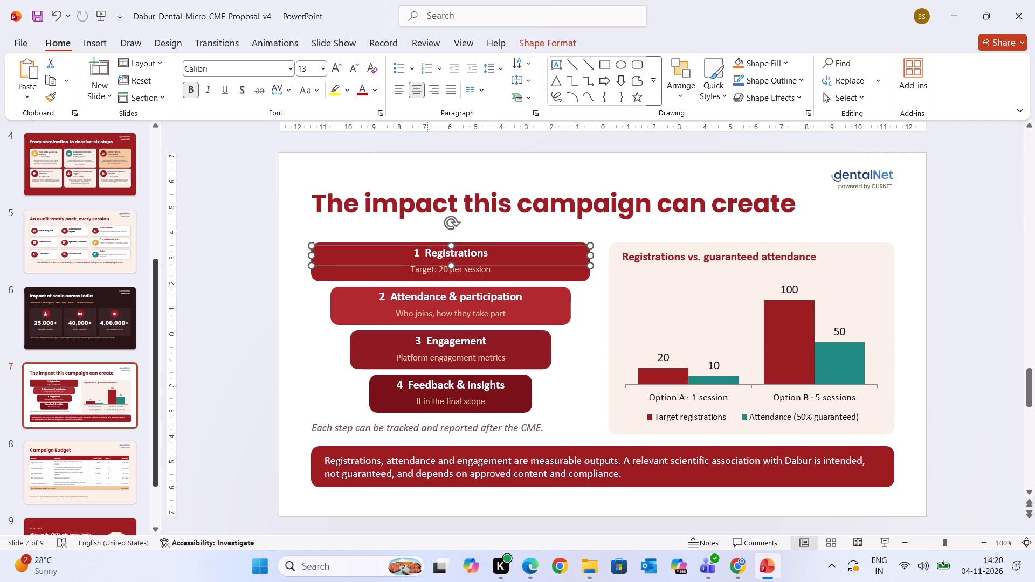
# Switch to the Micro CME Model PDF in Edge and copy its text from the "Field brings the speaker." headline through the closing disclaimer.
pyautogui.click(742, 566)
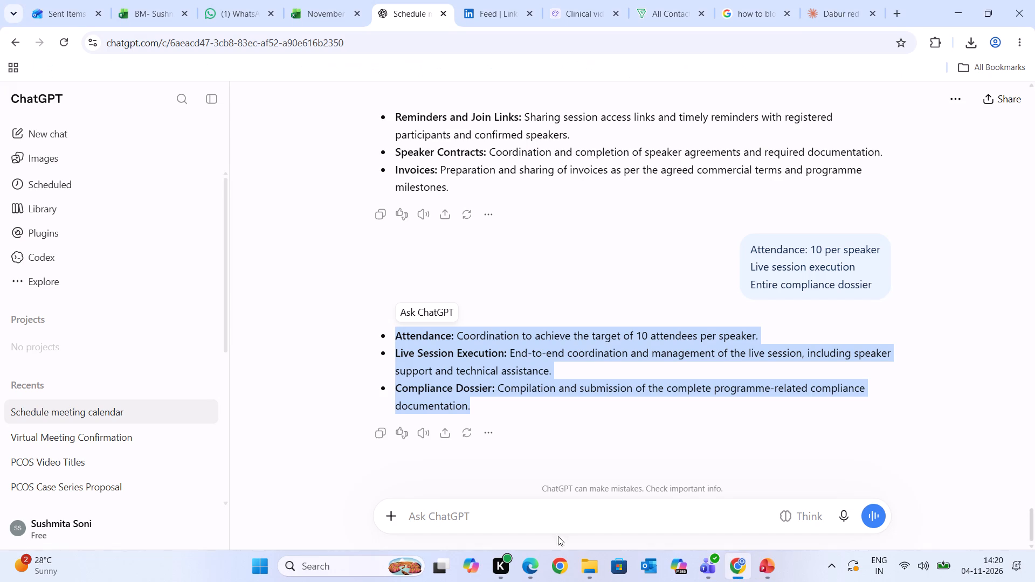
pyautogui.click(515, 562)
pyautogui.scroll(-1, 410, 371)
pyautogui.scroll(1, 410, 371)
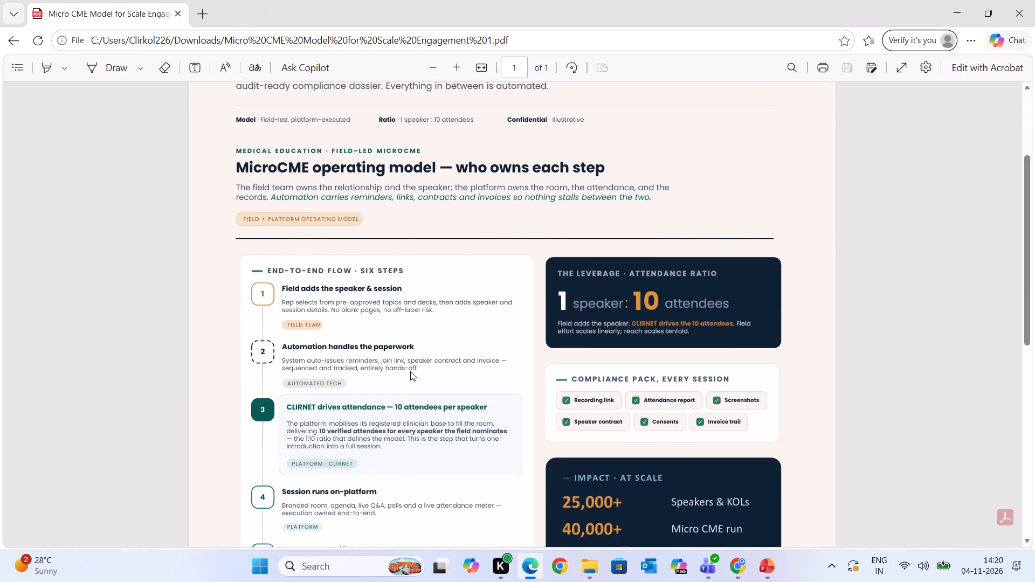
pyautogui.scroll(1, 410, 371)
pyautogui.scroll(1, 318, 296)
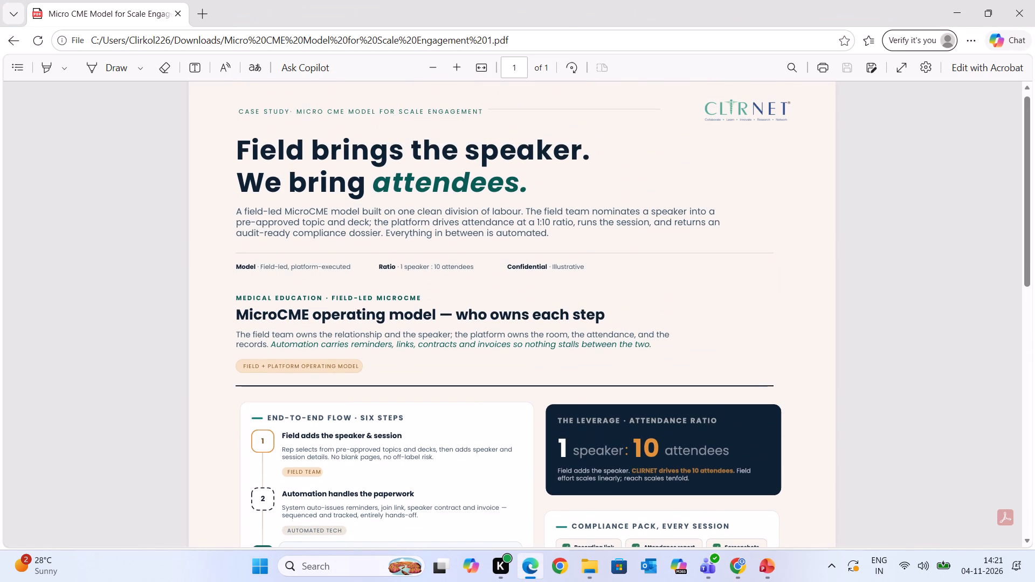
pyautogui.moveTo(237, 138); pyautogui.dragTo(647, 581)
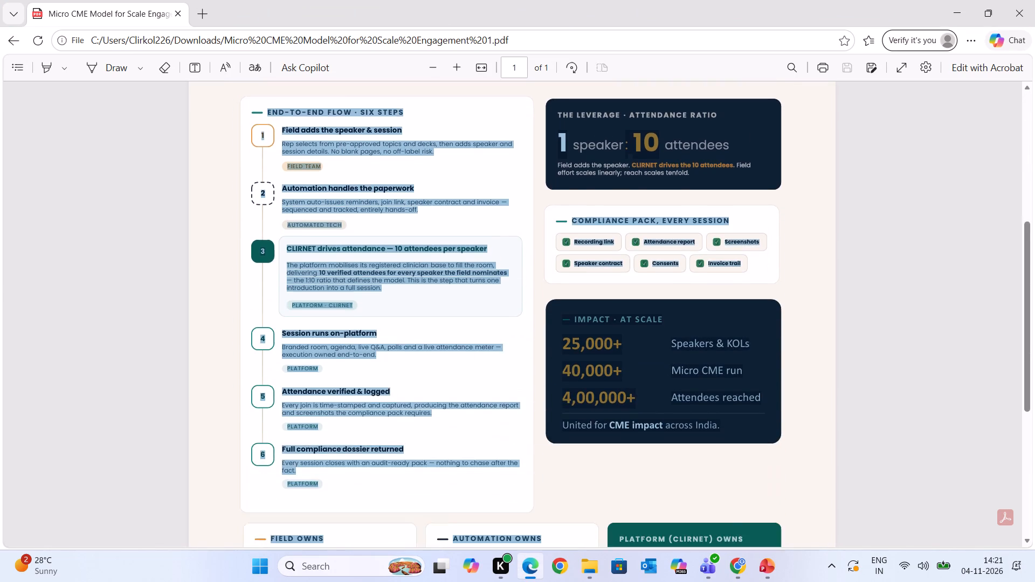
pyautogui.moveTo(647, 581); pyautogui.dragTo(429, 477)
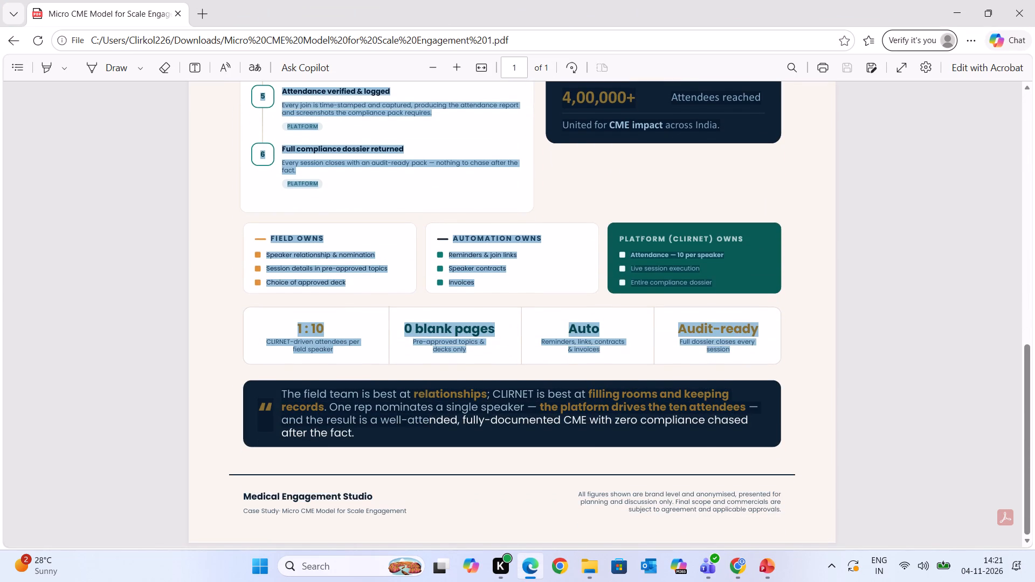
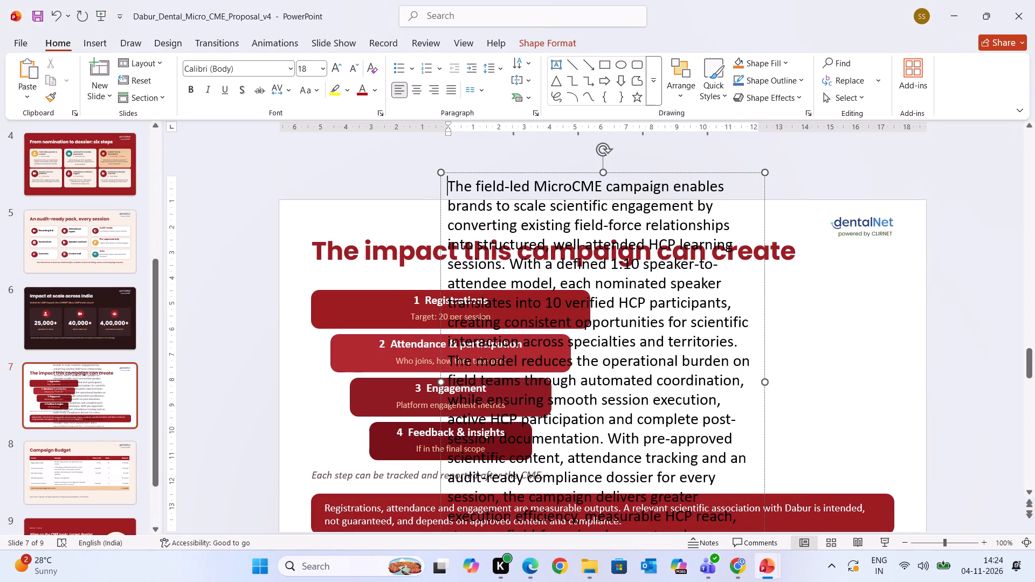
# Reduce the whole pasted campaign impact paragraph to font size 11.
pyautogui.moveTo(448, 183); pyautogui.dragTo(743, 533)
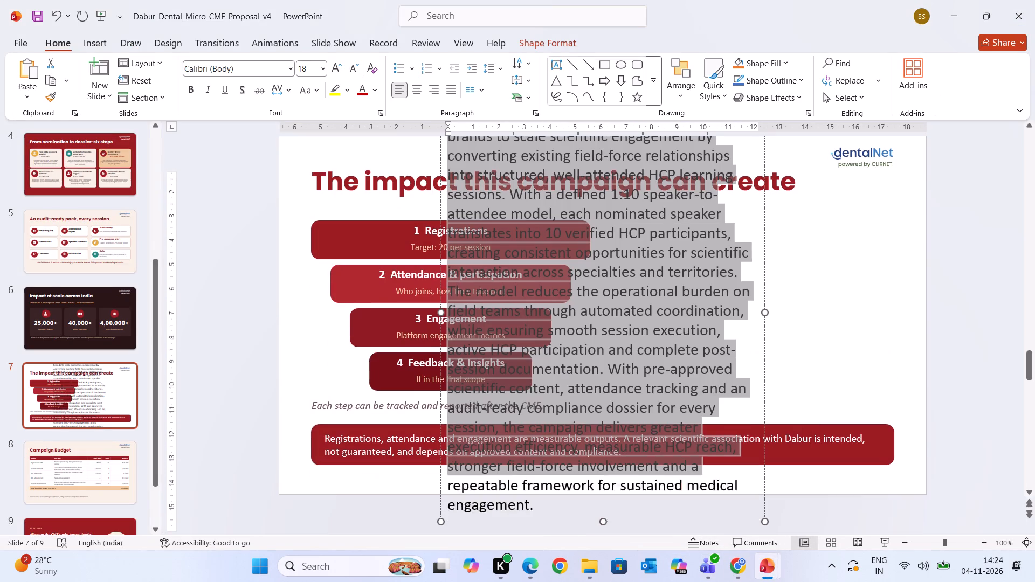
pyautogui.moveTo(743, 533); pyautogui.dragTo(719, 556)
pyautogui.tripleClick(357, 69)
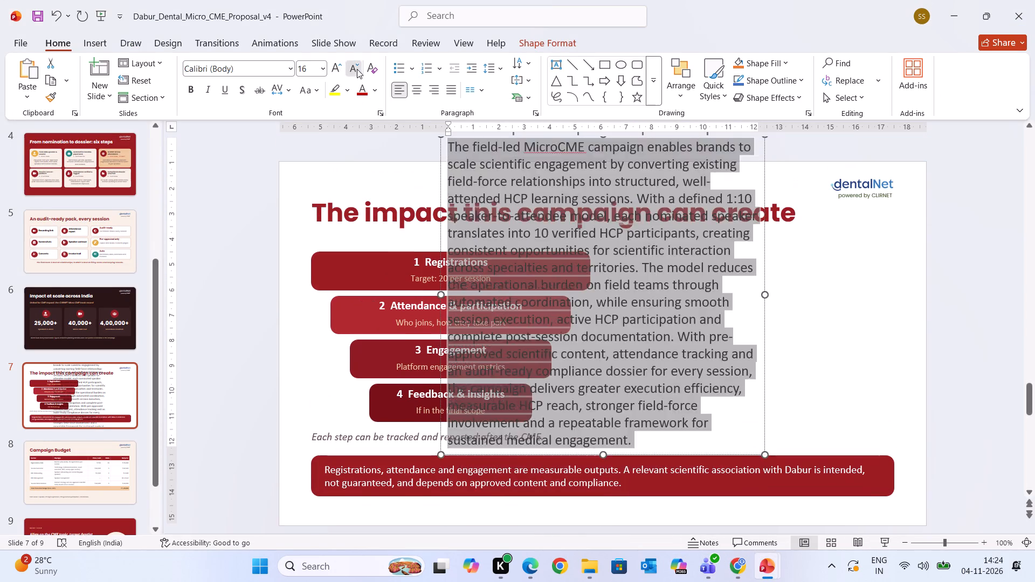
pyautogui.click(357, 69)
# Move the campaign impact text box into the empty space beside the funnel, above the red note banner.
pyautogui.click(630, 337)
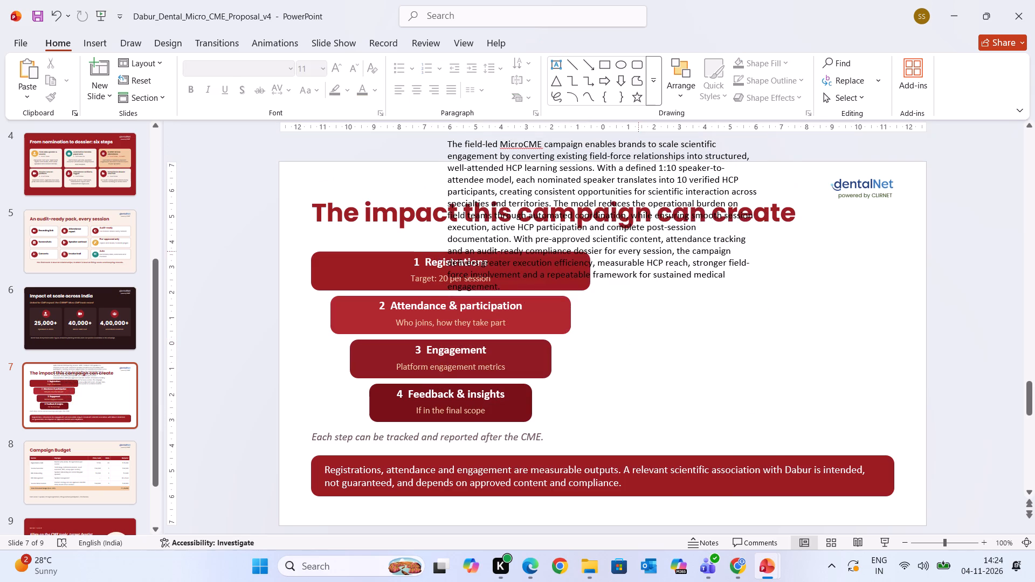
pyautogui.click(638, 251)
pyautogui.moveTo(667, 295); pyautogui.dragTo(804, 428)
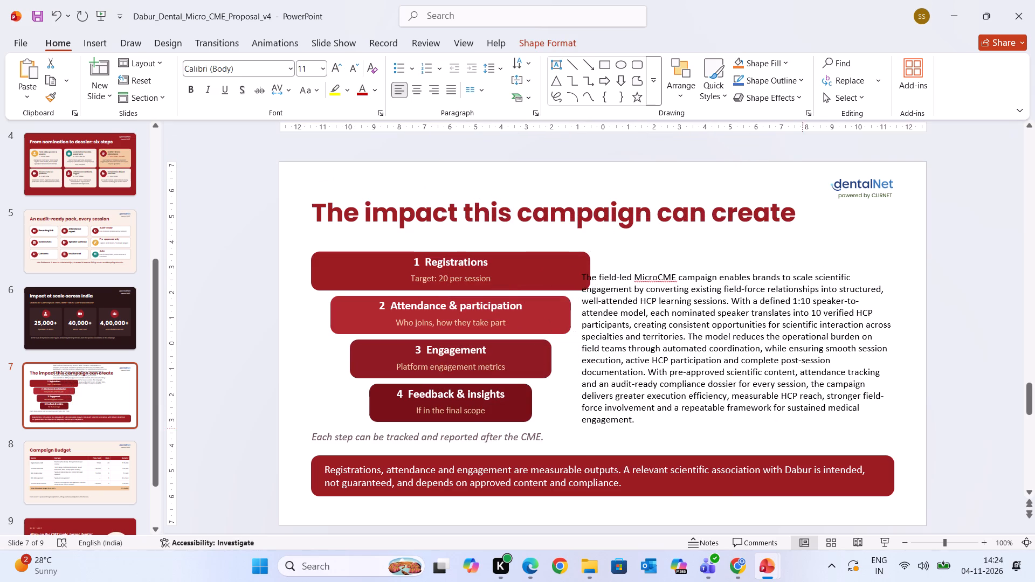
pyautogui.moveTo(804, 428); pyautogui.dragTo(818, 431)
# Justify the entire campaign impact paragraph.
pyautogui.moveTo(673, 412); pyautogui.dragTo(610, 299)
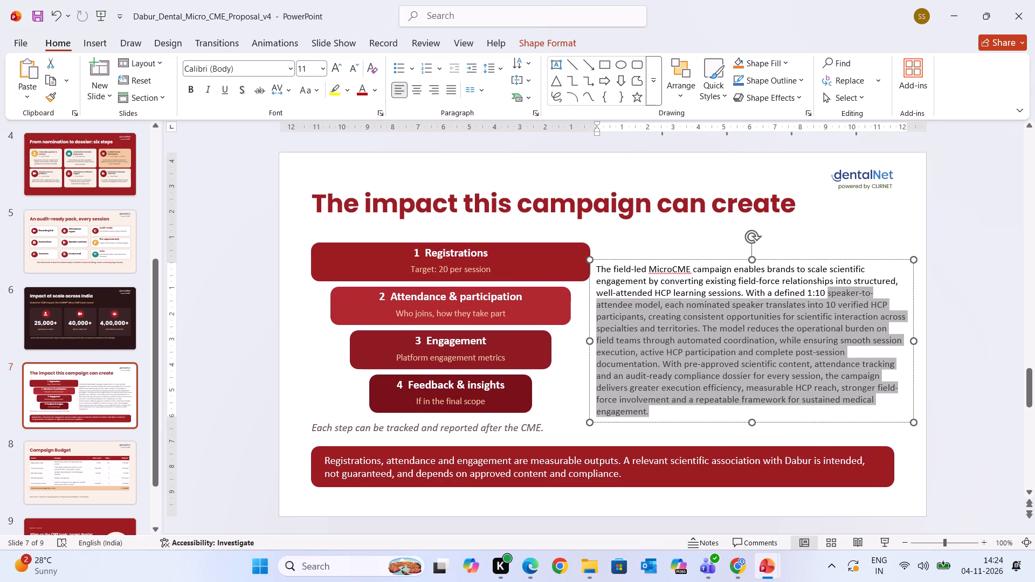
pyautogui.moveTo(610, 299); pyautogui.dragTo(589, 270)
pyautogui.click(449, 92)
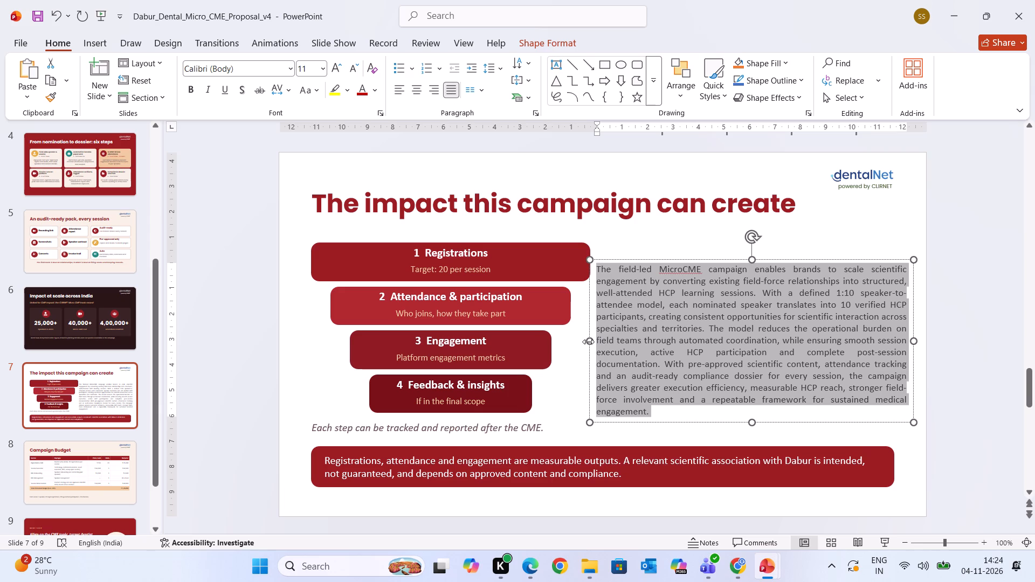
# Narrow the campaign impact text box on its funnel side and shift it slightly, leaving a gap beside the funnel.
pyautogui.moveTo(588, 342); pyautogui.dragTo(610, 342)
pyautogui.click(979, 372)
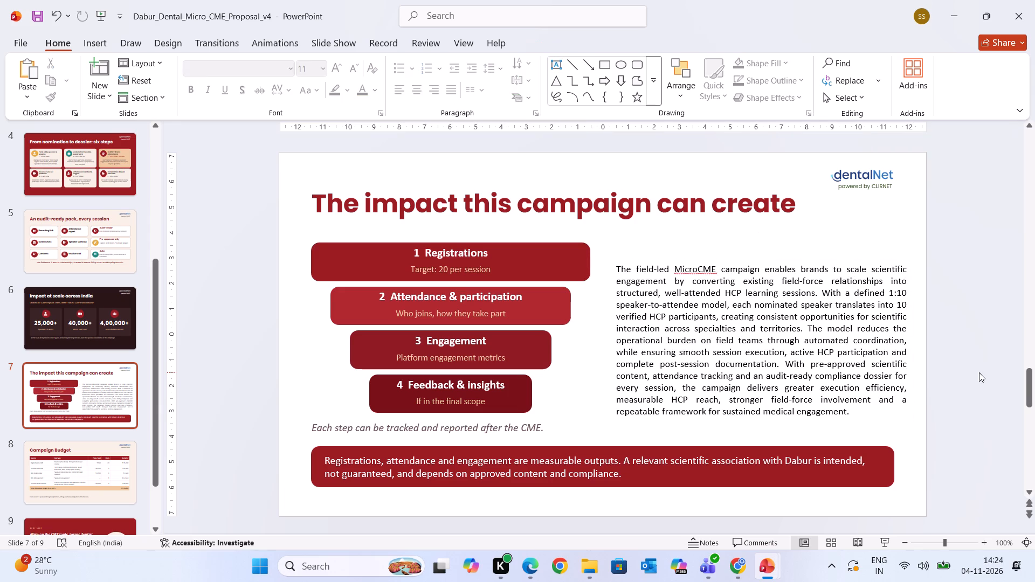
pyautogui.click(810, 356)
pyautogui.moveTo(818, 261); pyautogui.dragTo(811, 259)
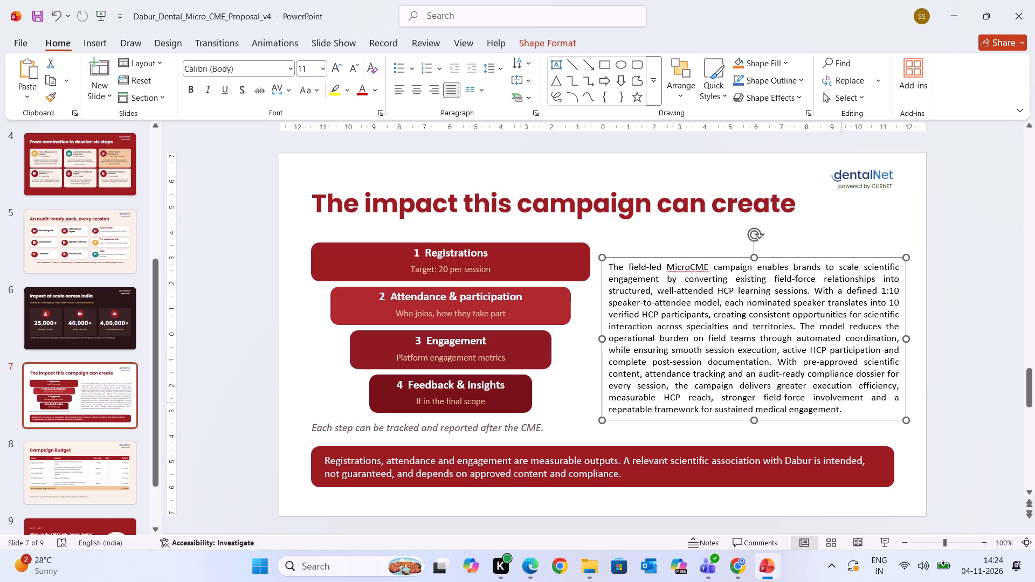
# Set the whole campaign impact paragraph in Poppins at font size 9.
pyautogui.click(842, 403)
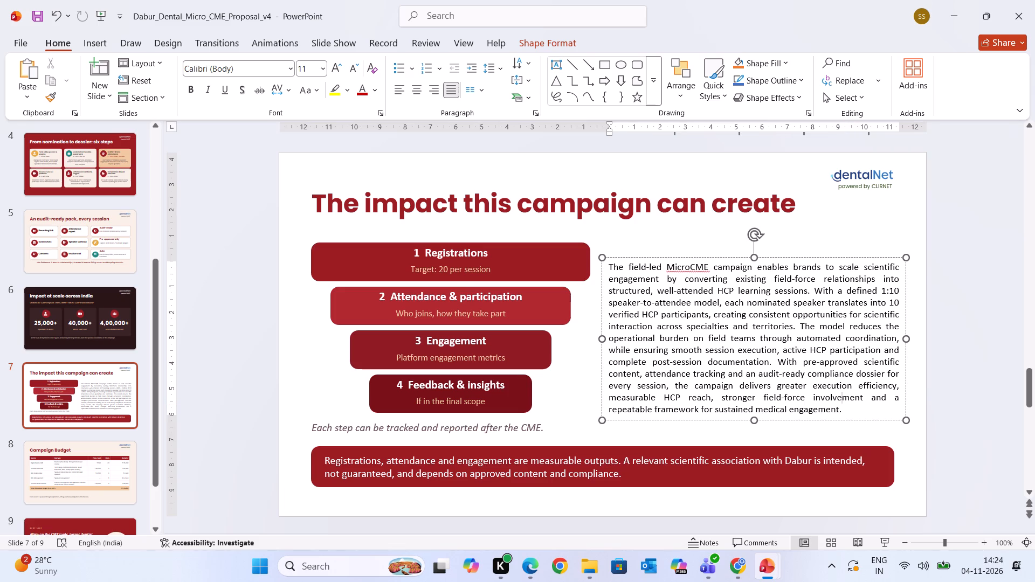
pyautogui.moveTo(844, 409); pyautogui.dragTo(588, 253)
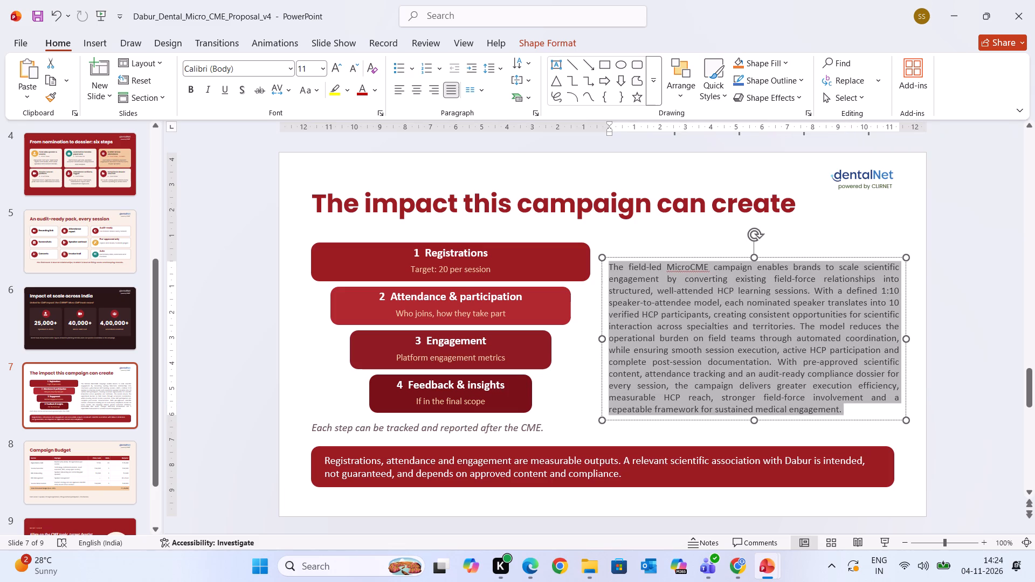
pyautogui.moveTo(588, 253); pyautogui.dragTo(583, 248)
pyautogui.click(275, 66)
pyautogui.write('pop')
pyautogui.press('Return')
pyautogui.click(358, 61)
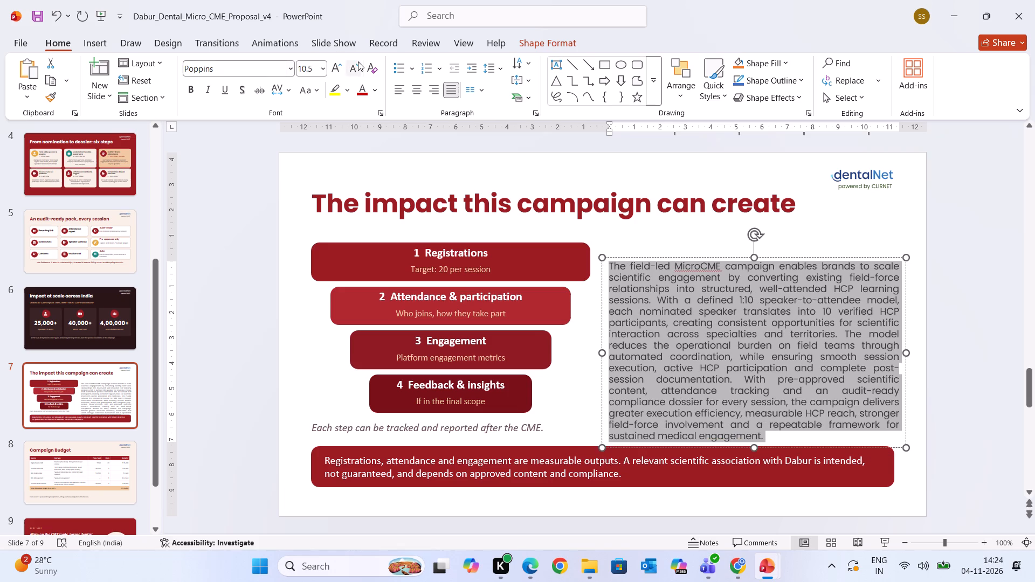
pyautogui.click(358, 61)
pyautogui.click(358, 61)
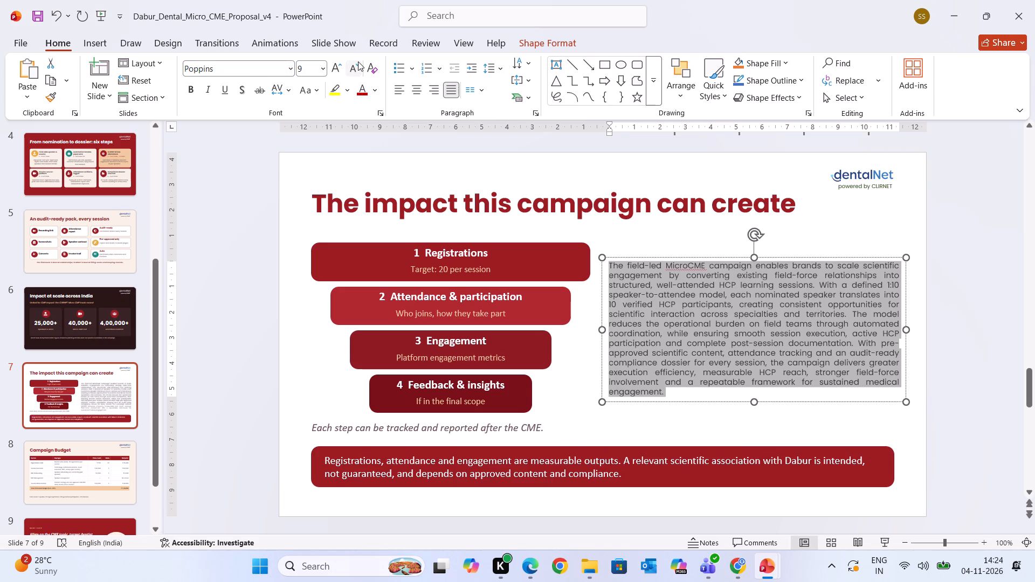
pyautogui.click(981, 426)
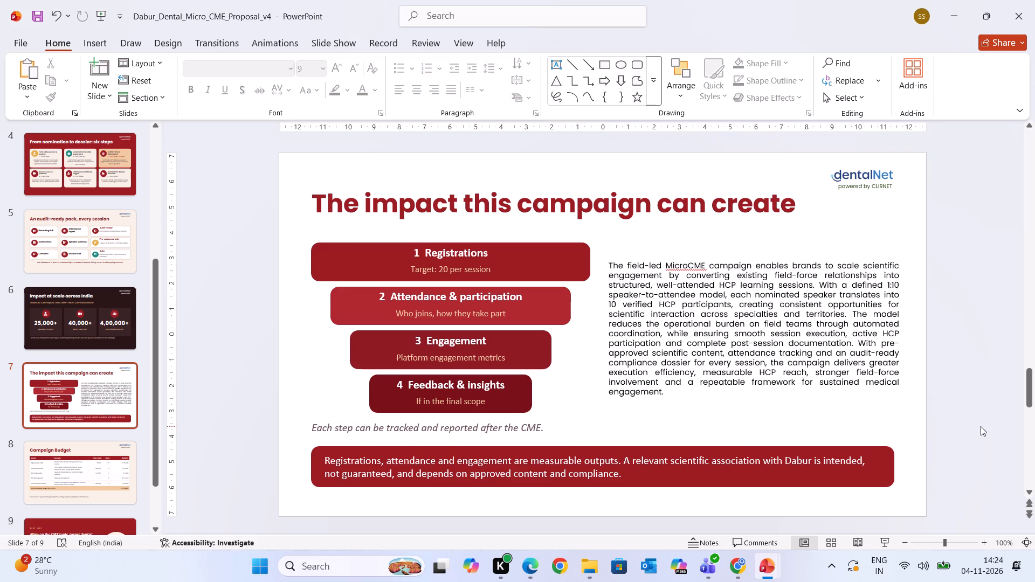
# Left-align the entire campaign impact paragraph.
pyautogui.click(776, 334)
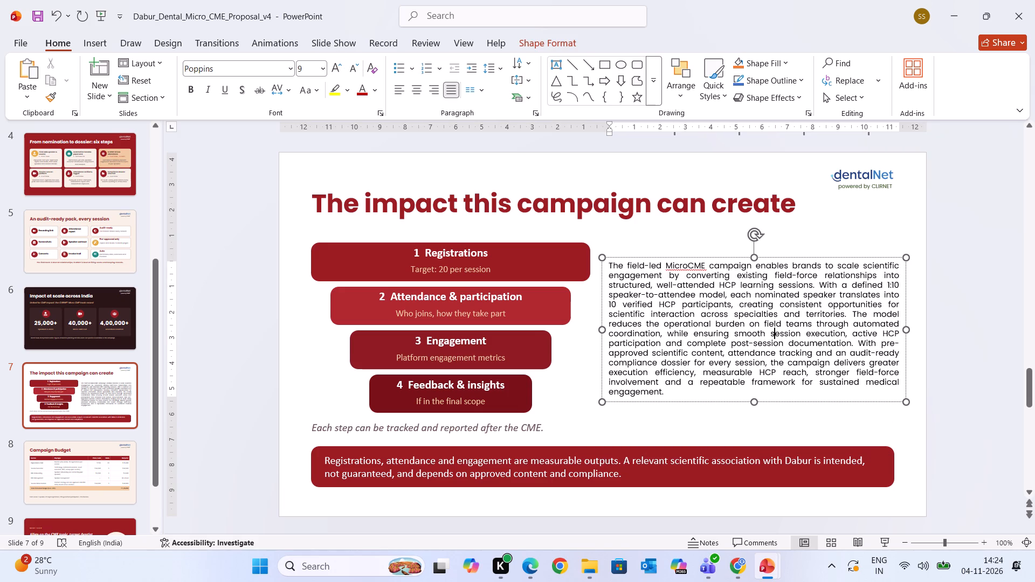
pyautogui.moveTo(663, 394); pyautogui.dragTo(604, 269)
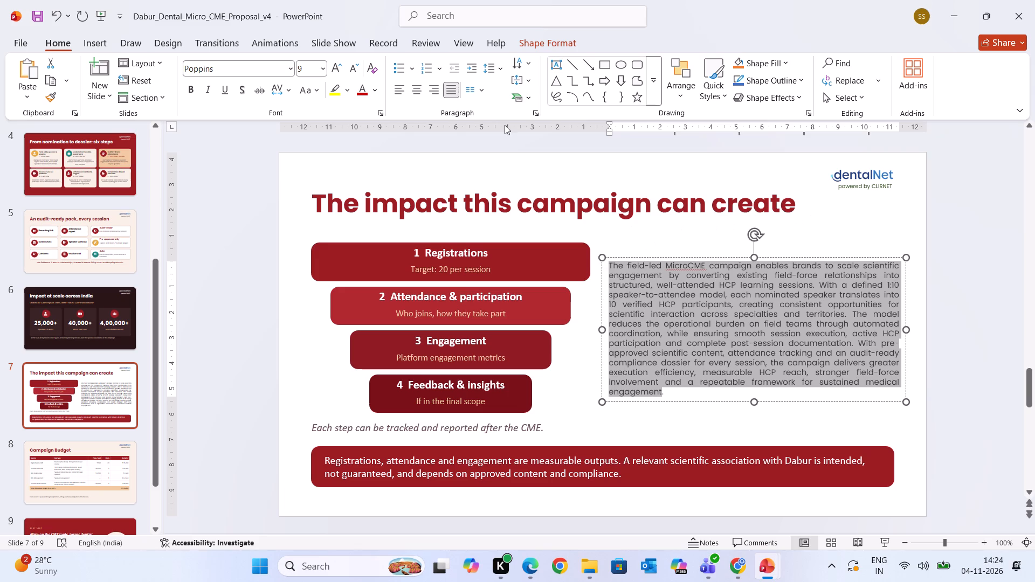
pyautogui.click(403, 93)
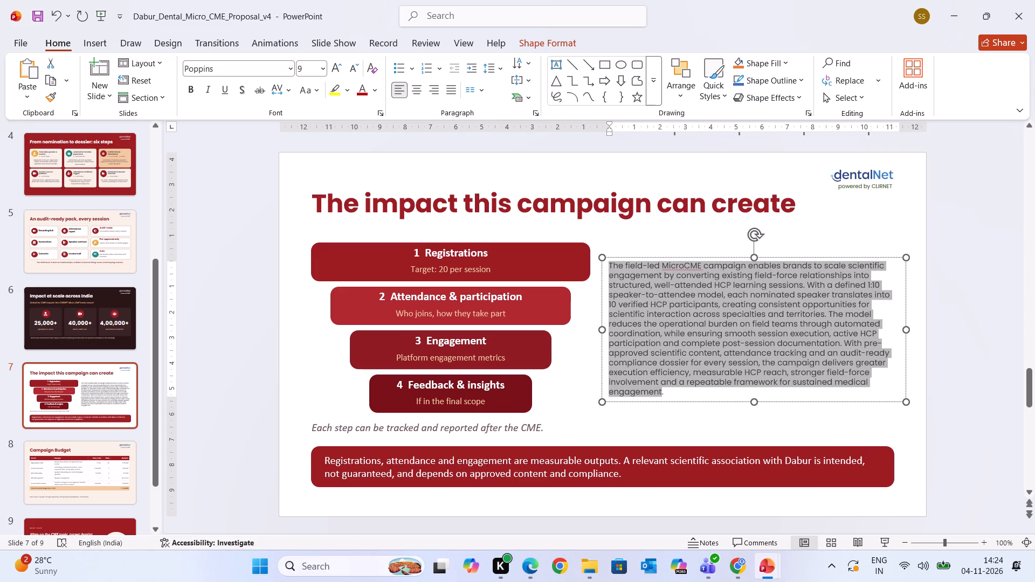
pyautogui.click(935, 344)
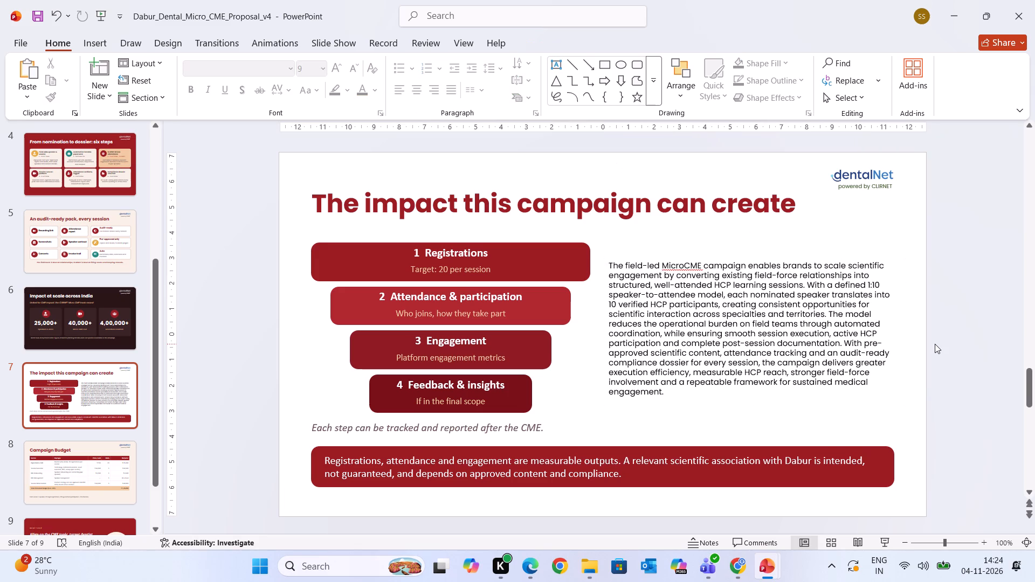
# Preview slide 7 in full-screen slide show to check the layout of the campaign impact paragraph, and return to editing.
pyautogui.click(817, 324)
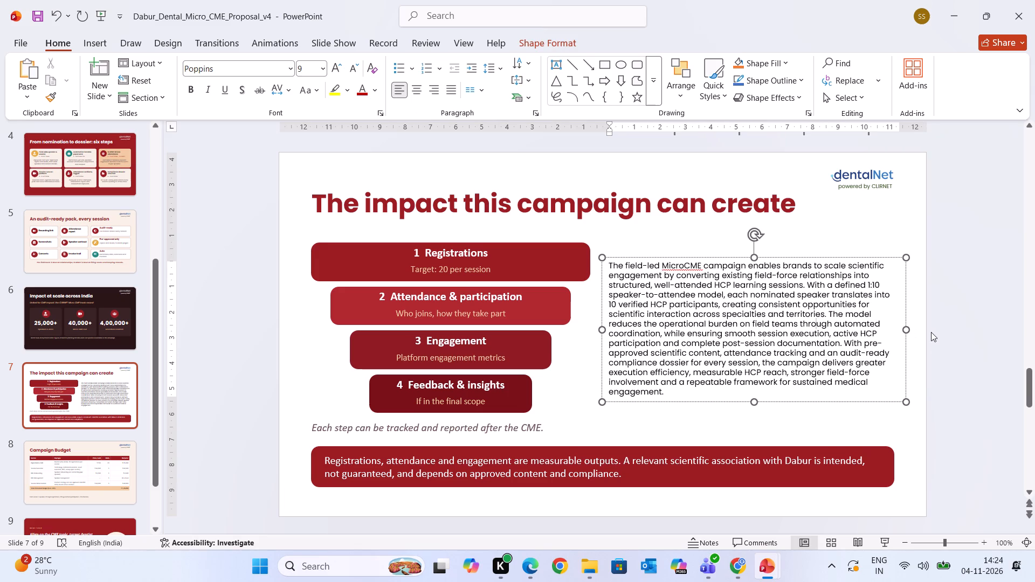
pyautogui.click(980, 536)
pyautogui.click(981, 537)
pyautogui.click(981, 537)
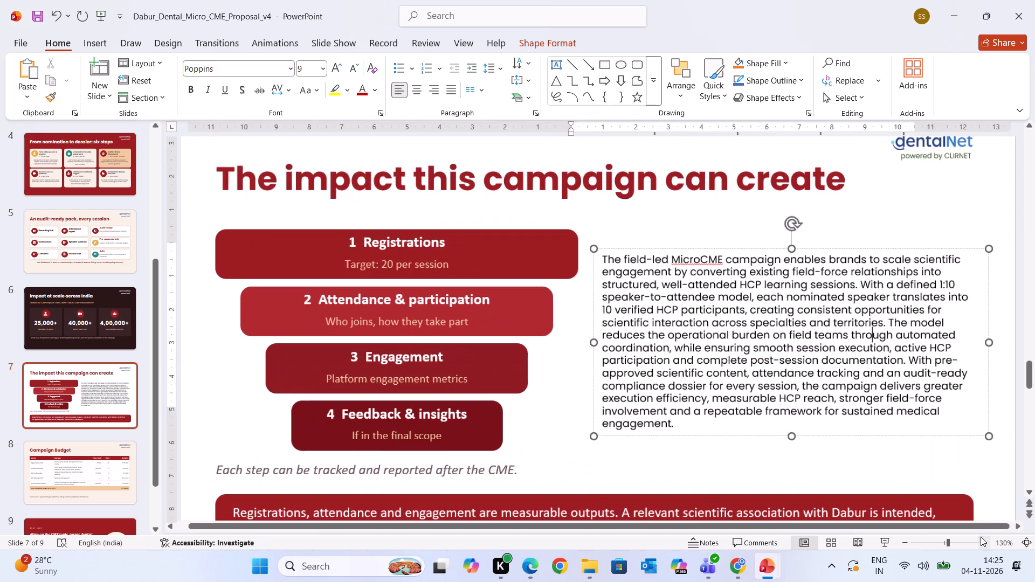
pyautogui.click(893, 536)
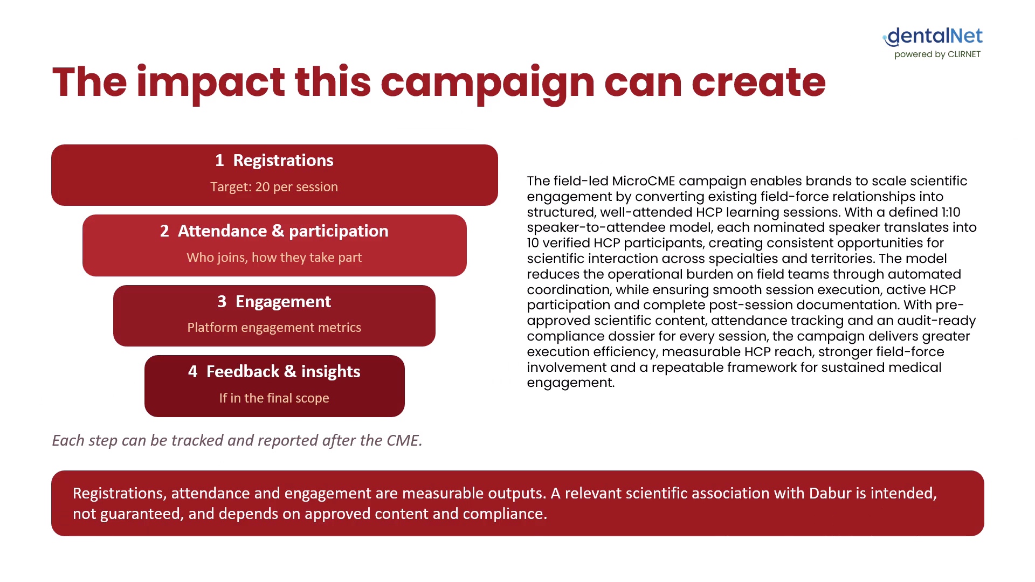
pyautogui.press('Escape')
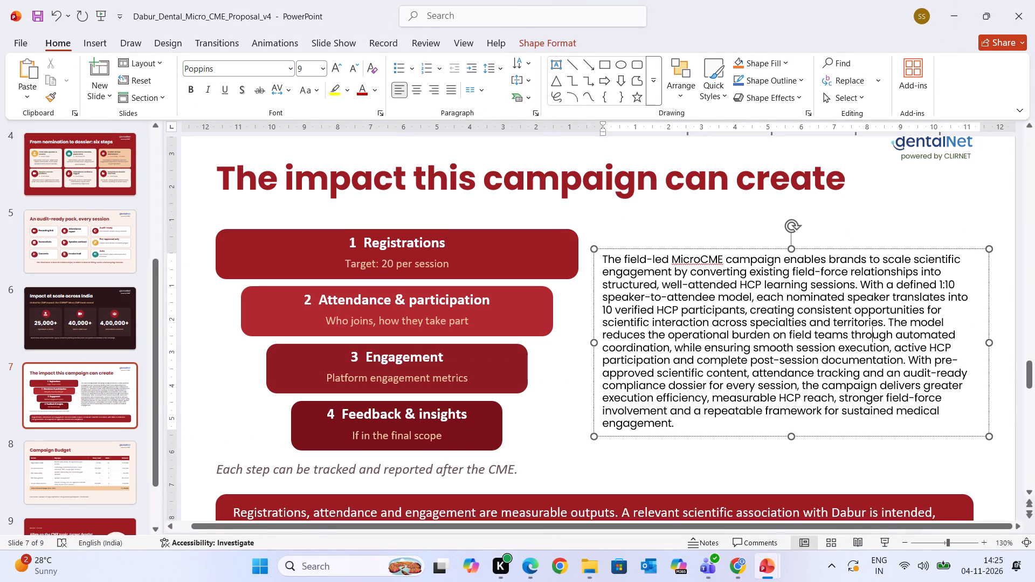
# Replace "brands" with "Dabur Red" in the first sentence of the campaign impact paragraph.
pyautogui.click(864, 257)
pyautogui.click(866, 260)
pyautogui.press('BackSpace')
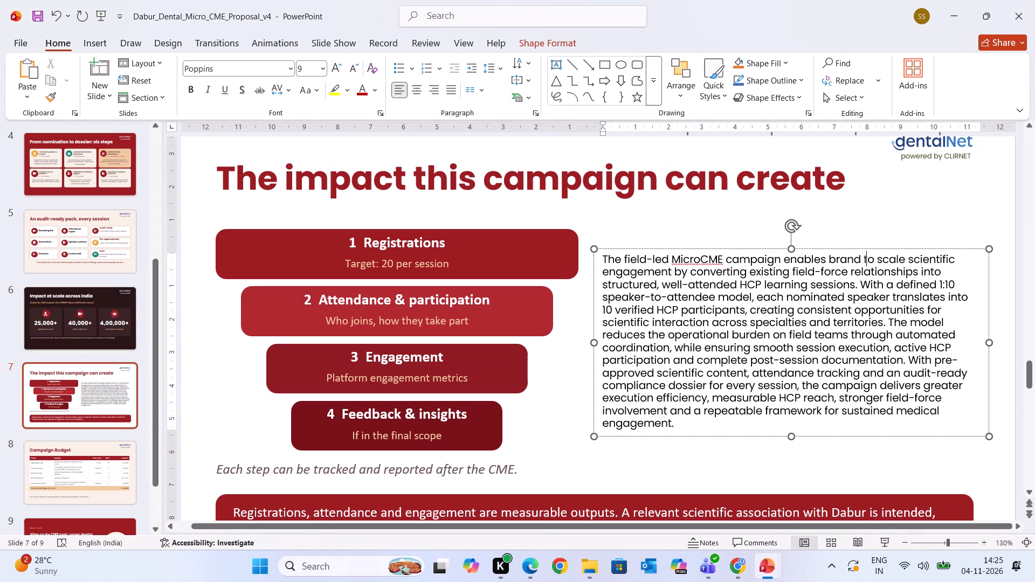
pyautogui.press('BackSpace')
pyautogui.press('BackSpace')
pyautogui.press('BackSpace')
pyautogui.press('BackSpace')
pyautogui.press('BackSpace')
pyautogui.write('Dabur Red')
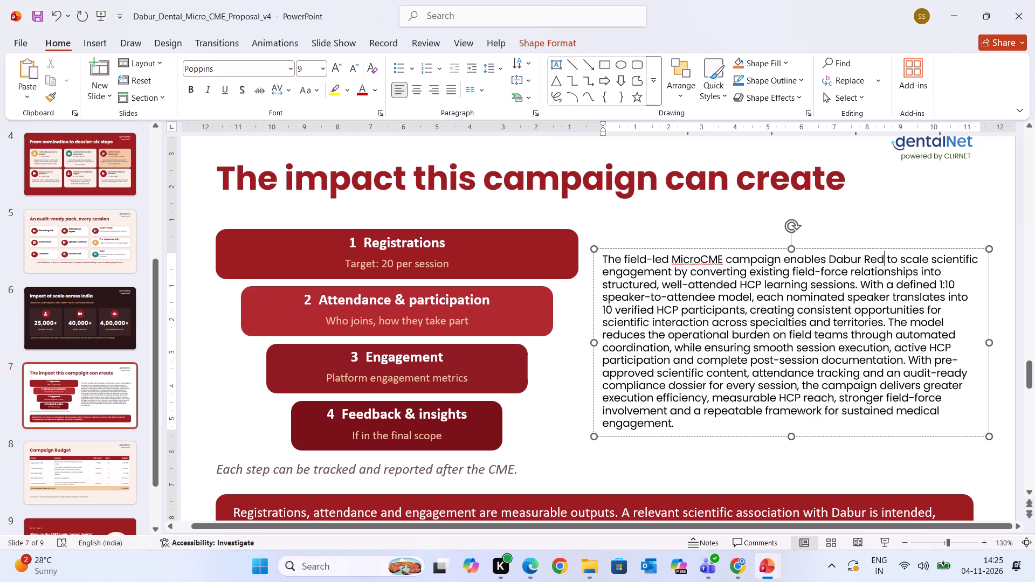
pyautogui.click(737, 456)
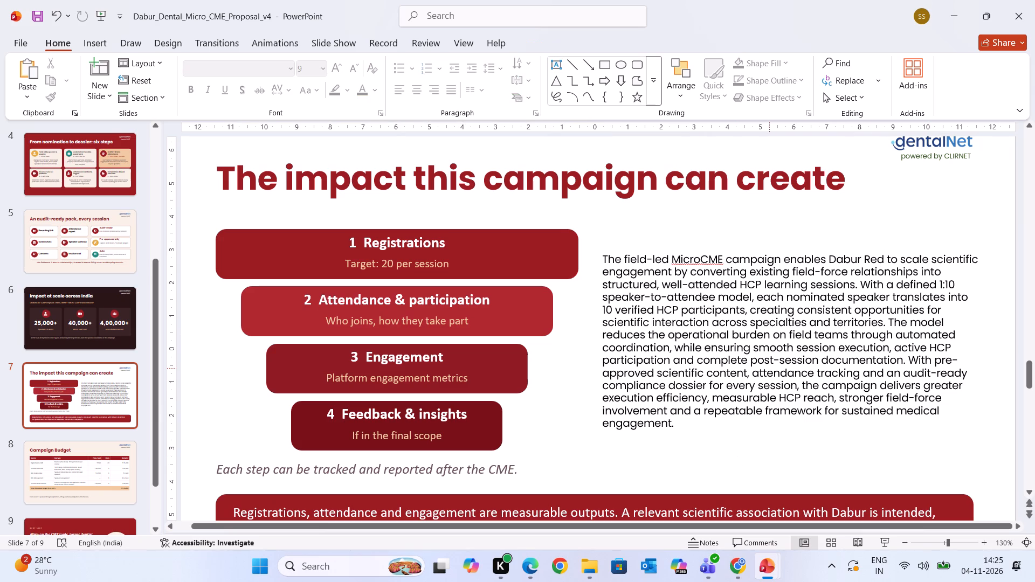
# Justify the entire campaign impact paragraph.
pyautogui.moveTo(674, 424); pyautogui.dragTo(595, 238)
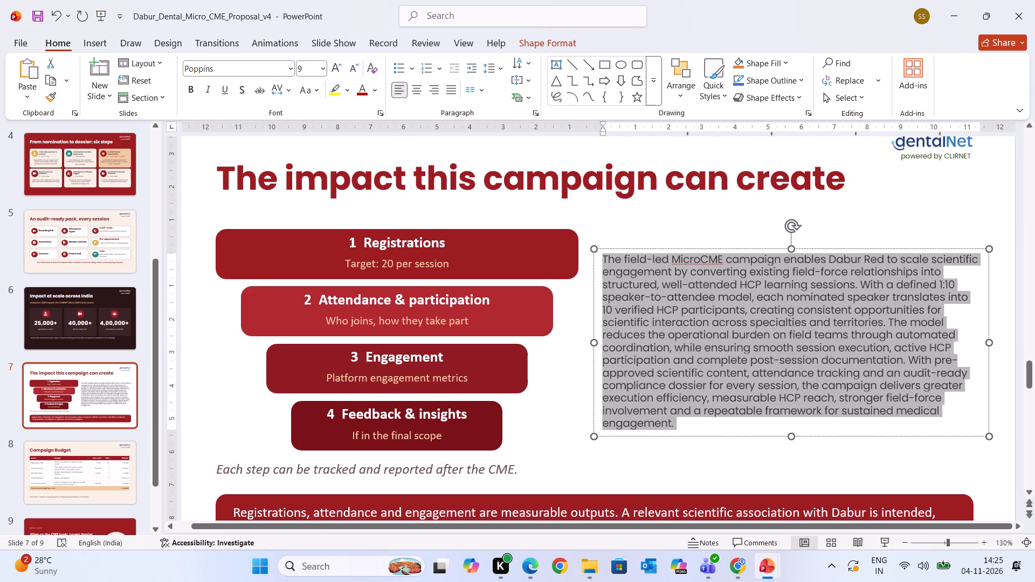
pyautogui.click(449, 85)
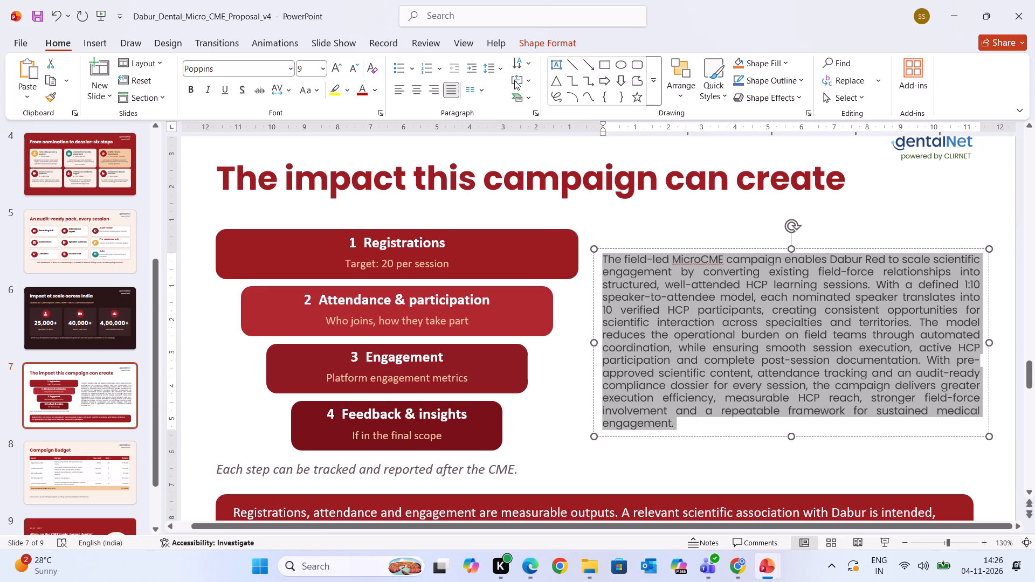
# Align the campaign impact text vertically to the middle of its box, with line spacing 1.0.
pyautogui.click(514, 80)
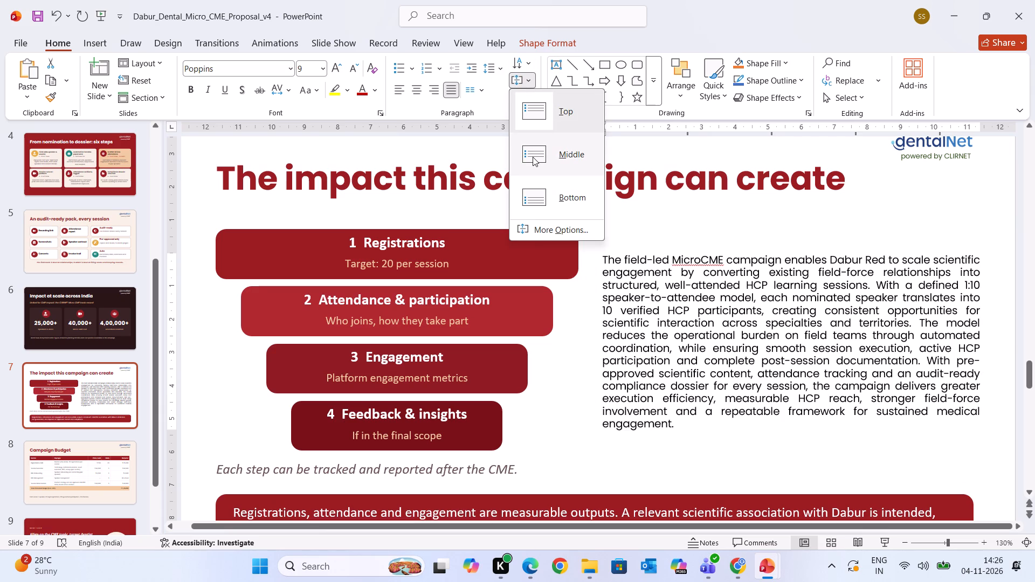
pyautogui.click(533, 157)
pyautogui.click(494, 70)
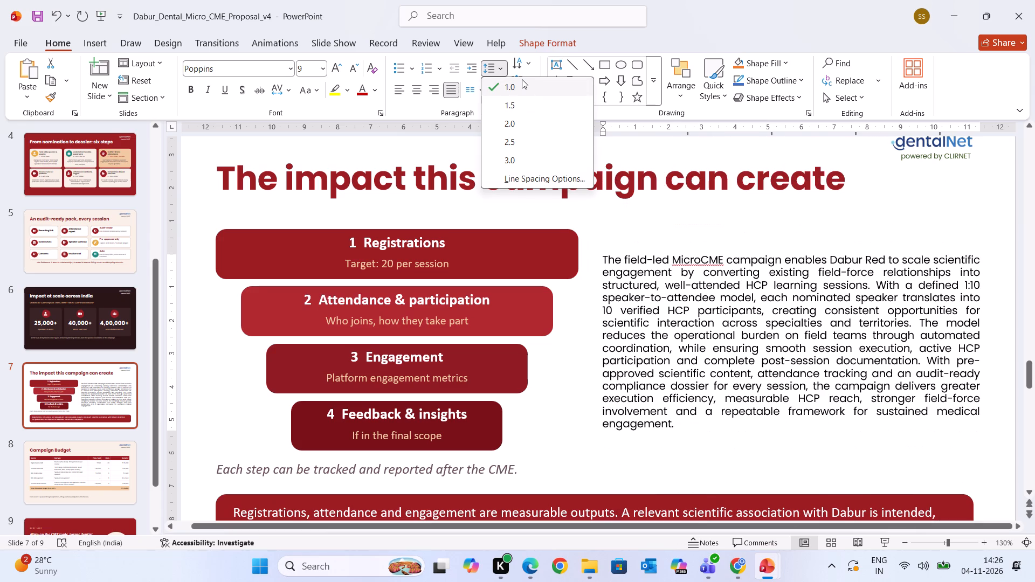
pyautogui.click(507, 79)
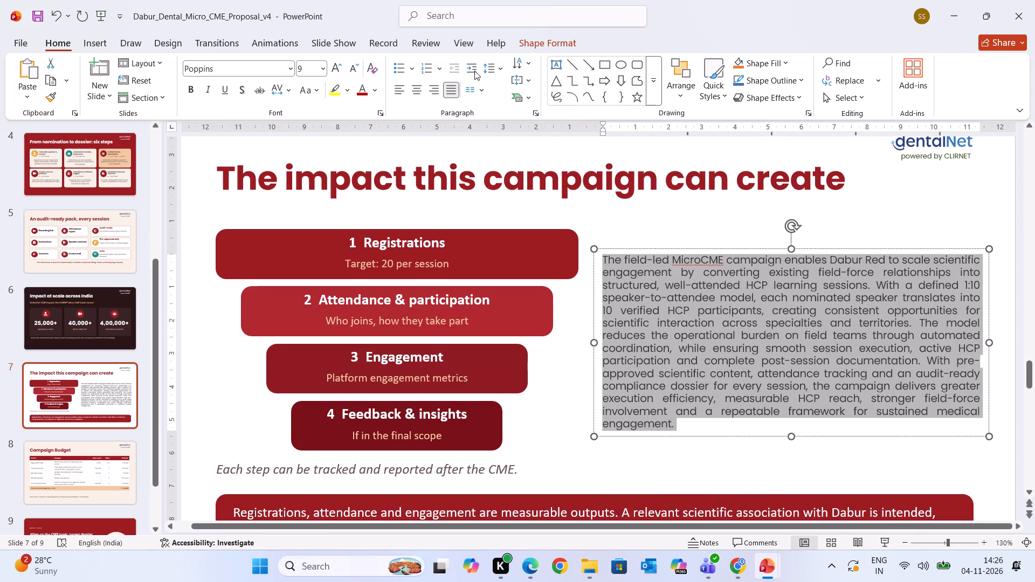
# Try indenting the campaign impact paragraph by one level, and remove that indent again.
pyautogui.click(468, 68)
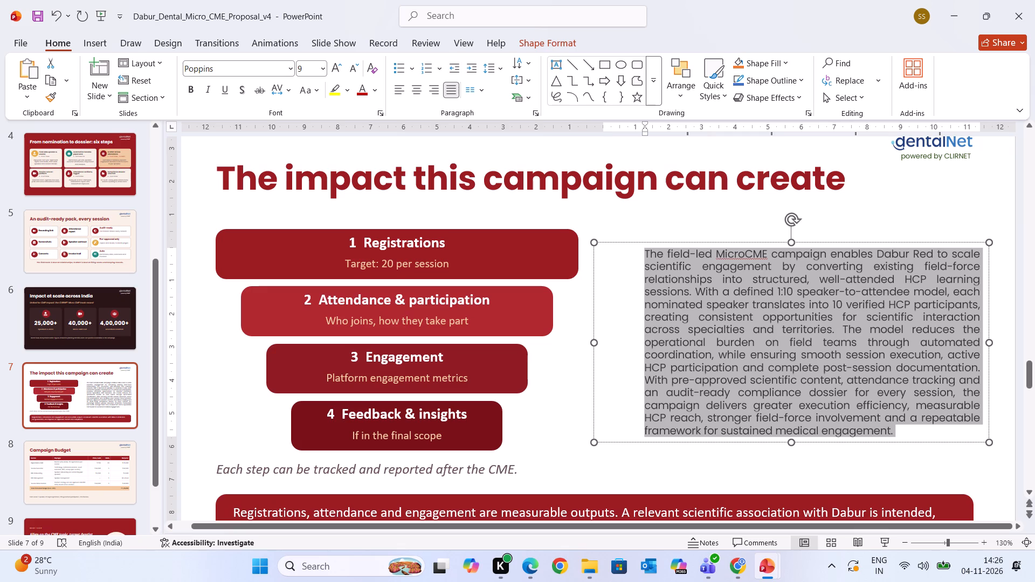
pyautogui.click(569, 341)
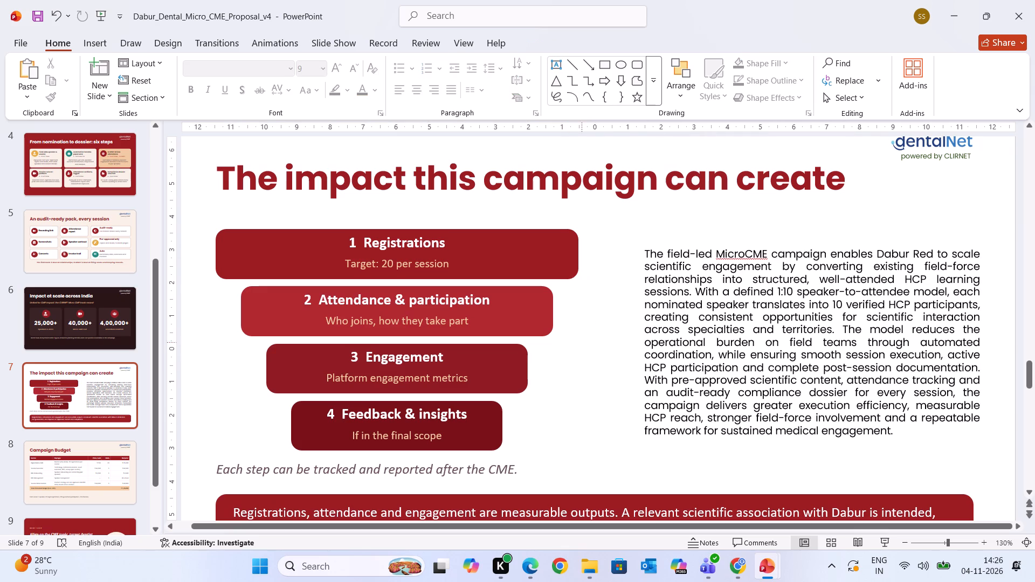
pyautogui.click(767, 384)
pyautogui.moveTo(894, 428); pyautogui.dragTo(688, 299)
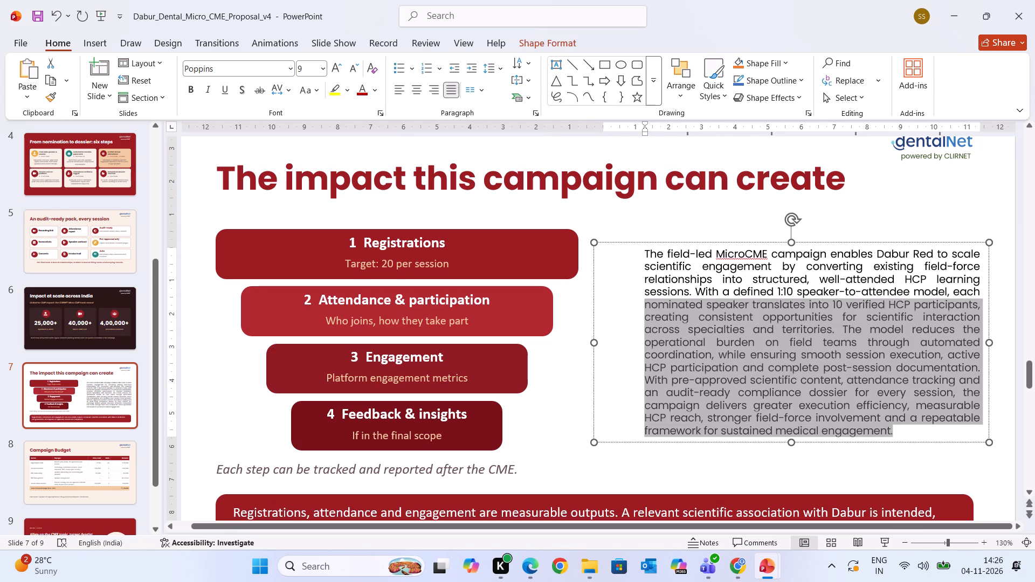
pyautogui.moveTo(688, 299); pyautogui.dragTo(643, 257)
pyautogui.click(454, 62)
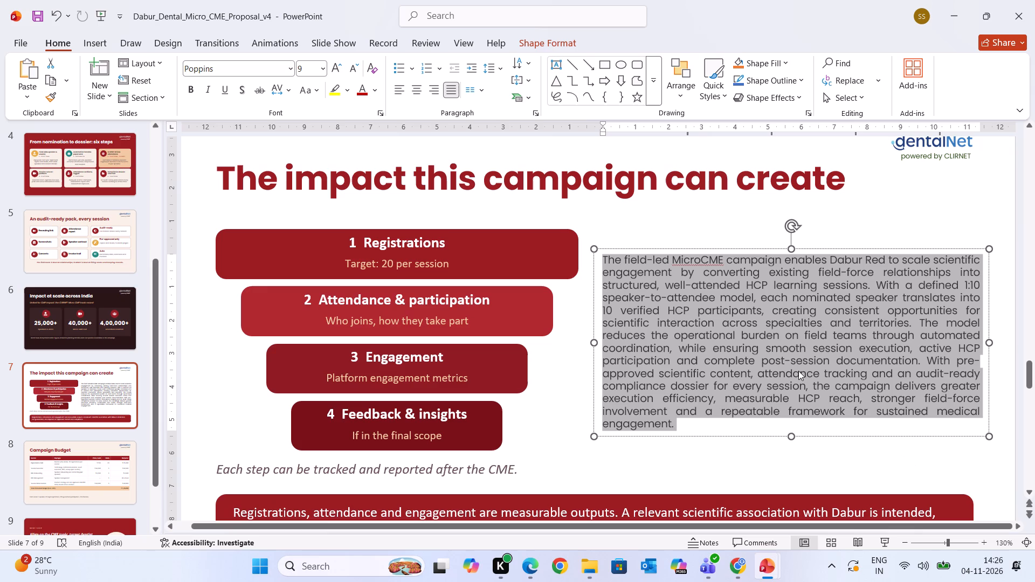
# Centre-align the entire campaign impact paragraph.
pyautogui.click(415, 92)
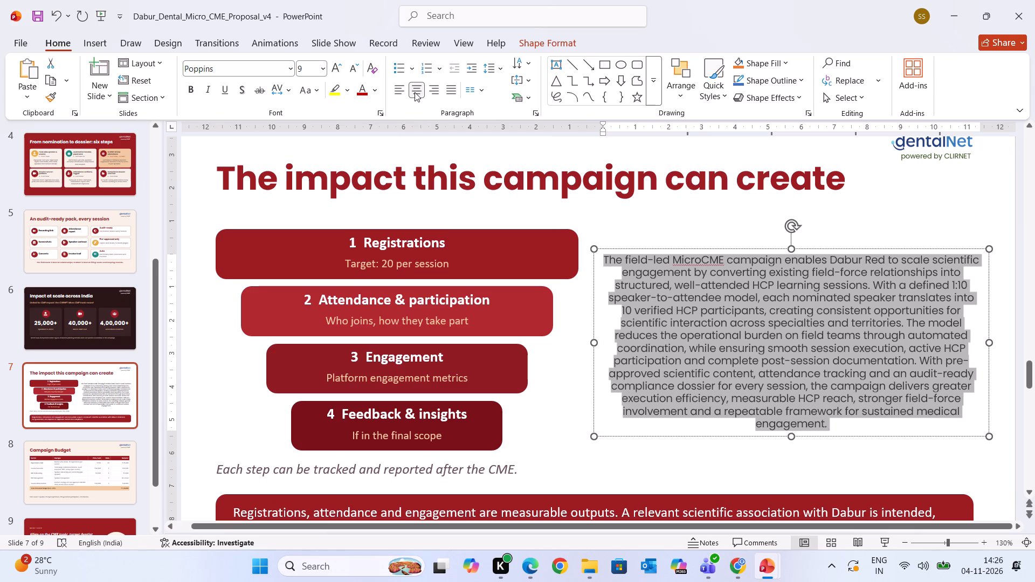
pyautogui.click(700, 230)
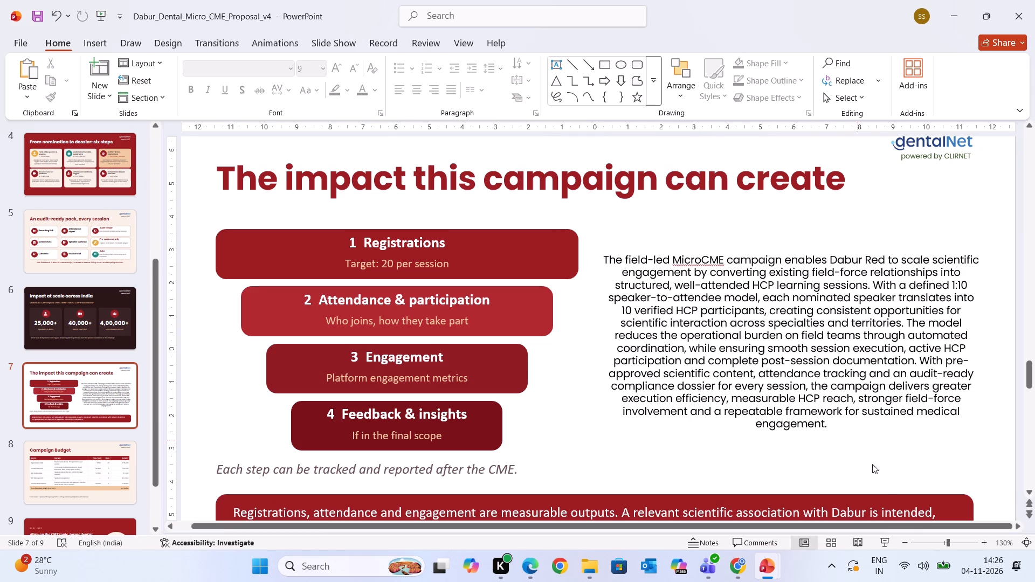
# Preview slide 7 in slide show to check the centred paragraph, and return to editing.
pyautogui.click(883, 533)
pyautogui.click(883, 545)
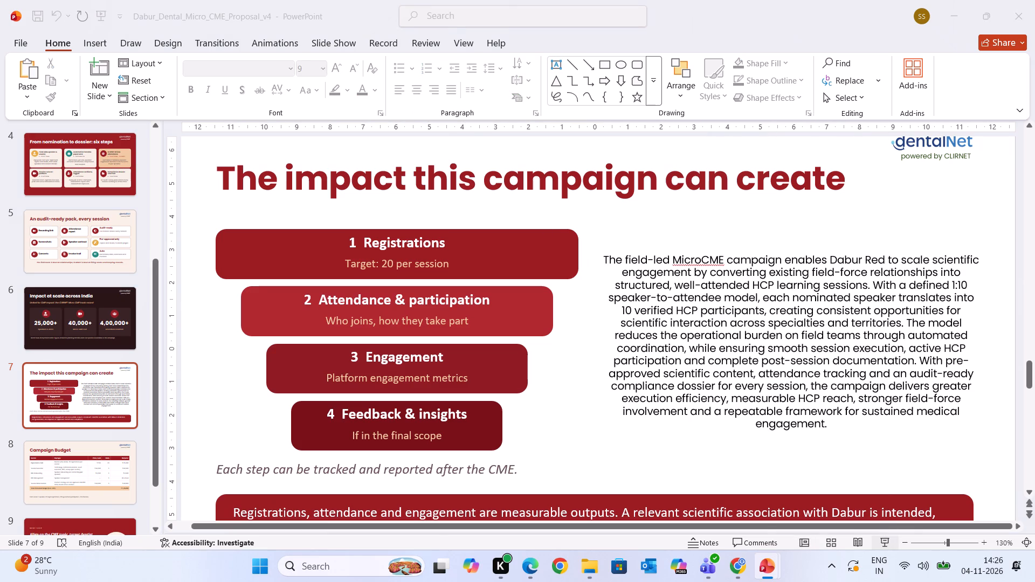
pyautogui.press('Escape')
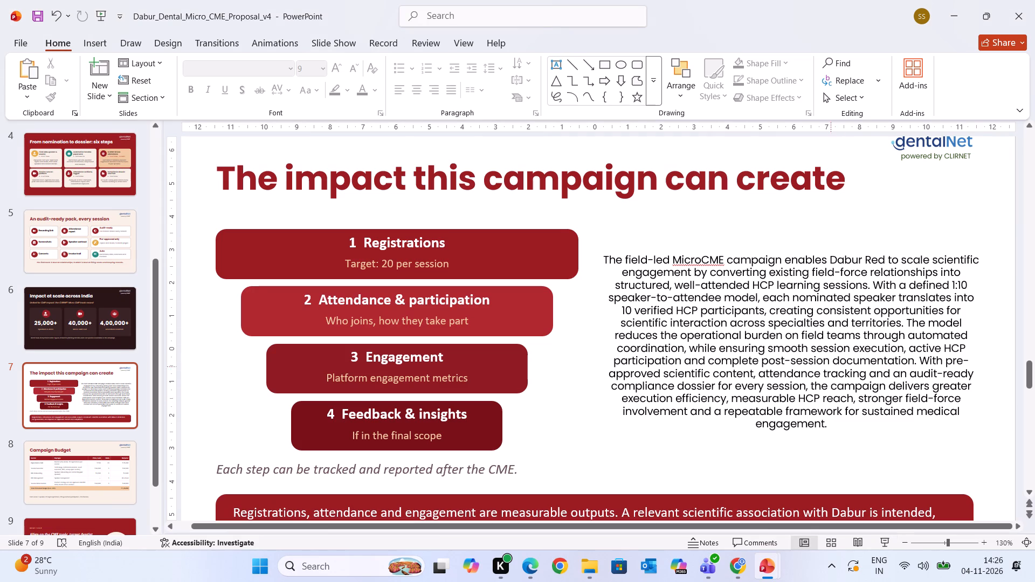
# Set the first funnel heading, "1 Registrations", to Poppins at size 12.
pyautogui.doubleClick(906, 547)
pyautogui.click(906, 547)
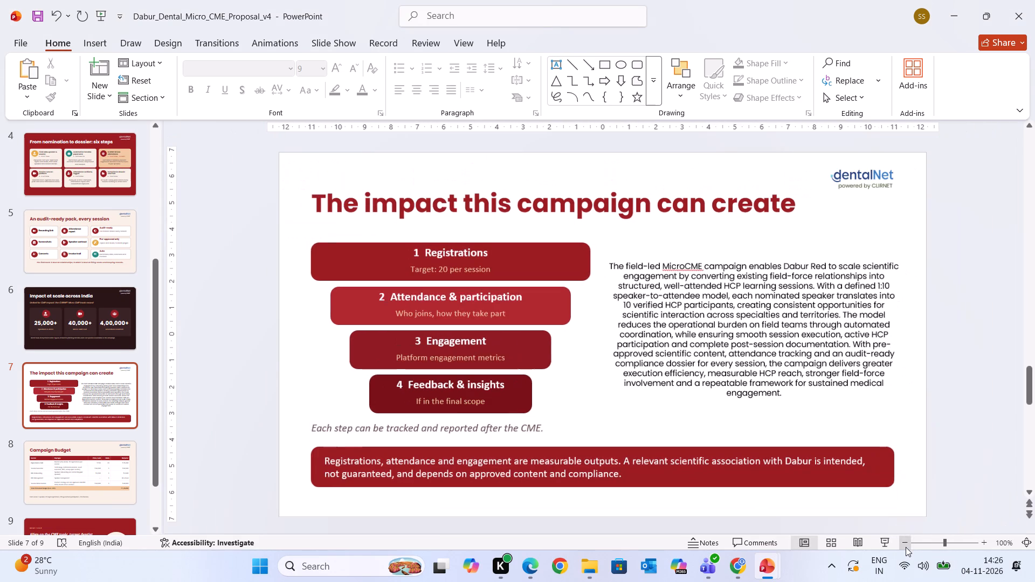
pyautogui.click(500, 425)
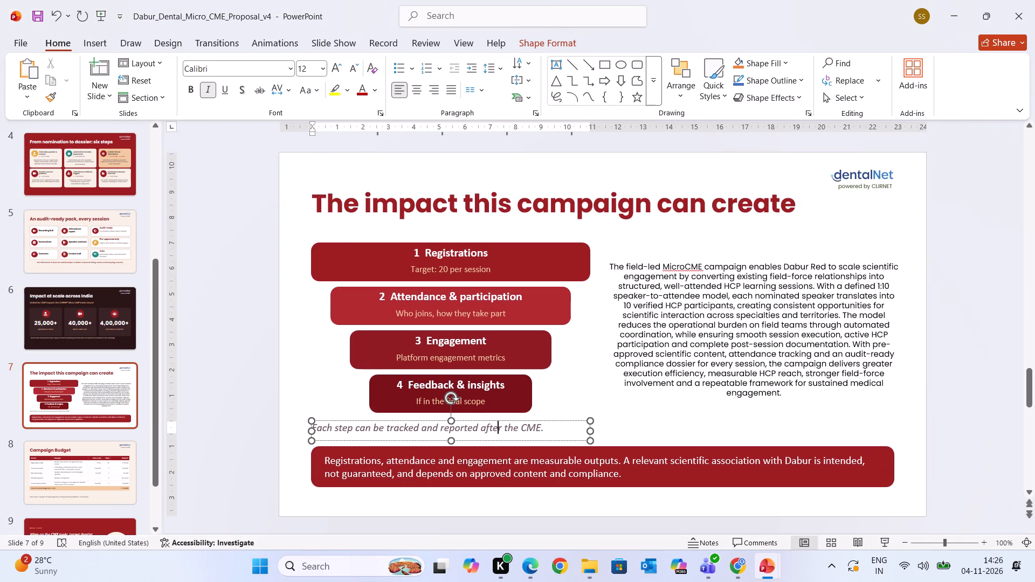
pyautogui.click(422, 258)
pyautogui.click(413, 252)
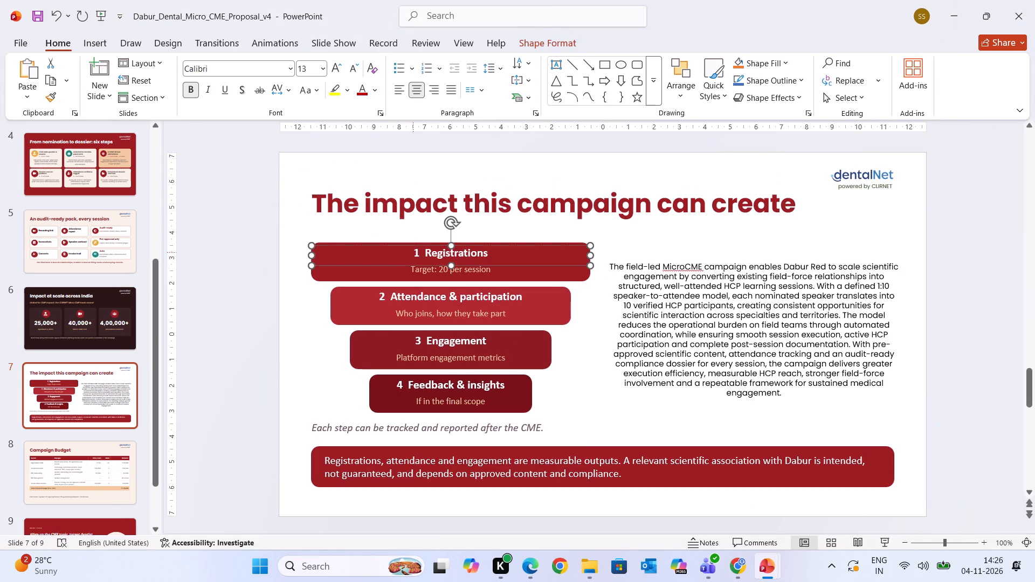
pyautogui.moveTo(414, 252); pyautogui.dragTo(506, 257)
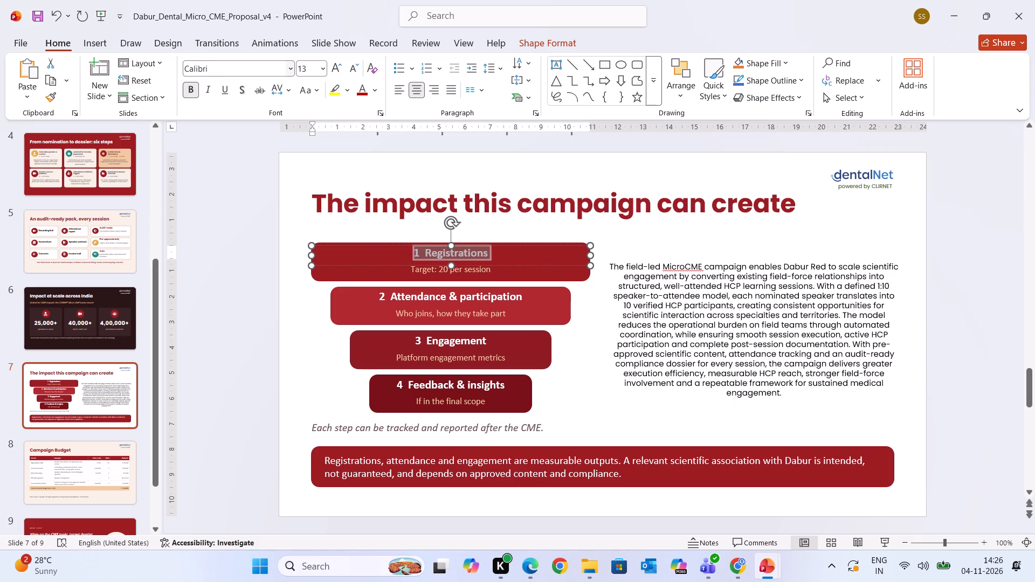
pyautogui.click(210, 69)
pyautogui.write('pop')
pyautogui.press('Return')
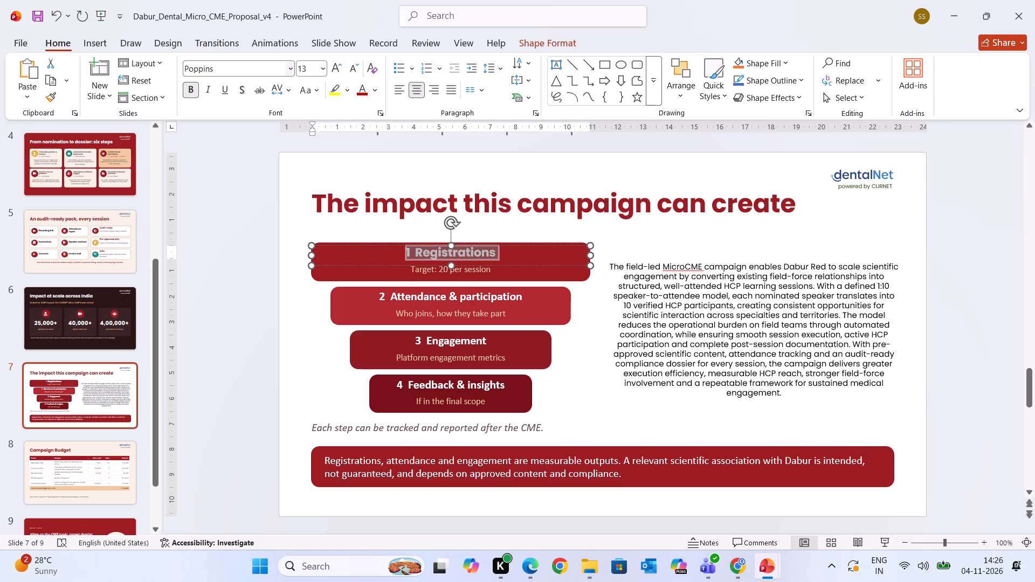
pyautogui.click(353, 71)
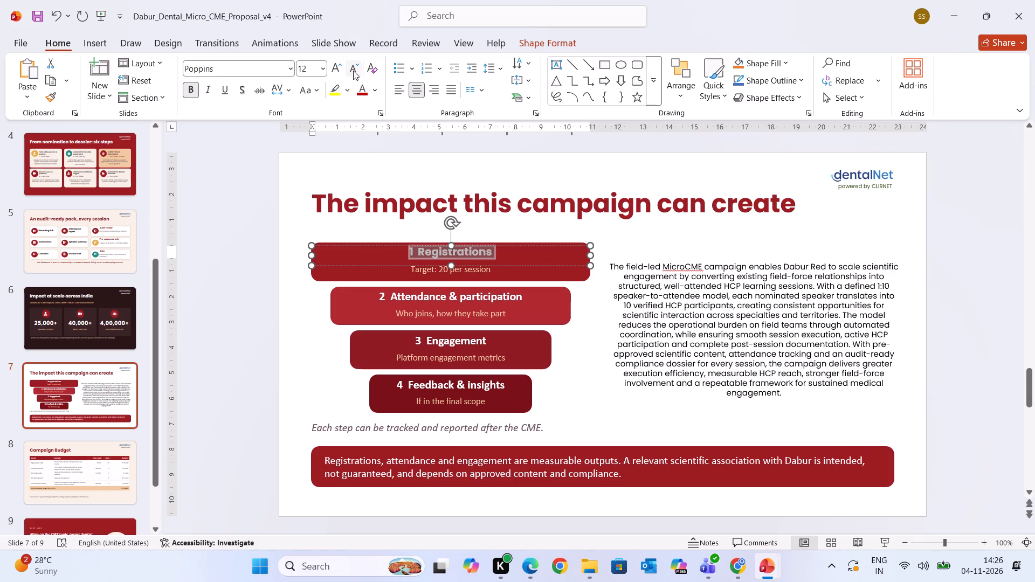
# Copy the Registrations heading's formatting onto the Attendance & participation, Engagement, and Feedback & insights funnel headings.
pyautogui.click(49, 97)
pyautogui.moveTo(388, 291); pyautogui.dragTo(473, 306)
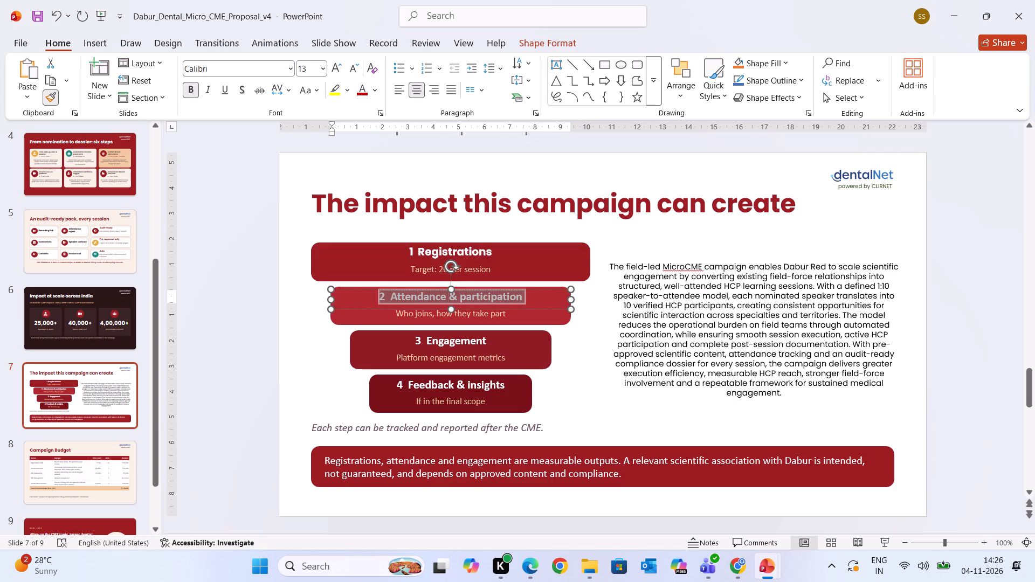
pyautogui.moveTo(473, 306); pyautogui.dragTo(519, 306)
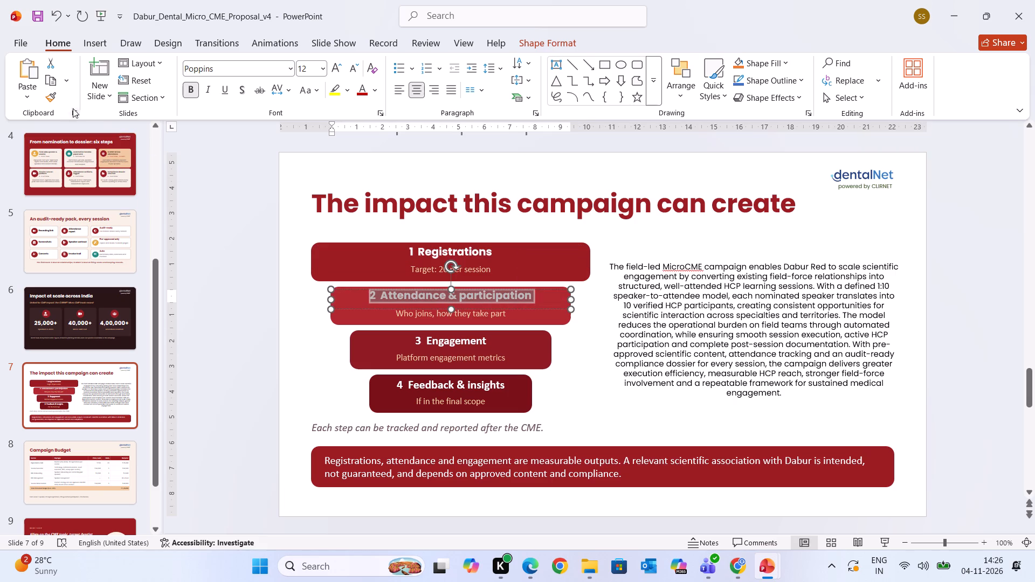
pyautogui.click(53, 94)
pyautogui.moveTo(417, 338); pyautogui.dragTo(491, 341)
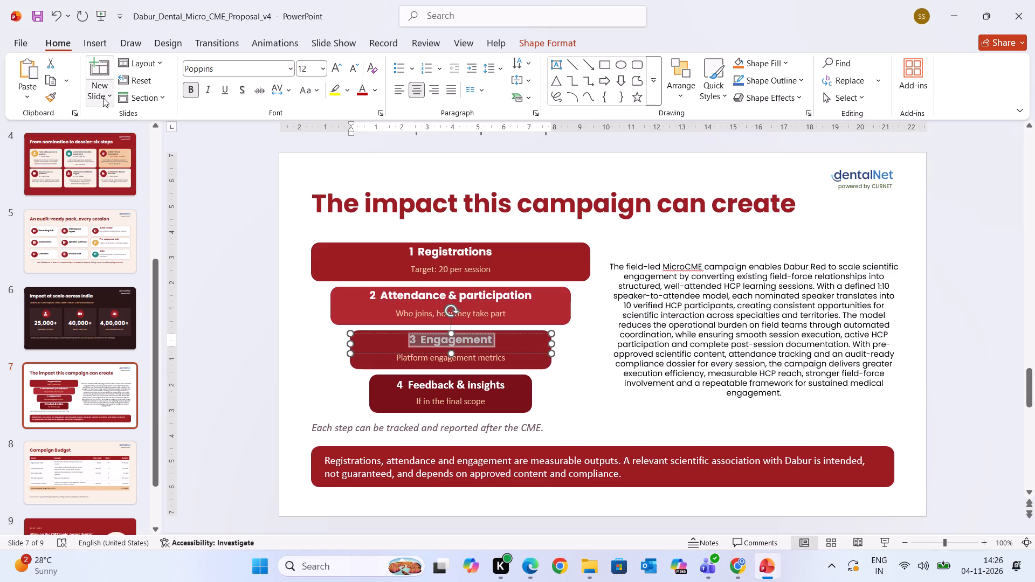
pyautogui.click(51, 95)
pyautogui.moveTo(397, 383); pyautogui.dragTo(408, 383)
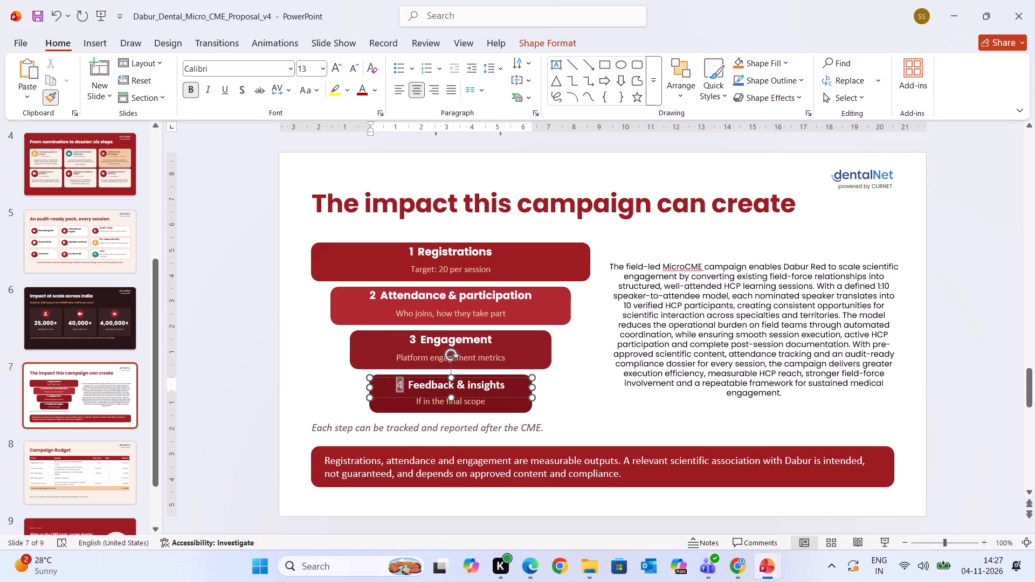
pyautogui.moveTo(408, 383); pyautogui.dragTo(510, 383)
pyautogui.click(571, 232)
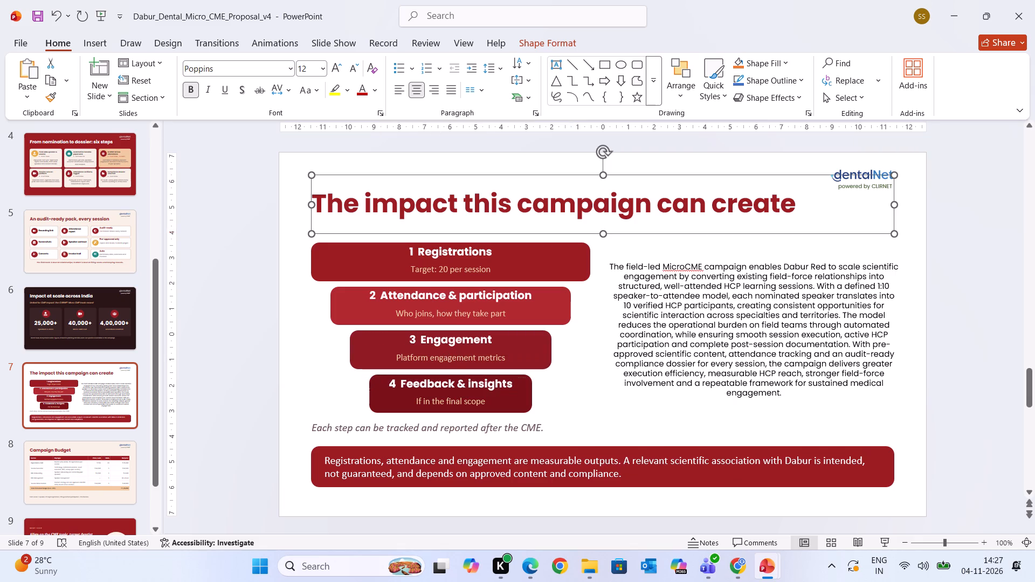
# Set the funnel subtext "Target: 20 per session" to Poppins at size 9.
pyautogui.click(482, 264)
pyautogui.click(410, 266)
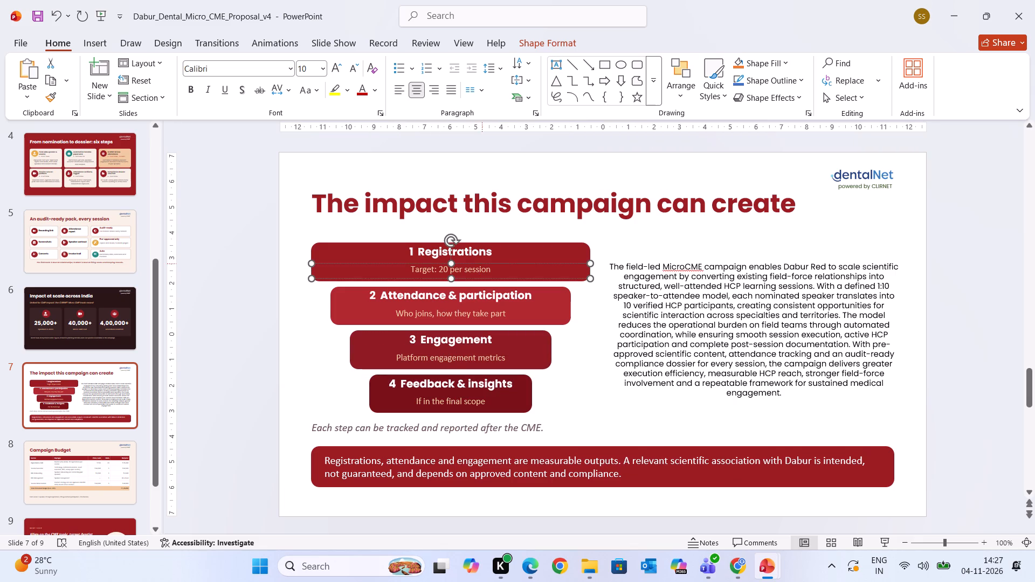
pyautogui.click(416, 270)
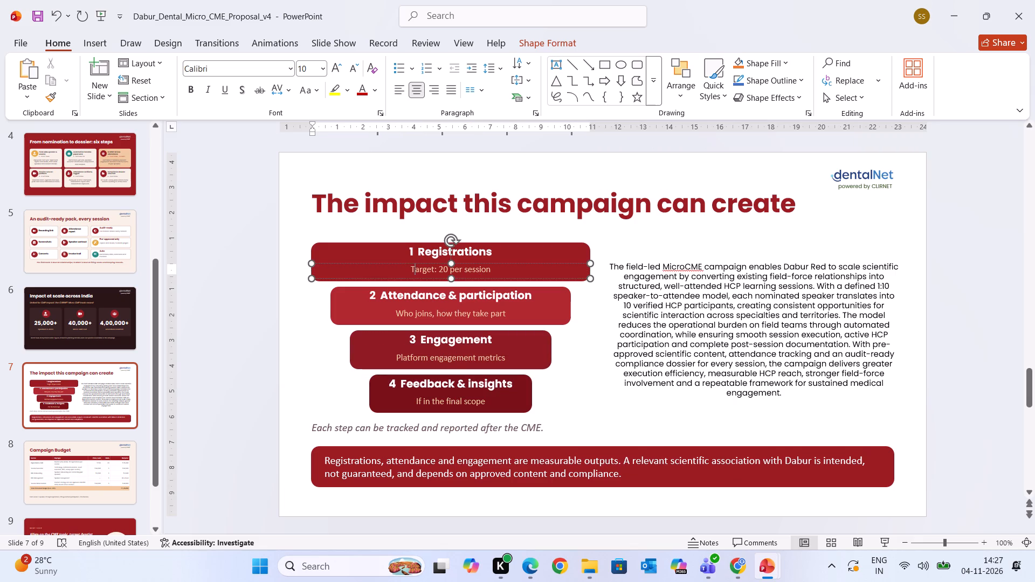
pyautogui.click(418, 270)
pyautogui.moveTo(413, 270); pyautogui.dragTo(492, 273)
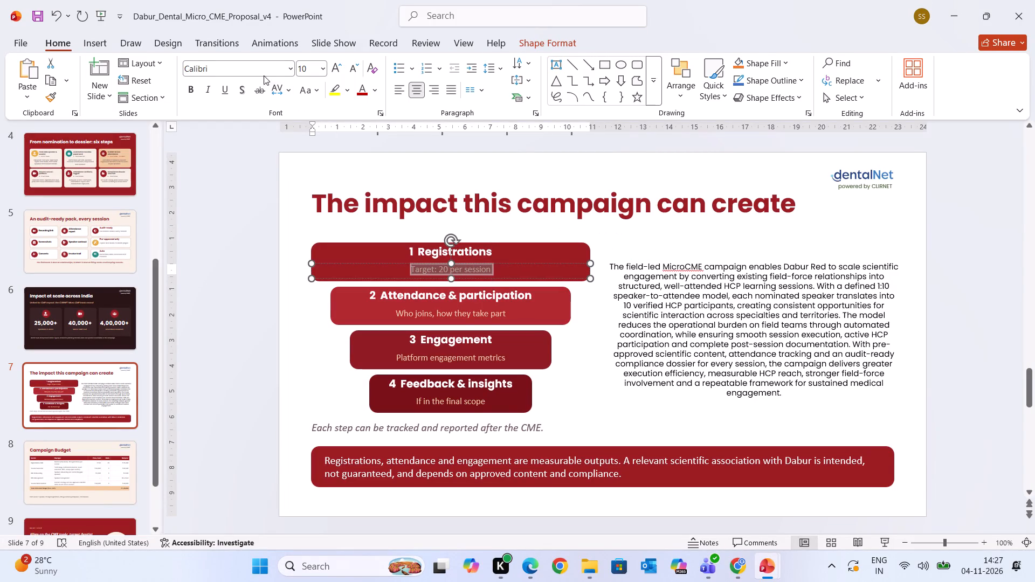
pyautogui.click(253, 68)
pyautogui.write('pop')
pyautogui.press('Return')
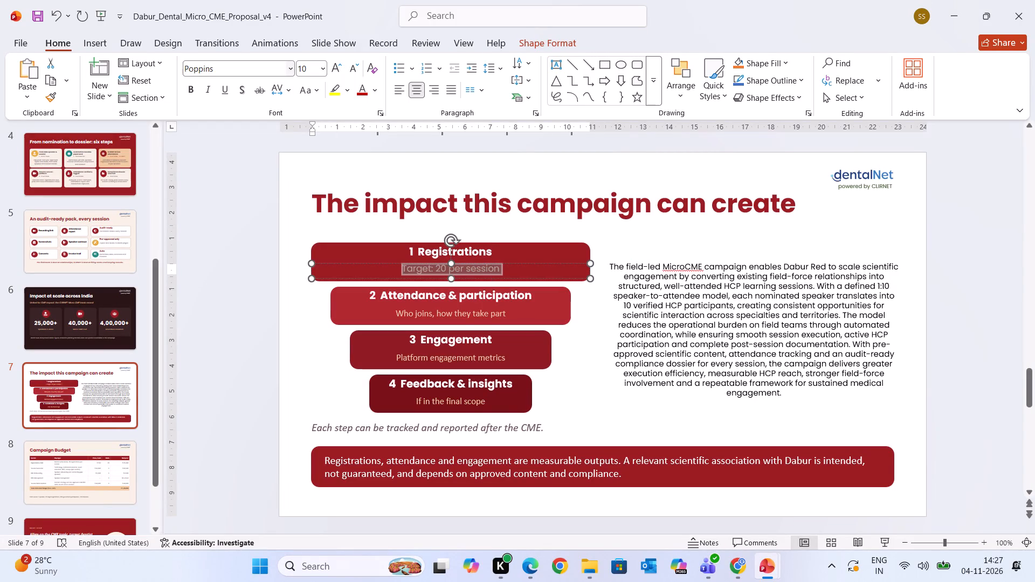
pyautogui.click(358, 72)
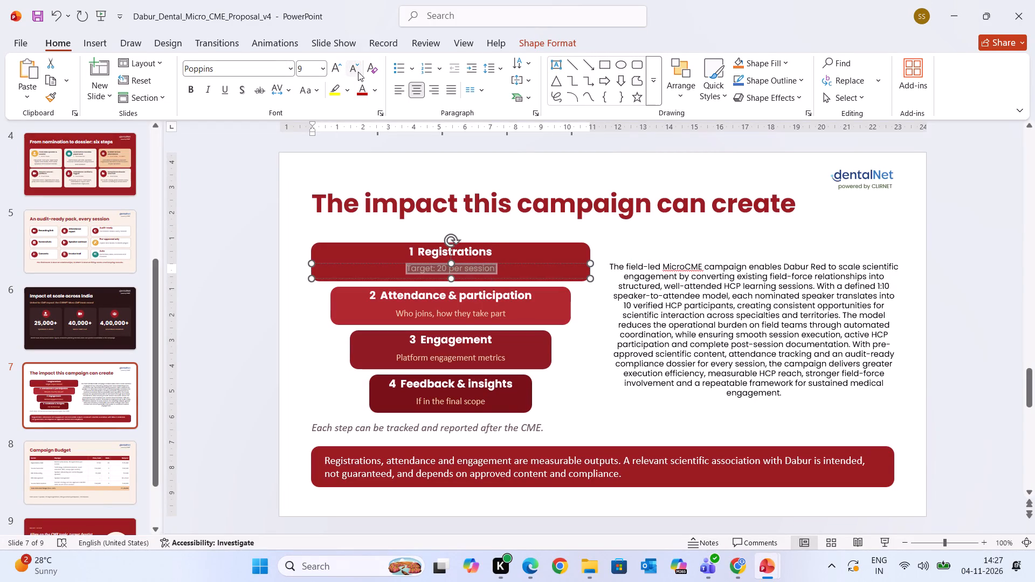
# Copy the "Target: 20 per session" formatting onto the subtext lines of the other three funnel bars.
pyautogui.click(43, 101)
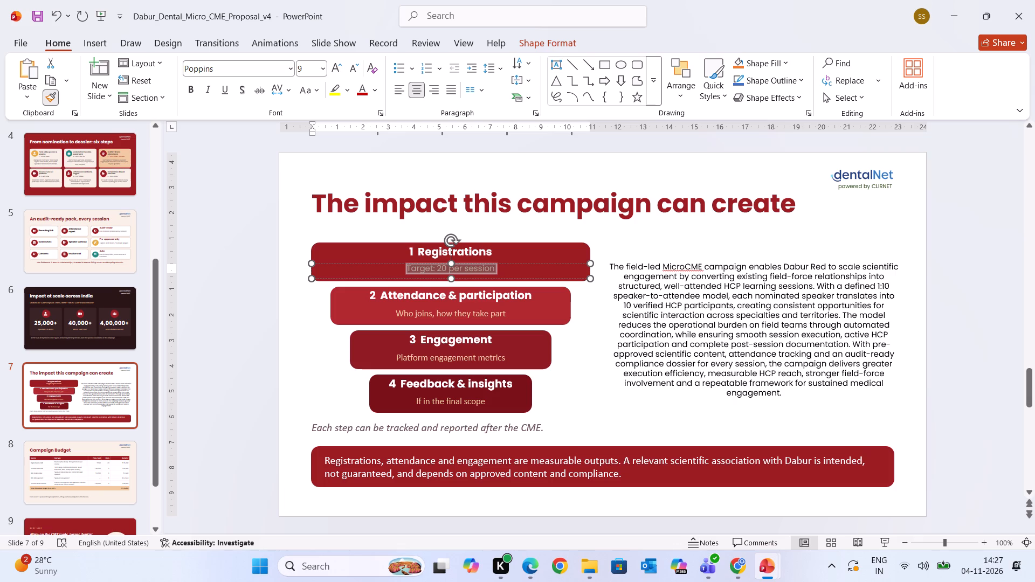
pyautogui.moveTo(402, 309); pyautogui.dragTo(520, 310)
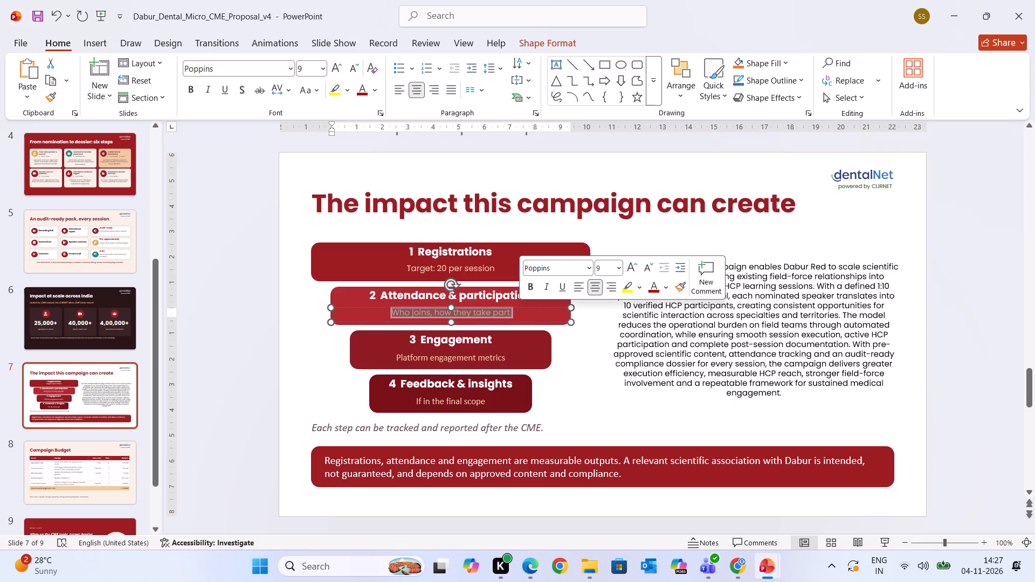
pyautogui.click(52, 94)
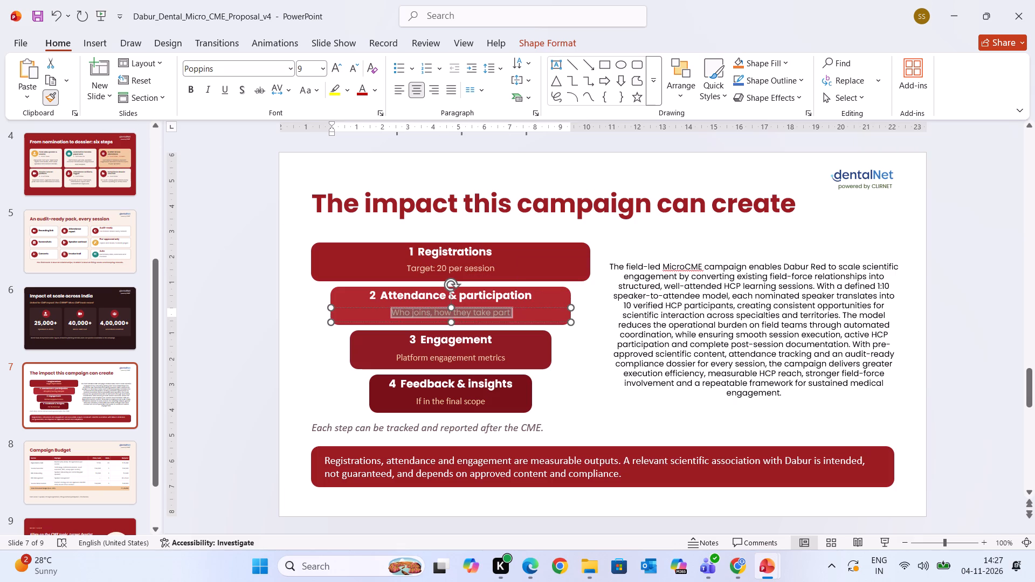
pyautogui.moveTo(401, 351); pyautogui.dragTo(529, 350)
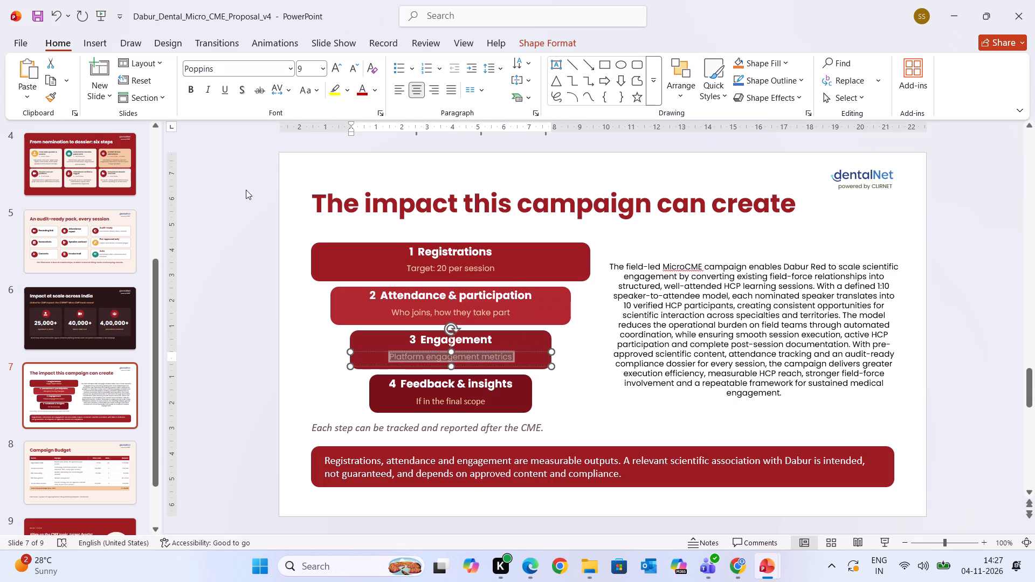
pyautogui.click(50, 103)
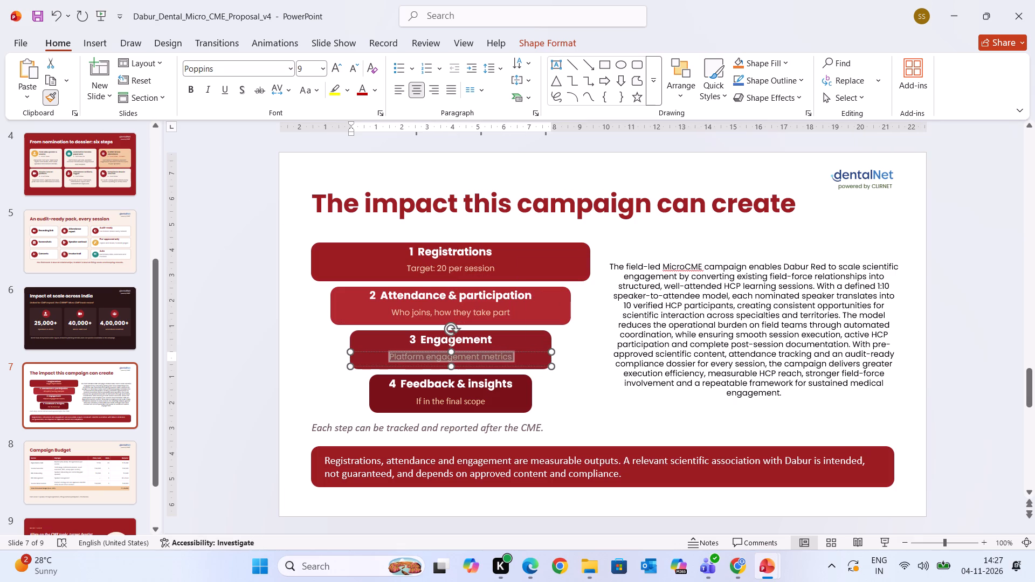
pyautogui.moveTo(418, 399); pyautogui.dragTo(499, 396)
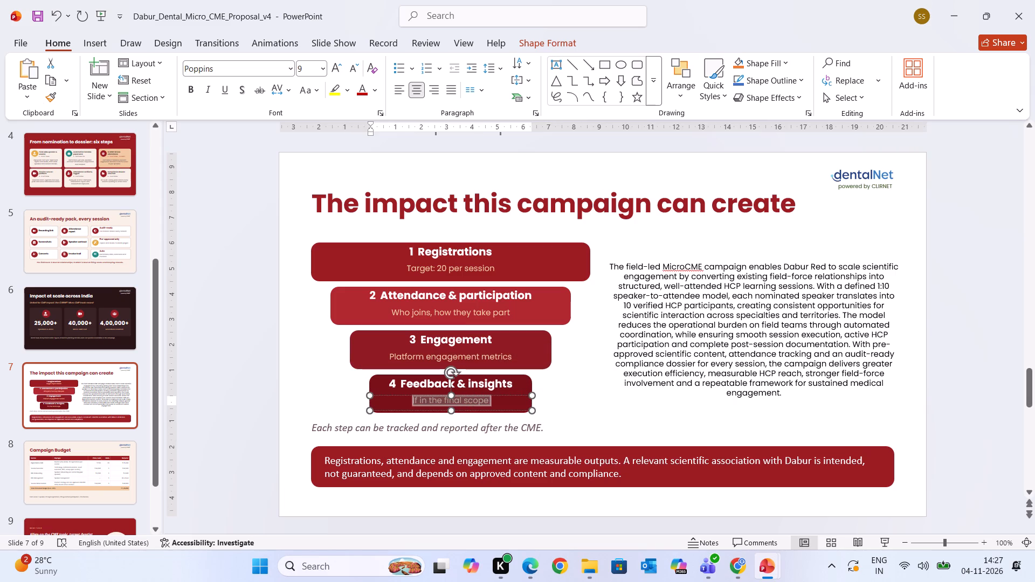
pyautogui.click(487, 232)
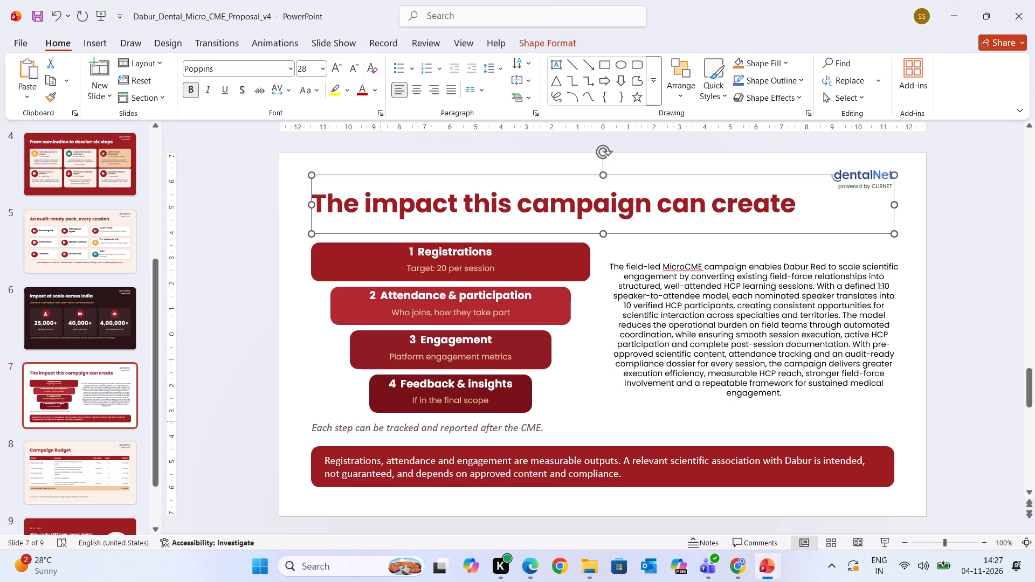
# Set the italic note "Each step can be tracked and reported after the CME." to Poppins at size 10.5.
pyautogui.click(344, 435)
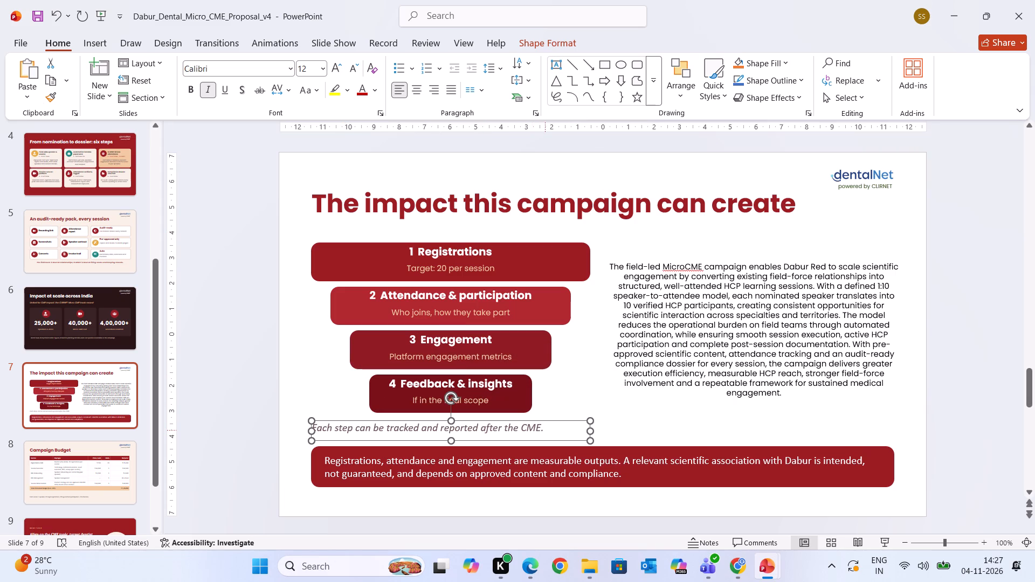
pyautogui.moveTo(543, 424); pyautogui.dragTo(224, 411)
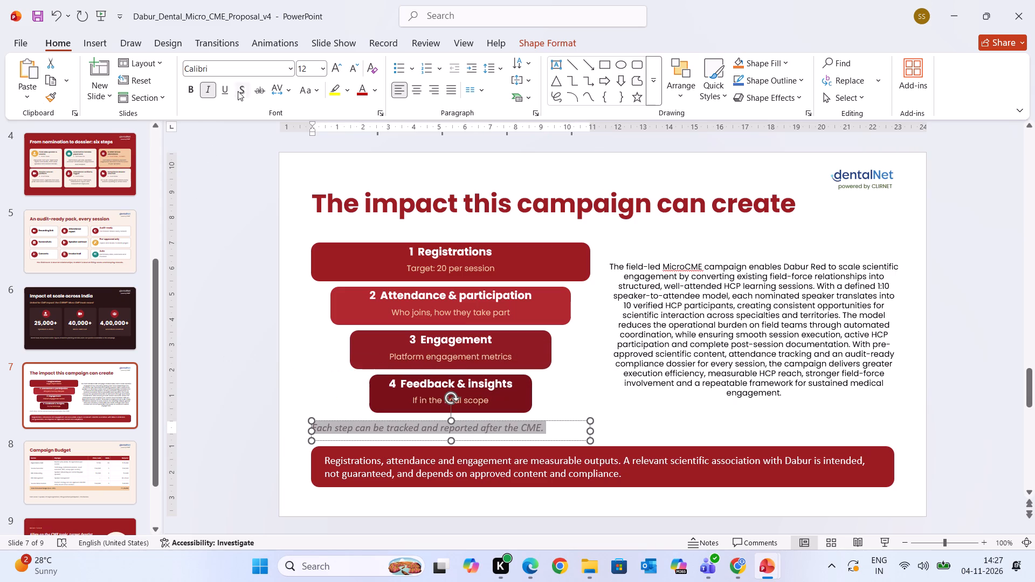
pyautogui.click(242, 67)
pyautogui.write('pop')
pyautogui.press('Return')
pyautogui.click(353, 68)
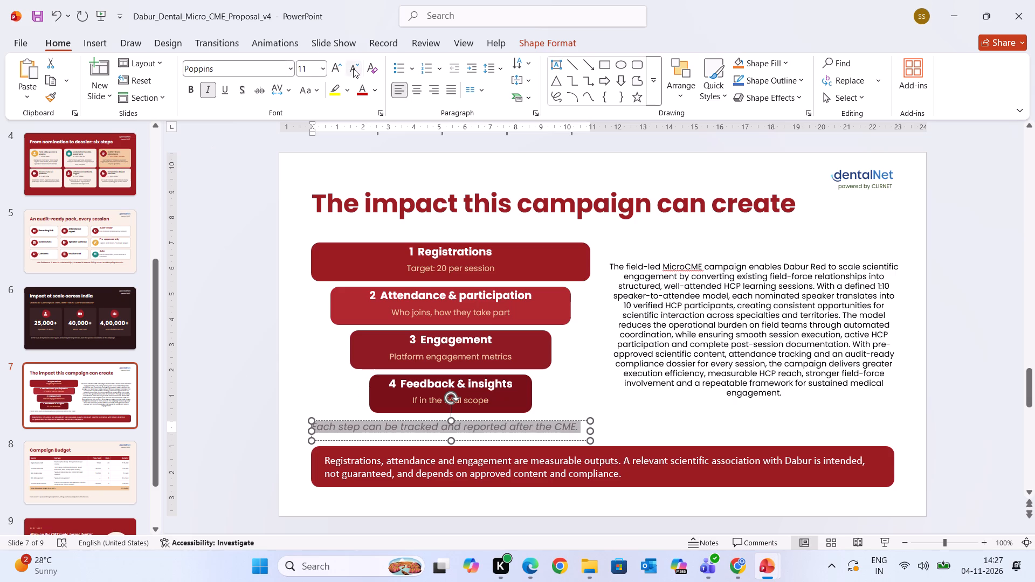
pyautogui.click(353, 68)
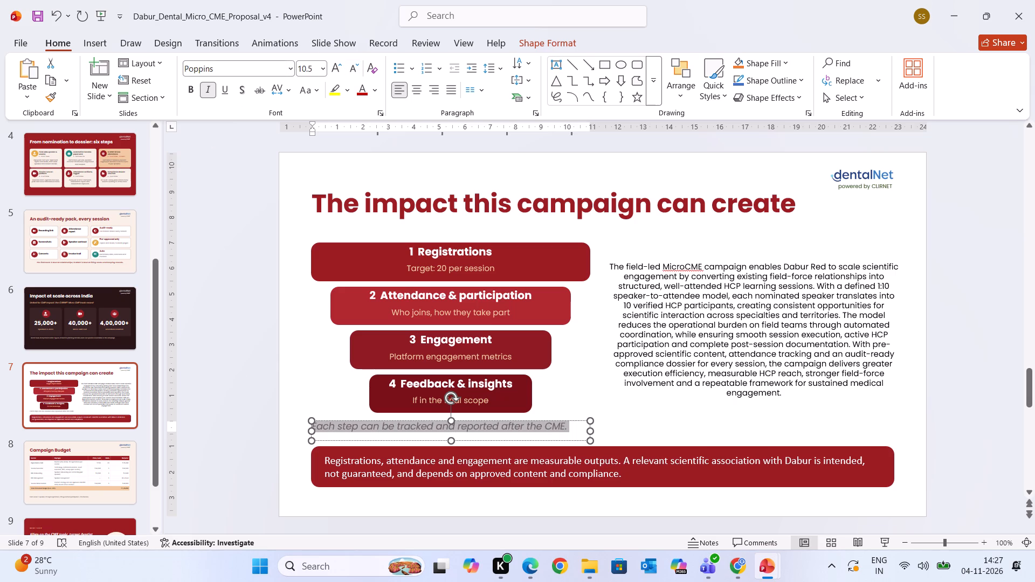
pyautogui.click(980, 435)
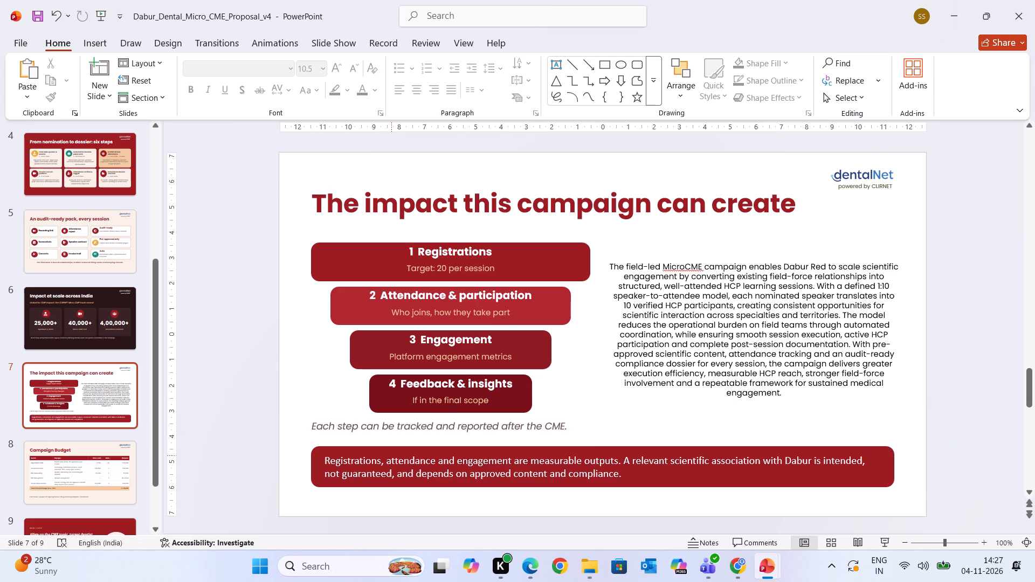
# Set the red bottom banner's text about measurable outputs to Poppins at size 10.5.
pyautogui.moveTo(329, 462); pyautogui.dragTo(629, 491)
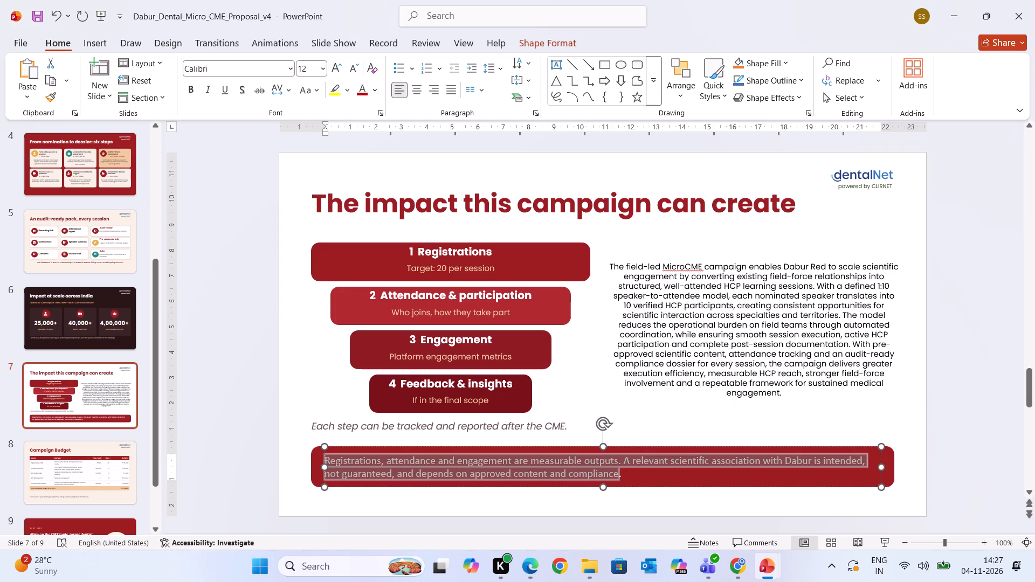
pyautogui.moveTo(629, 491); pyautogui.dragTo(652, 494)
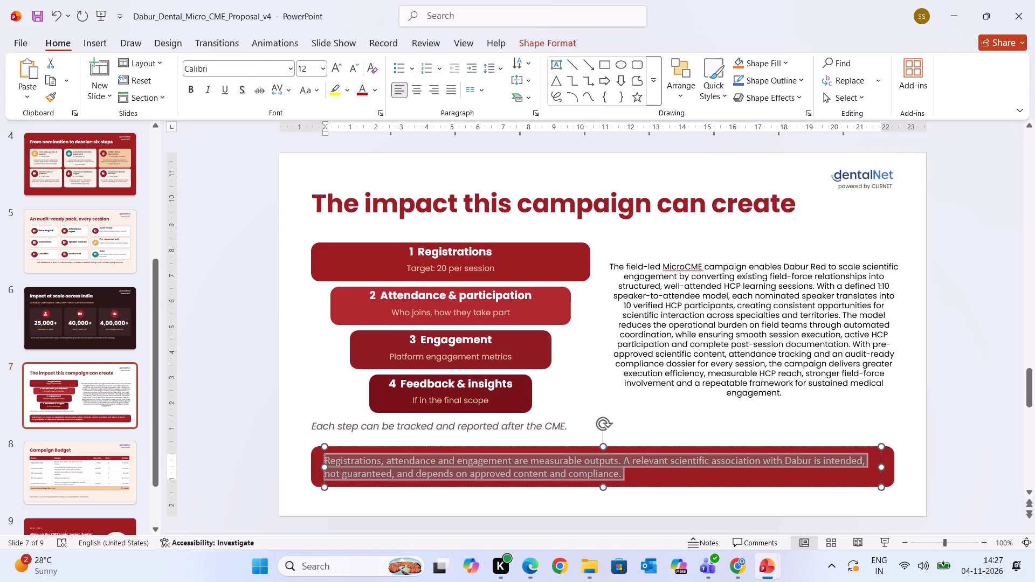
pyautogui.click(254, 60)
pyautogui.click(249, 68)
pyautogui.write('pop')
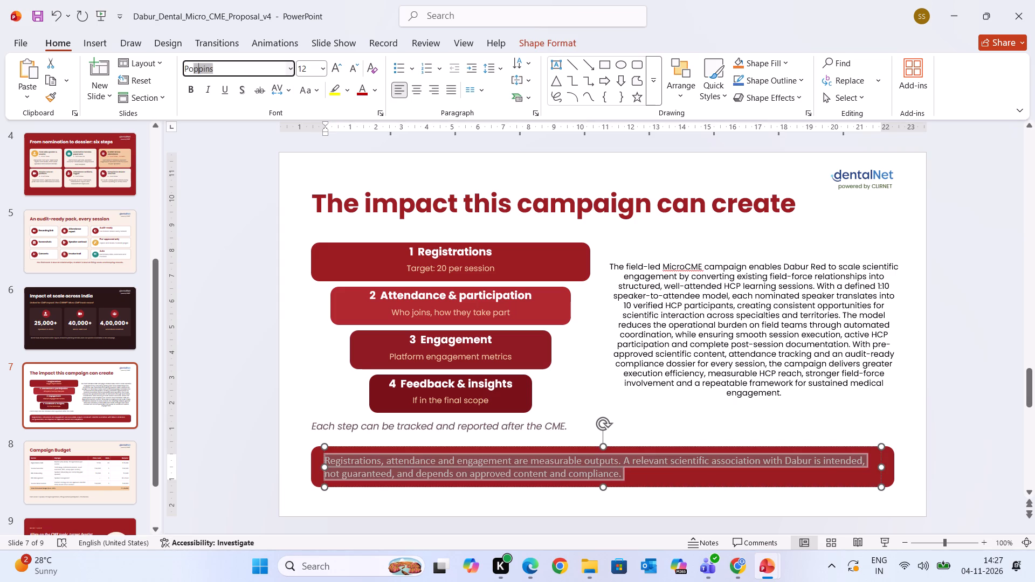
pyautogui.press('Return')
pyautogui.click(357, 74)
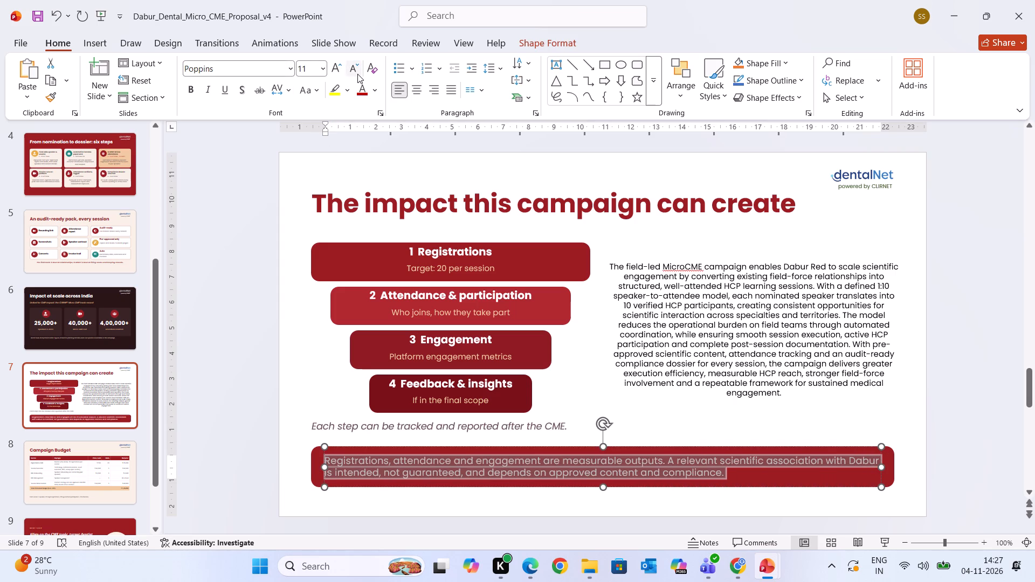
pyautogui.click(357, 74)
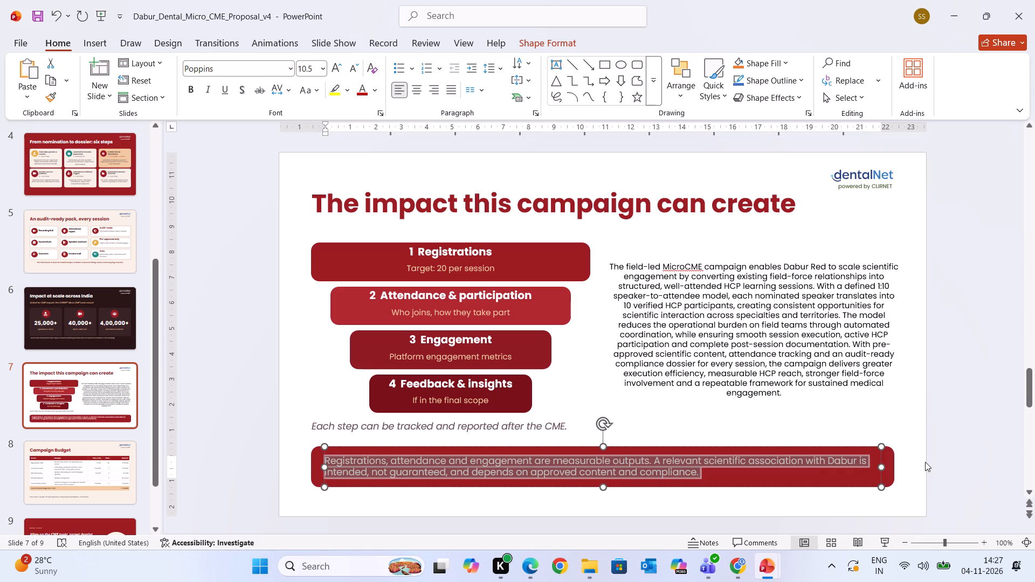
# Shift the italic note below slide 7's funnel slightly right, in line with the start of the banner text.
pyautogui.click(925, 462)
pyautogui.click(417, 427)
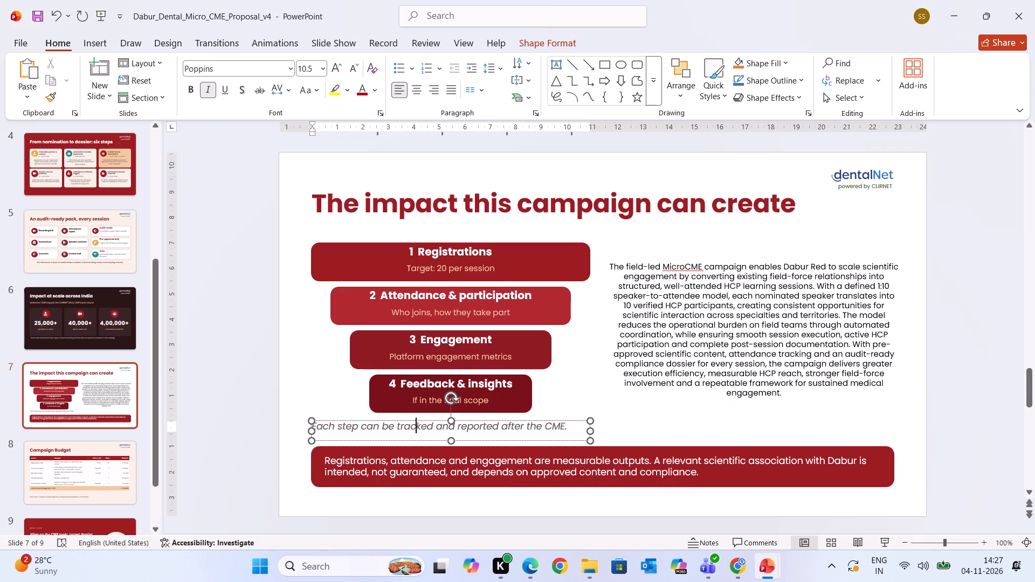
pyautogui.moveTo(436, 419); pyautogui.dragTo(446, 419)
pyautogui.click(300, 392)
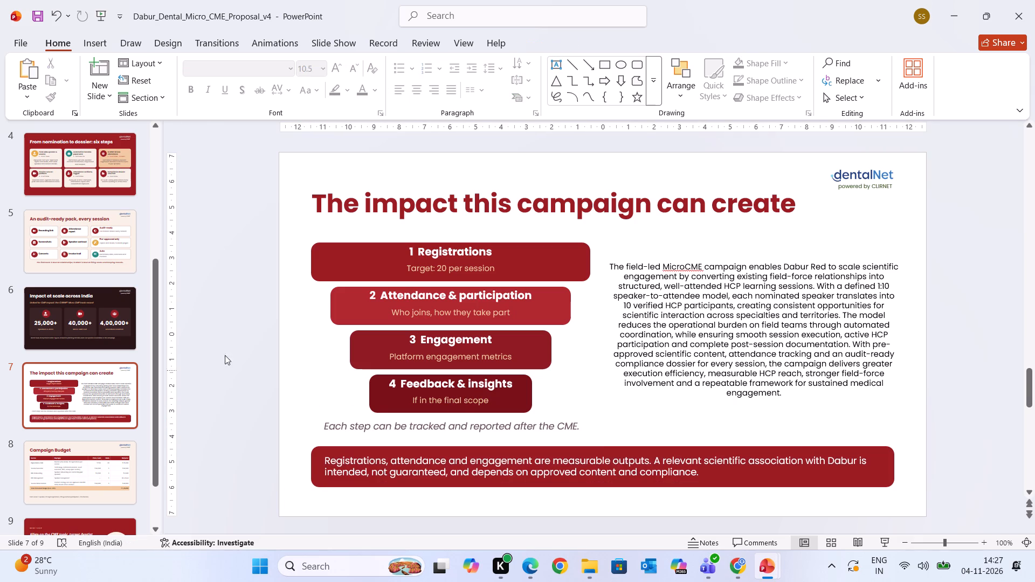
pyautogui.click(209, 348)
# On slide 8, set the budget table's header and five service rows to Poppins at size 10.
pyautogui.press('Down')
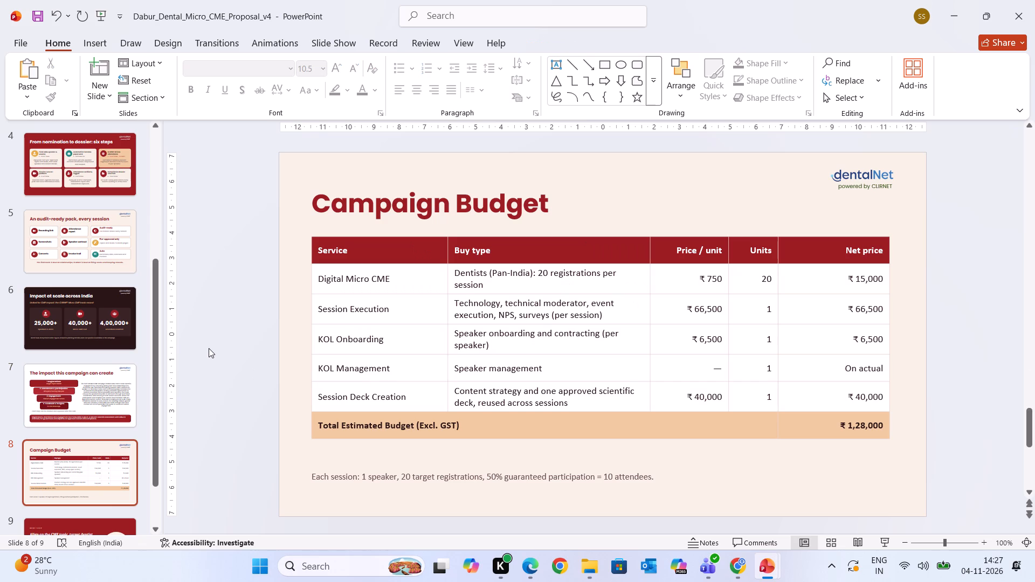
pyautogui.click(339, 268)
pyautogui.click(321, 250)
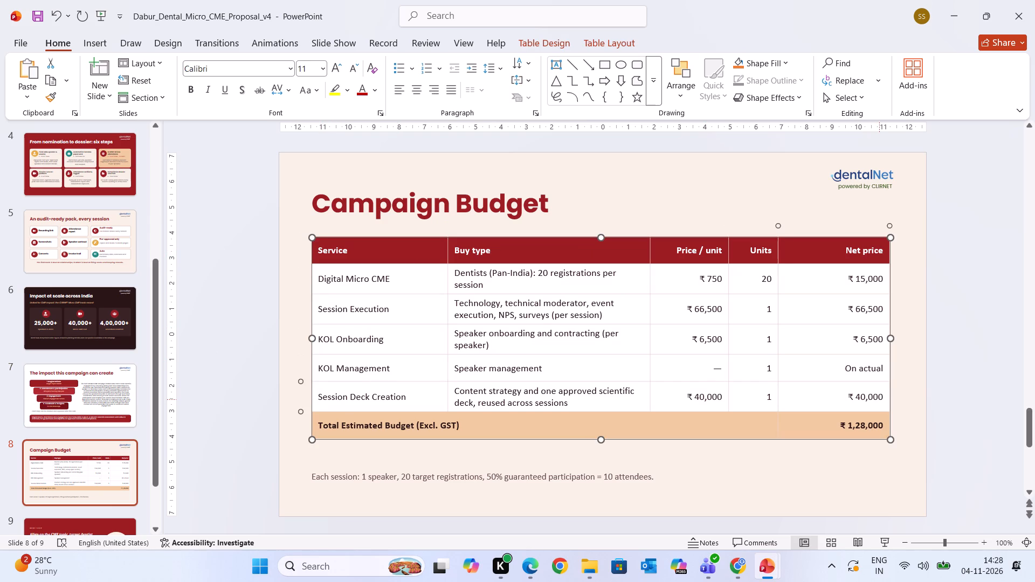
pyautogui.moveTo(883, 399); pyautogui.dragTo(781, 367)
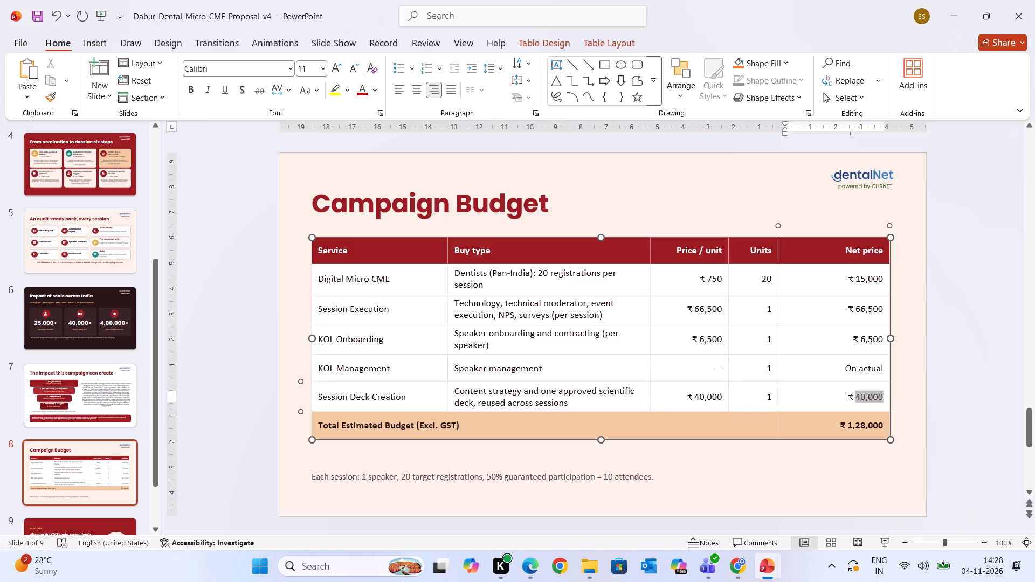
pyautogui.moveTo(781, 367); pyautogui.dragTo(416, 261)
pyautogui.click(239, 74)
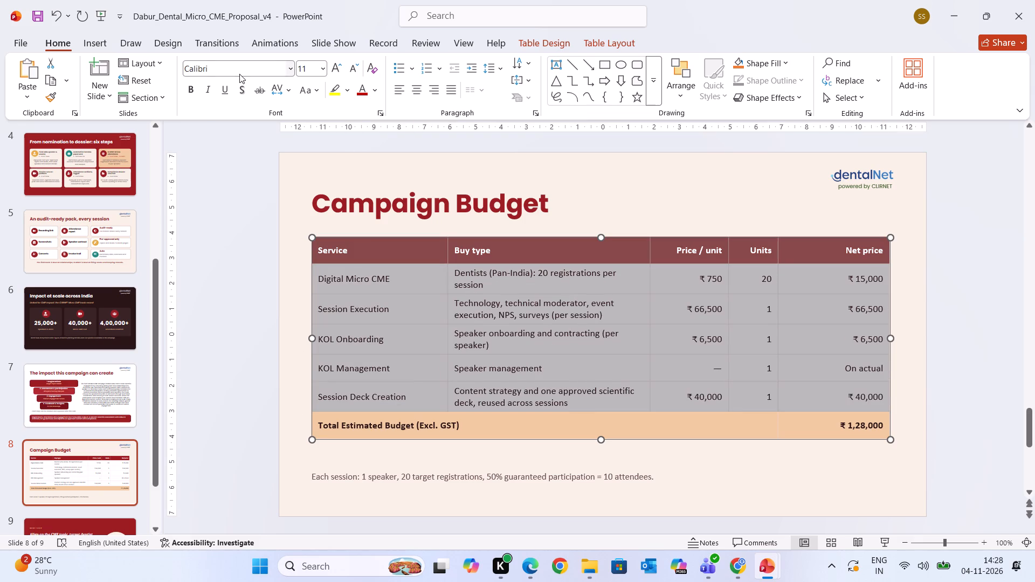
pyautogui.click(236, 71)
pyautogui.write('pop')
pyautogui.press('Return')
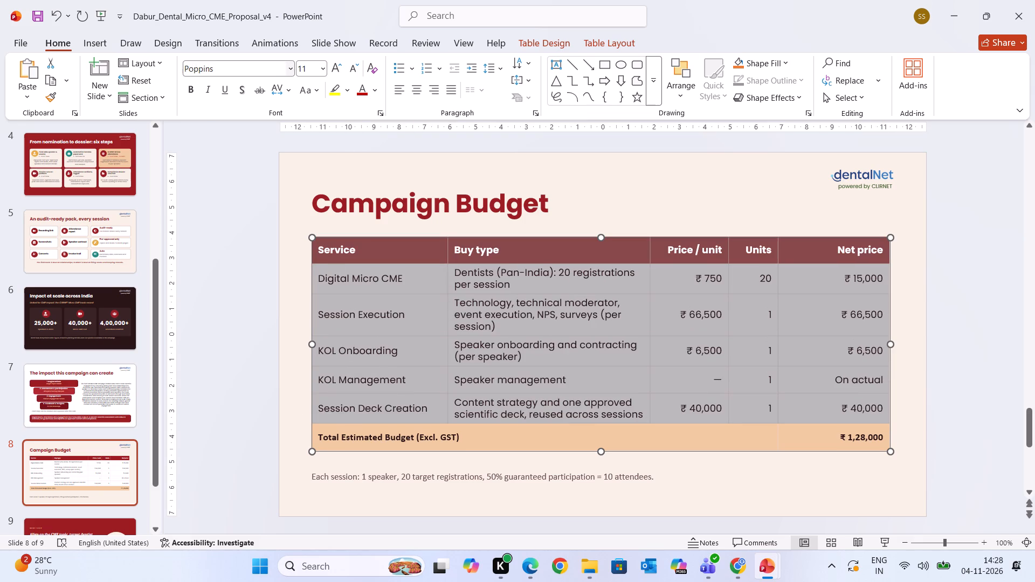
pyautogui.click(361, 71)
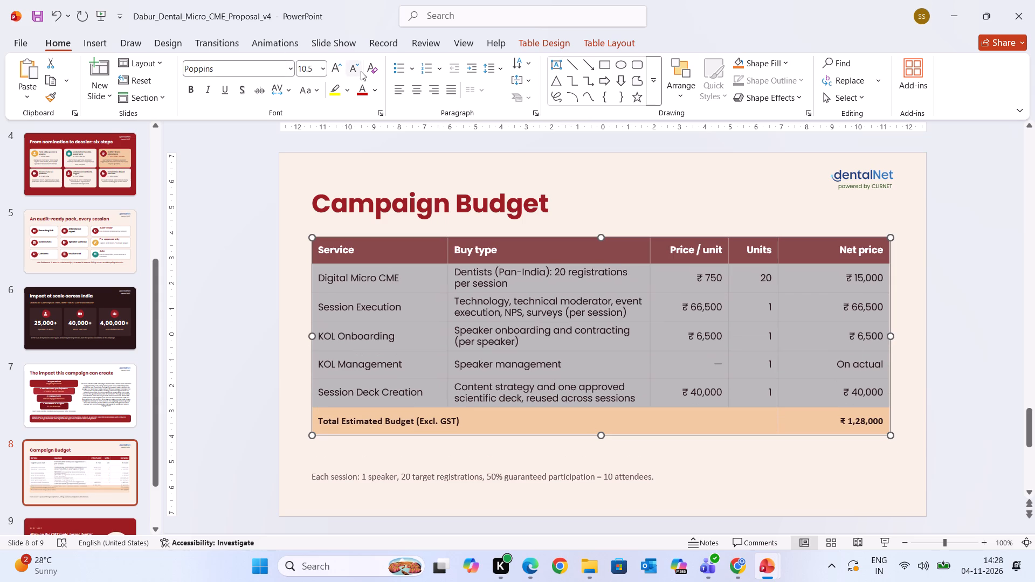
pyautogui.click(361, 71)
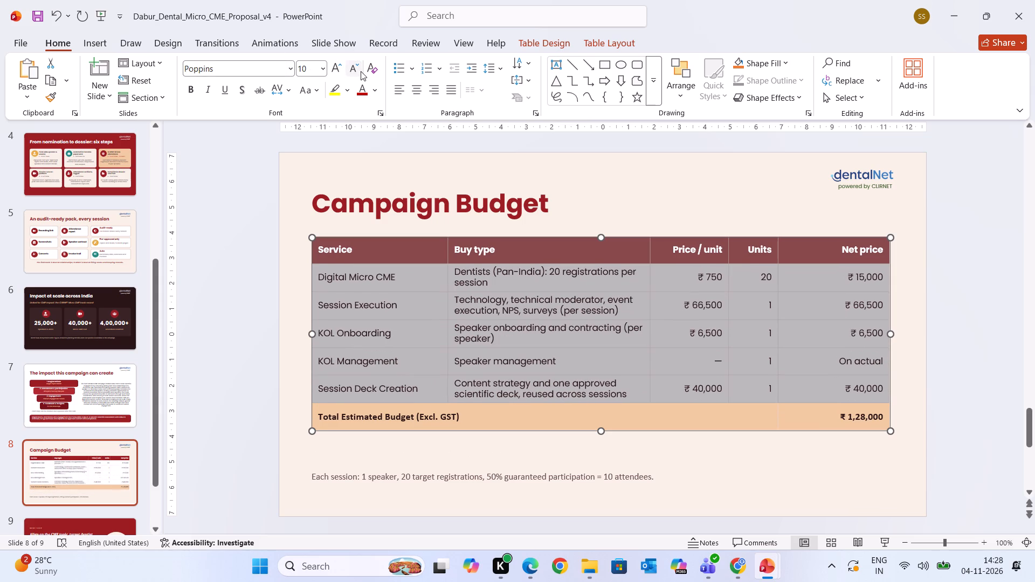
pyautogui.click(422, 445)
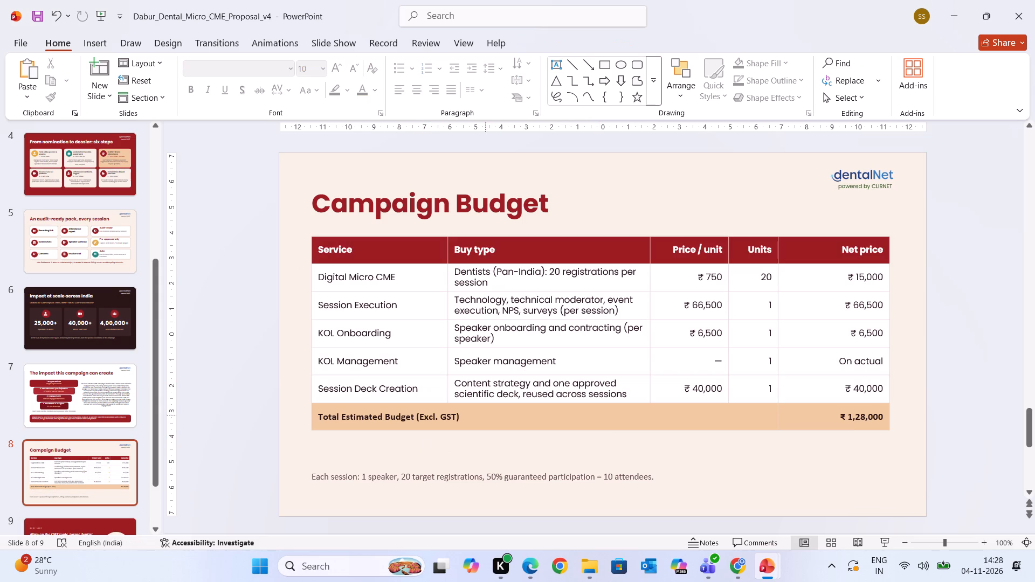
# Set the "Total Estimated Budget (Excl. GST)" label in the table's total row to Poppins at size 10.5.
pyautogui.moveTo(321, 417); pyautogui.dragTo(339, 417)
pyautogui.hotkey('ctrl', 'z')
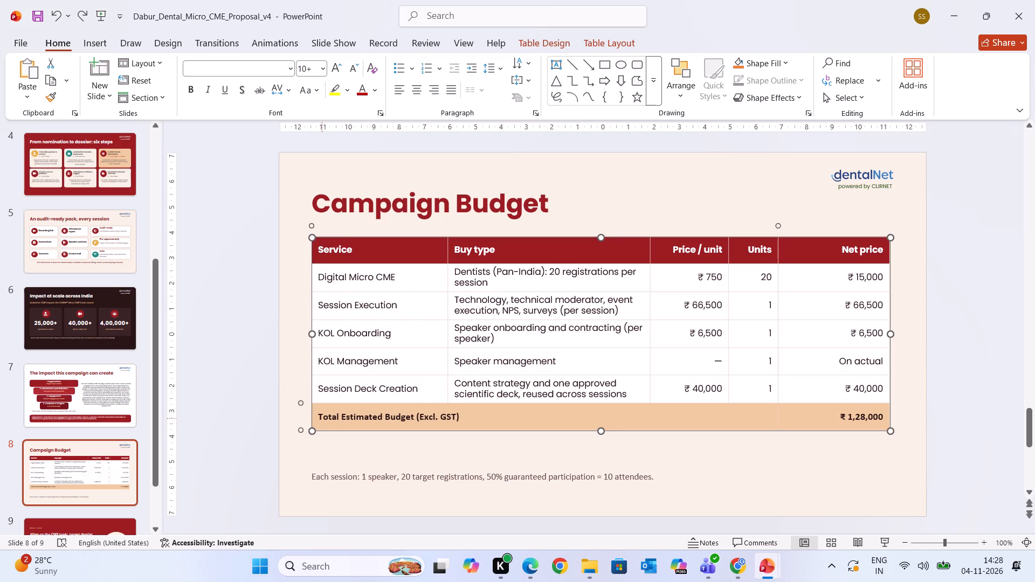
pyautogui.click(322, 418)
pyautogui.click(318, 416)
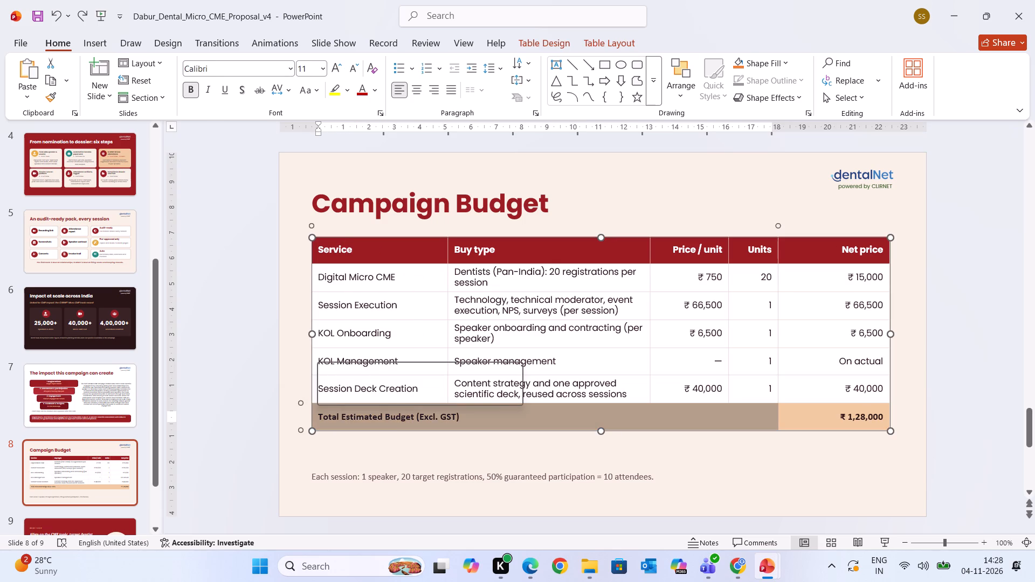
pyautogui.click(217, 71)
pyautogui.write('pop')
pyautogui.press('Return')
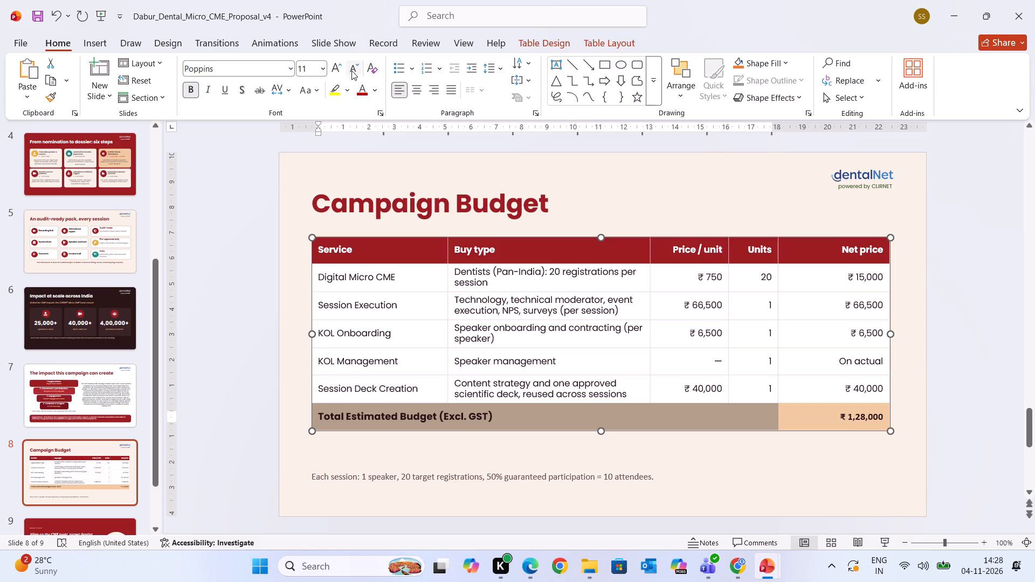
pyautogui.click(352, 67)
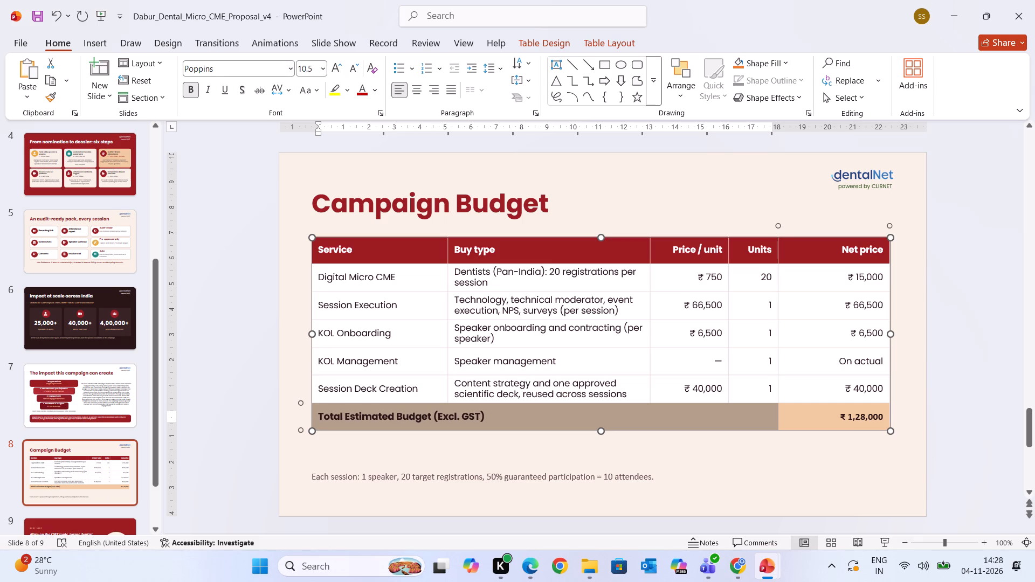
# Set the total row's net price amount to Poppins at size 10.5.
pyautogui.moveTo(843, 416); pyautogui.dragTo(878, 416)
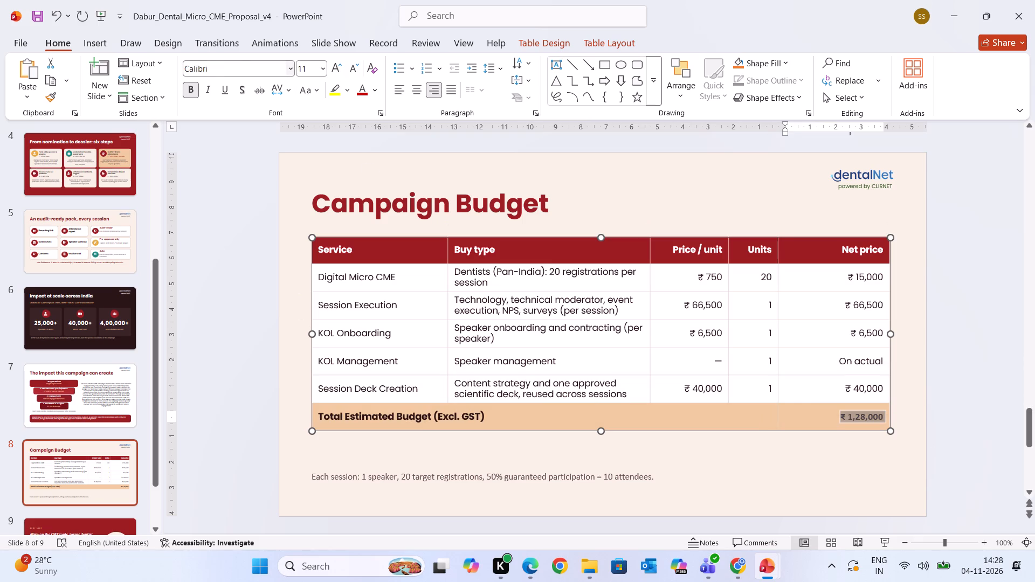
pyautogui.click(236, 62)
pyautogui.click(236, 72)
pyautogui.write('po')
pyautogui.press('Return')
pyautogui.click(351, 72)
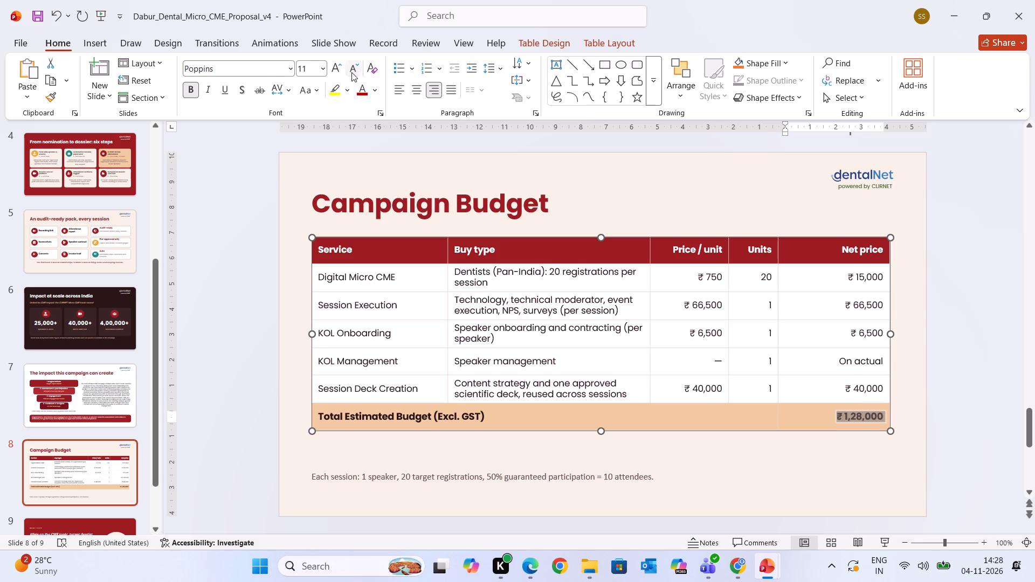
pyautogui.click(956, 438)
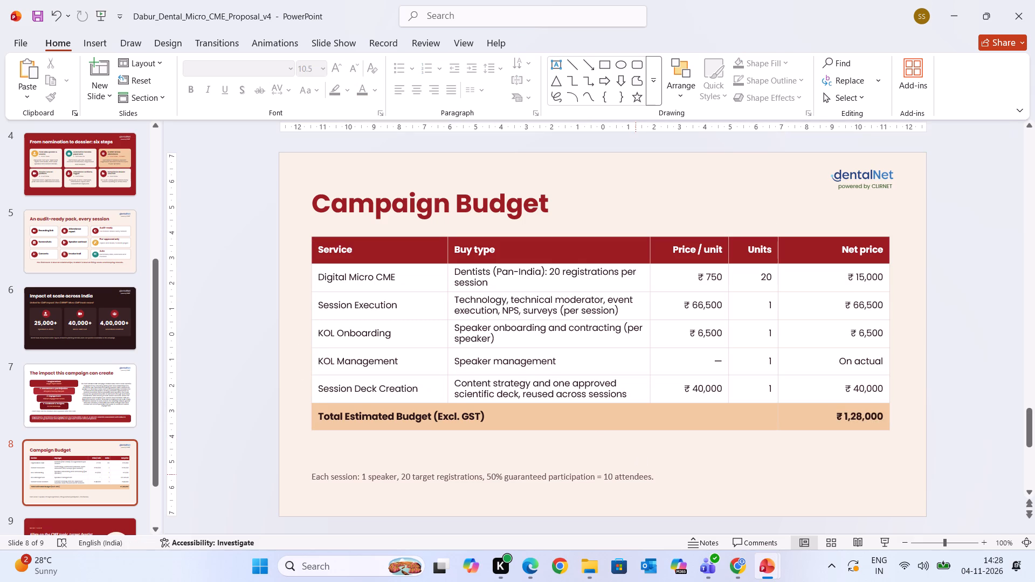
# Move the "Each session: 1 speaker…" footnote up to just beneath the budget table, in line with its text.
pyautogui.click(652, 473)
pyautogui.moveTo(619, 472); pyautogui.dragTo(626, 440)
pyautogui.click(646, 445)
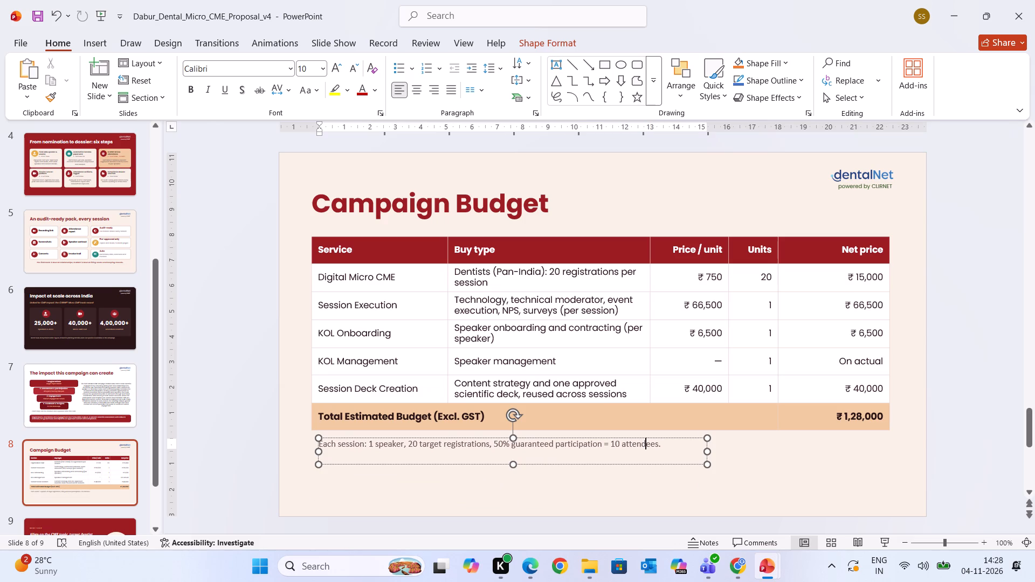
# Set the "Each session: 1 speaker…" footnote to Poppins at size 9.
pyautogui.moveTo(660, 445); pyautogui.dragTo(286, 432)
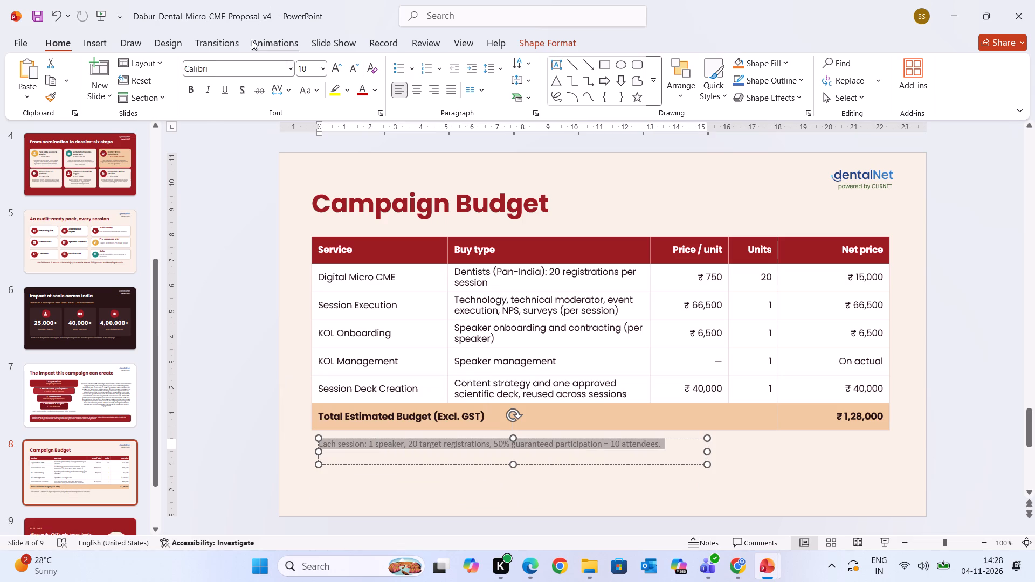
pyautogui.click(238, 71)
pyautogui.write('pop')
pyautogui.press('Return')
pyautogui.click(354, 69)
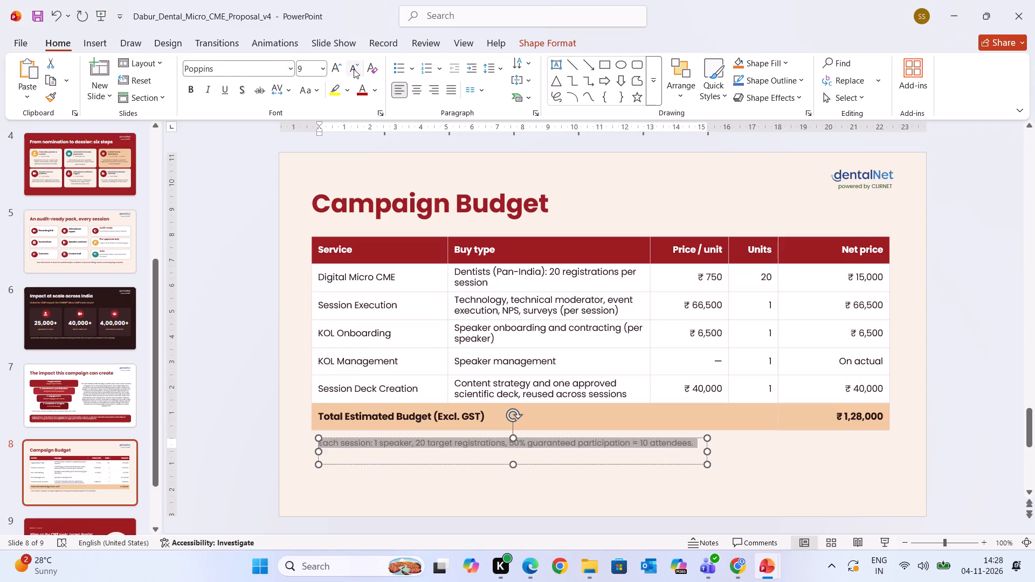
pyautogui.click(225, 282)
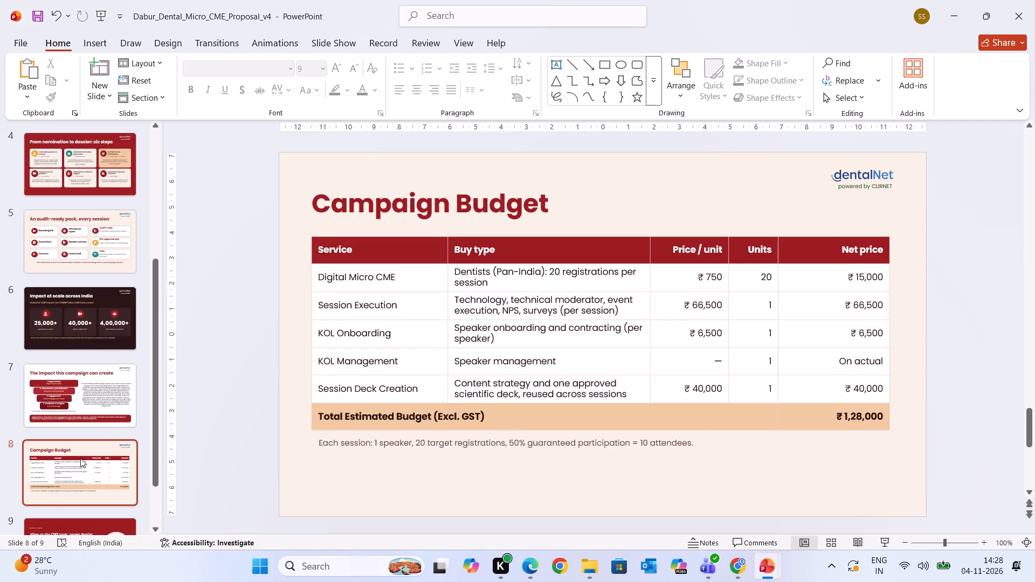
# On slide 9, set the "Align on the CME topic…" headline to Poppins at size 22.
pyautogui.click(79, 460)
pyautogui.scroll(-2, 79, 460)
pyautogui.click(79, 483)
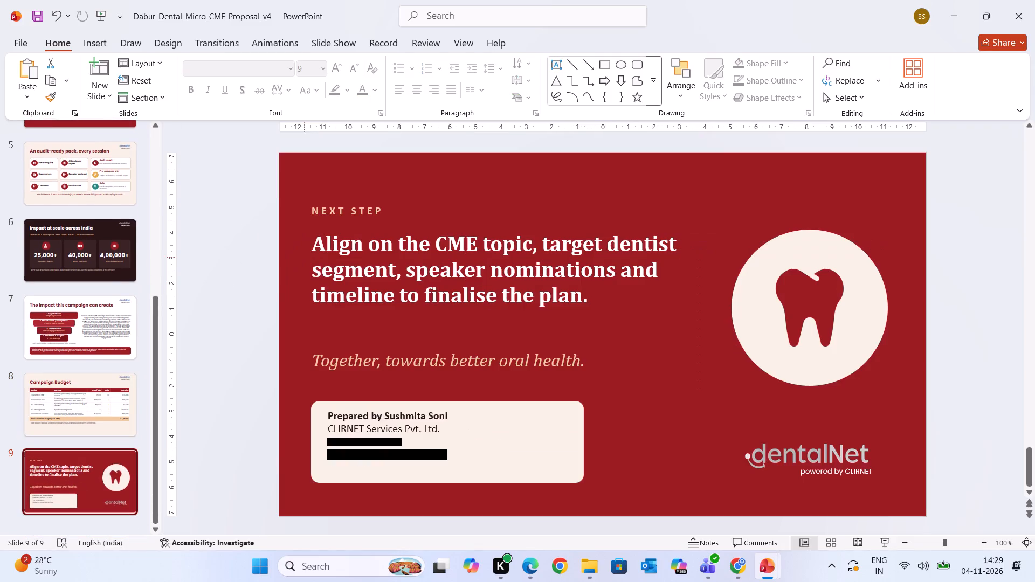
pyautogui.click(320, 240)
pyautogui.click(315, 240)
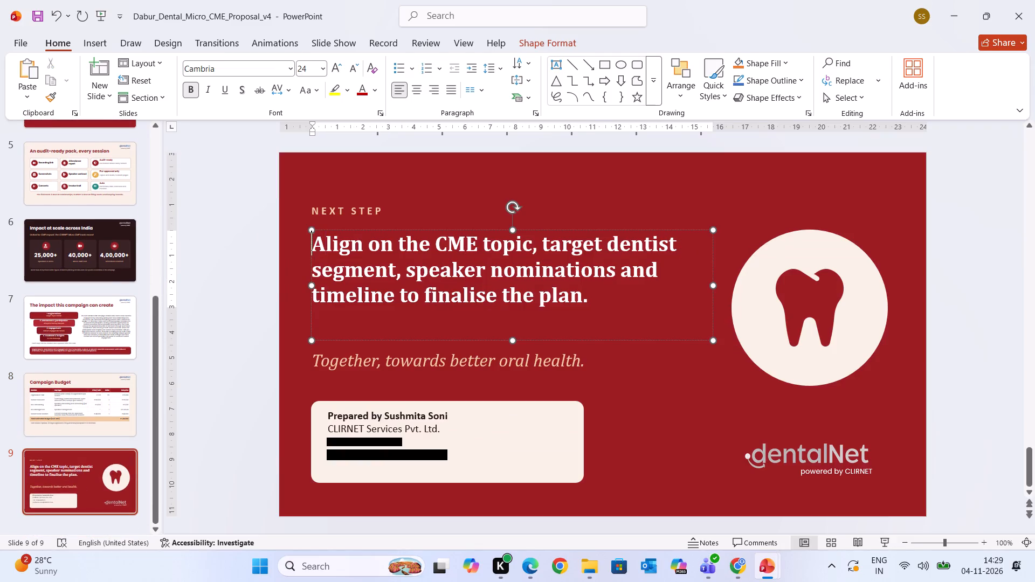
pyautogui.moveTo(315, 240); pyautogui.dragTo(638, 309)
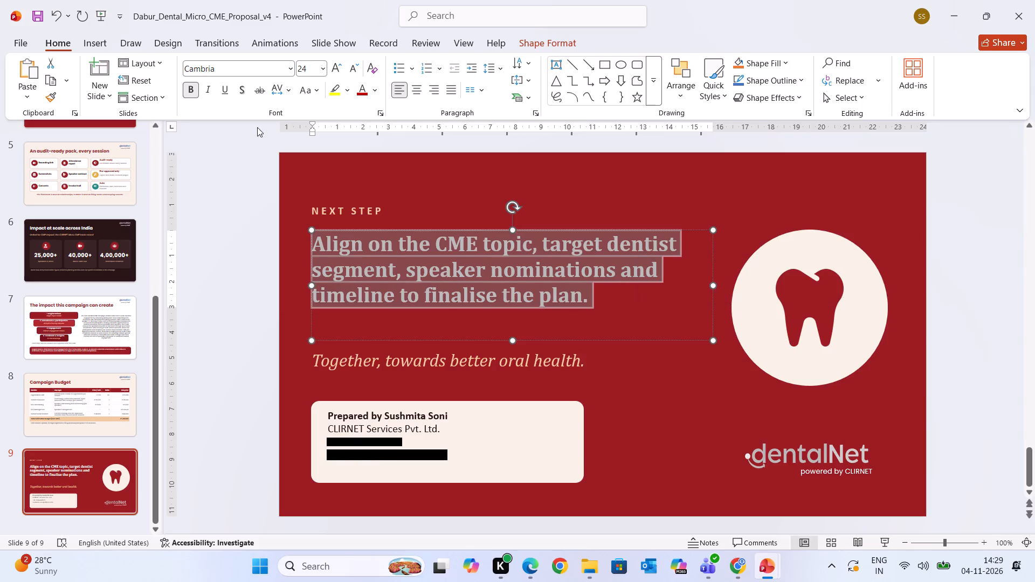
pyautogui.click(246, 78)
pyautogui.click(245, 71)
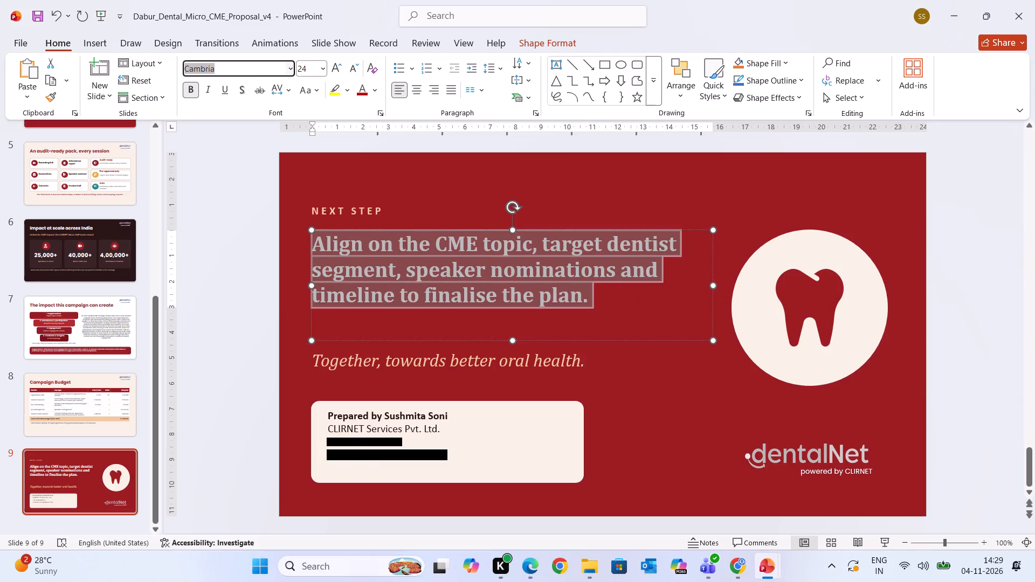
pyautogui.write('pop')
pyautogui.press('Return')
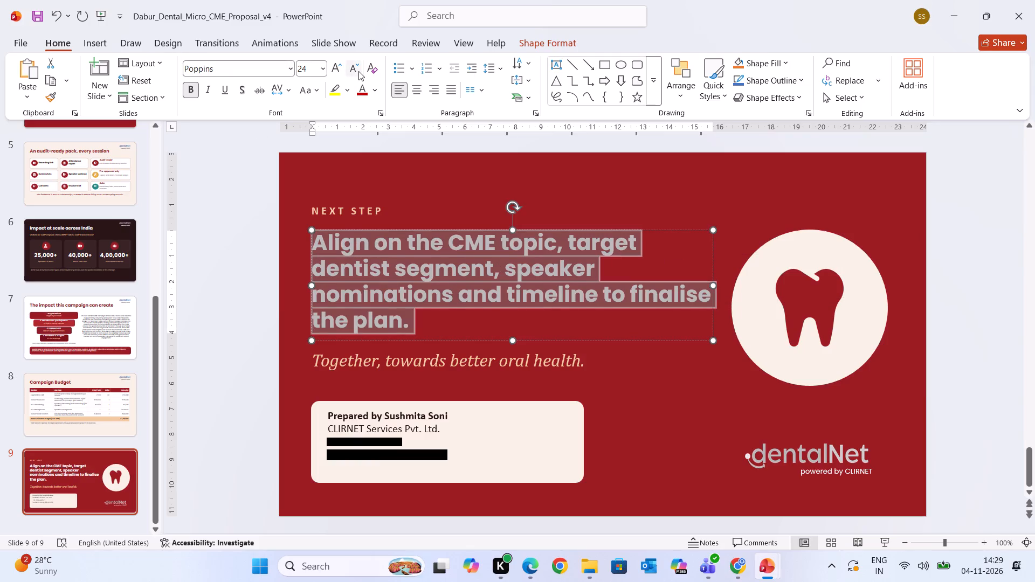
pyautogui.click(358, 71)
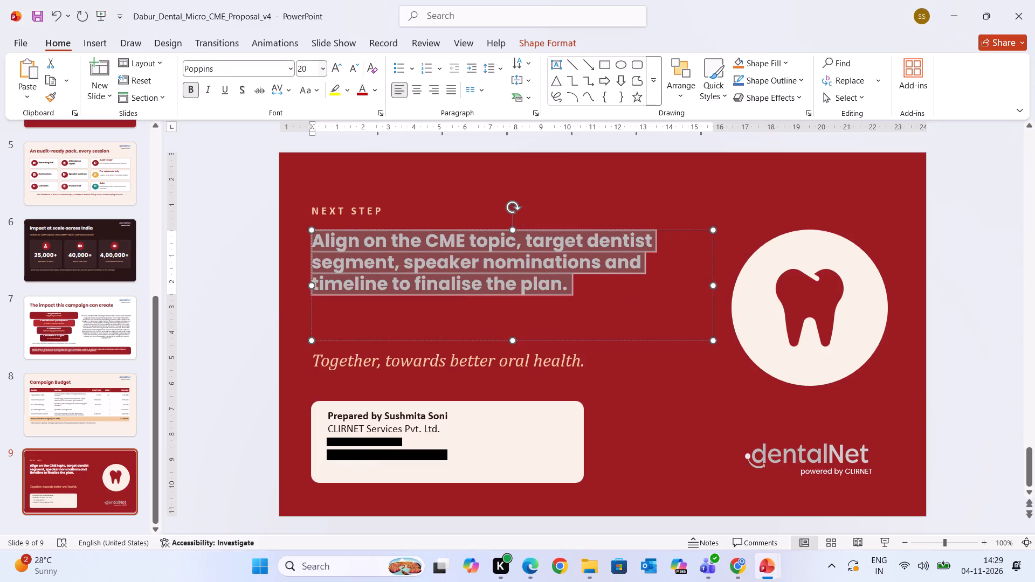
pyautogui.click(309, 64)
pyautogui.write('22')
pyautogui.press('Return')
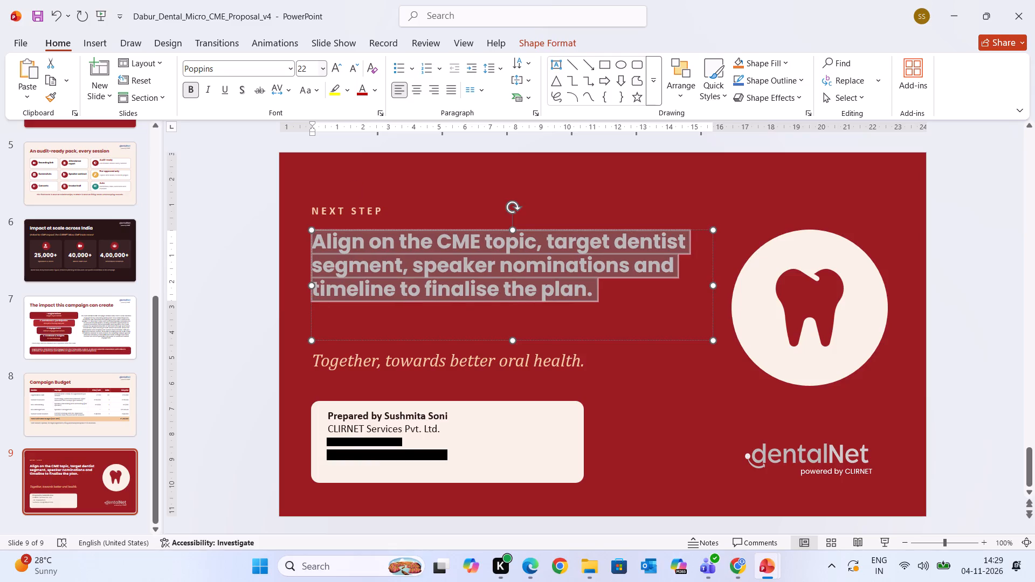
# Move the slide 9 headline slightly down, closer to the italic tagline.
pyautogui.click(468, 351)
pyautogui.click(463, 284)
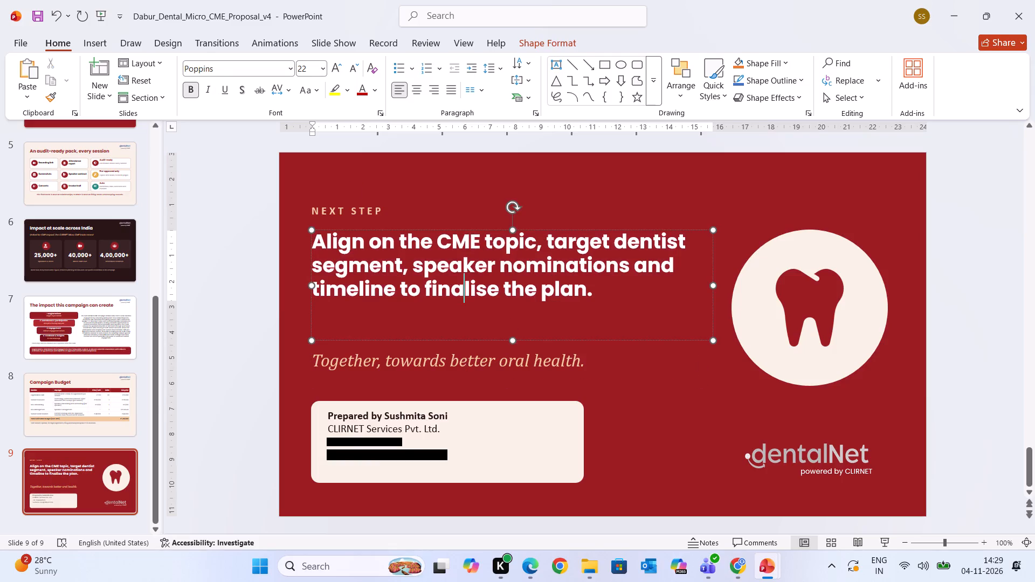
pyautogui.moveTo(489, 226); pyautogui.dragTo(489, 246)
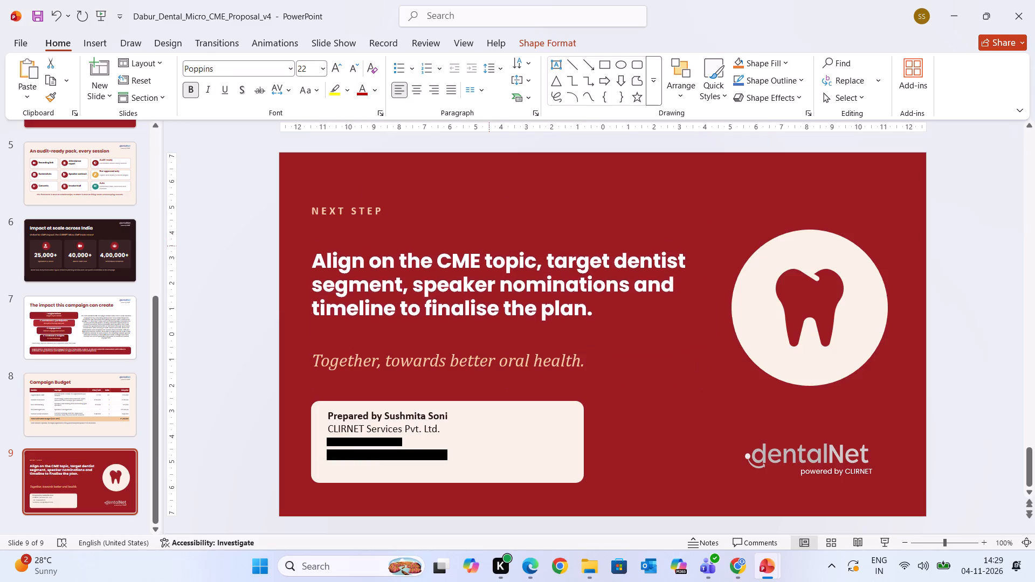
pyautogui.moveTo(489, 246); pyautogui.dragTo(488, 250)
# Set the italic "Together, towards better oral health." tagline to Poppins at size 18.
pyautogui.click(463, 364)
pyautogui.click(470, 369)
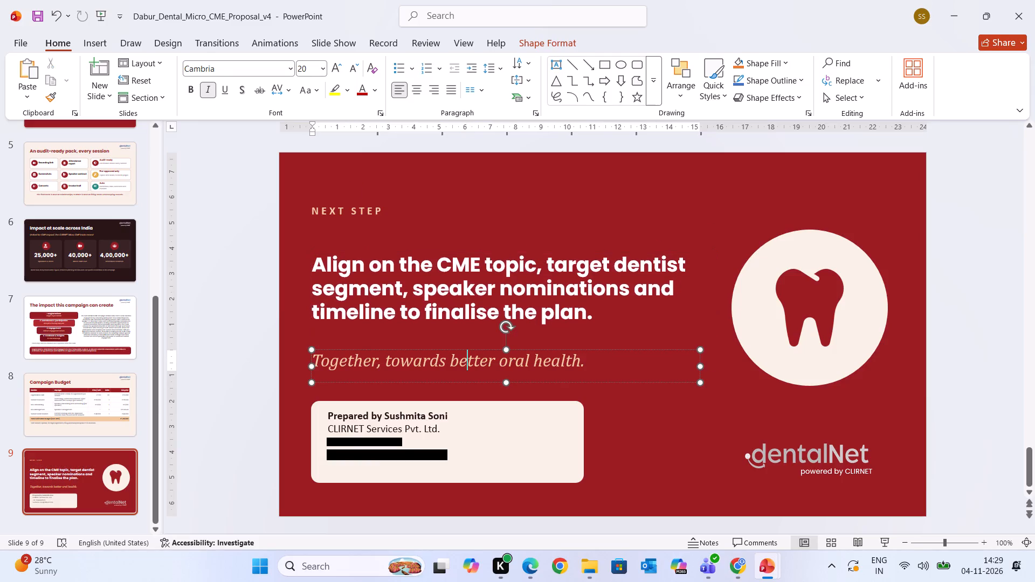
pyautogui.click(586, 363)
pyautogui.moveTo(580, 362); pyautogui.dragTo(391, 358)
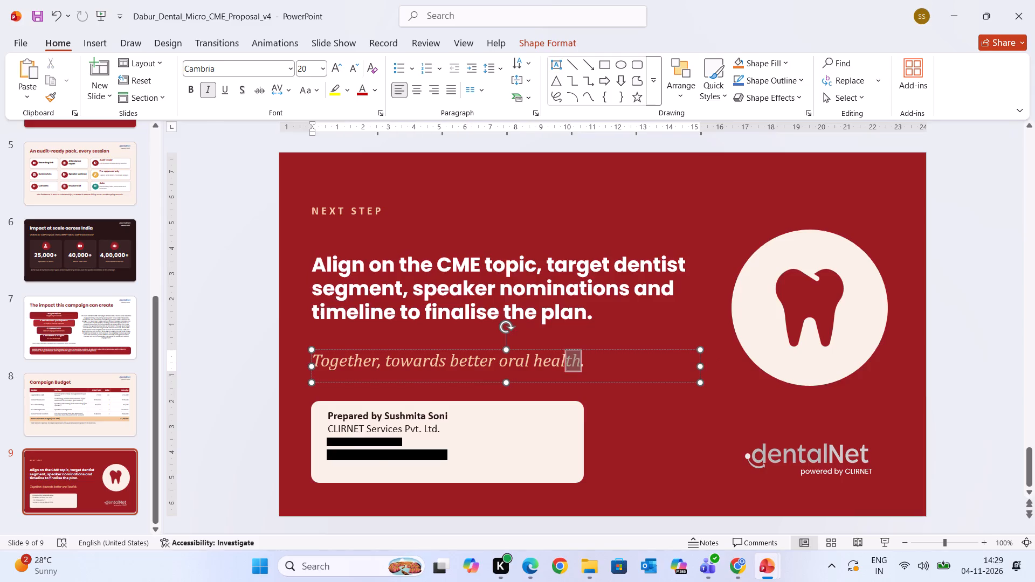
pyautogui.moveTo(391, 358); pyautogui.dragTo(224, 352)
pyautogui.click(587, 362)
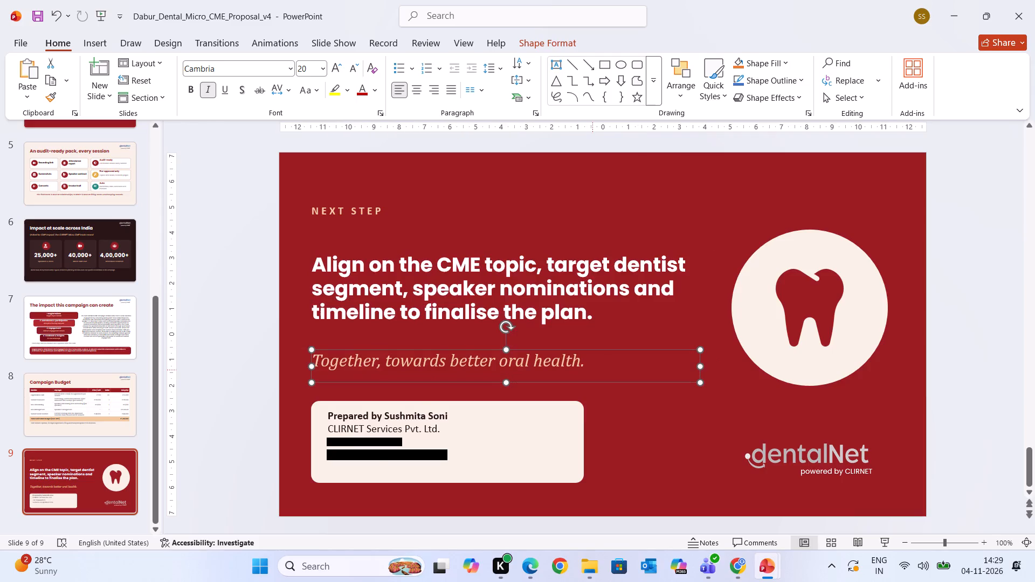
pyautogui.moveTo(583, 363); pyautogui.dragTo(246, 368)
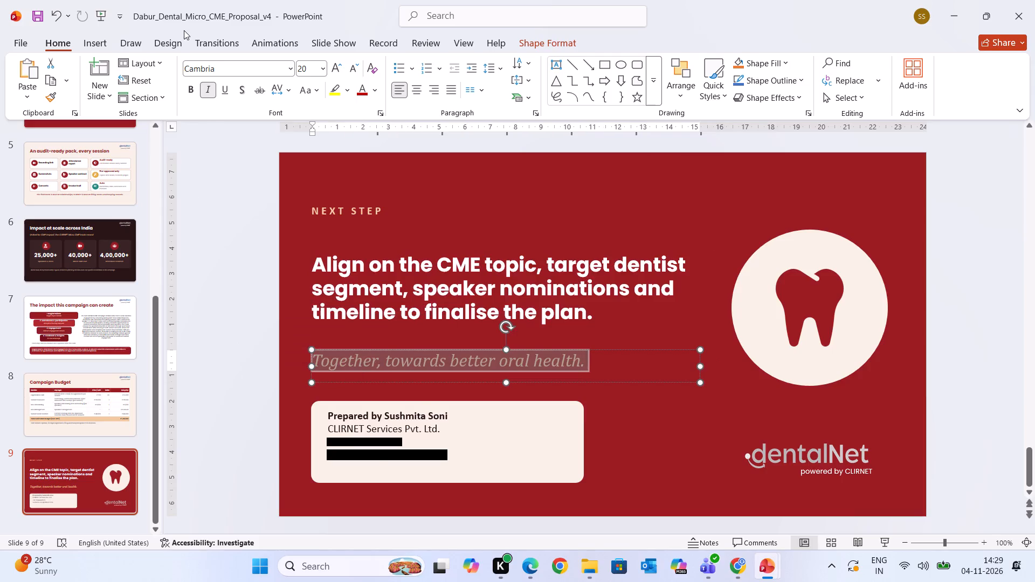
pyautogui.click(229, 71)
pyautogui.write('pop')
pyautogui.press('Return')
pyautogui.click(353, 74)
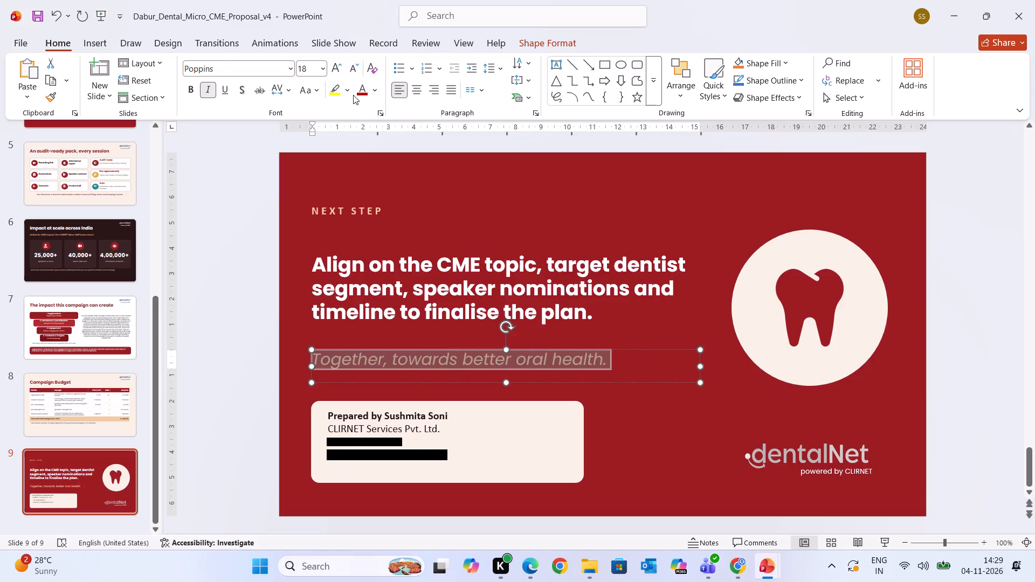
# Set the "NEXT STEP" label above the headline to Poppins, one size smaller.
pyautogui.click(414, 212)
pyautogui.click(379, 206)
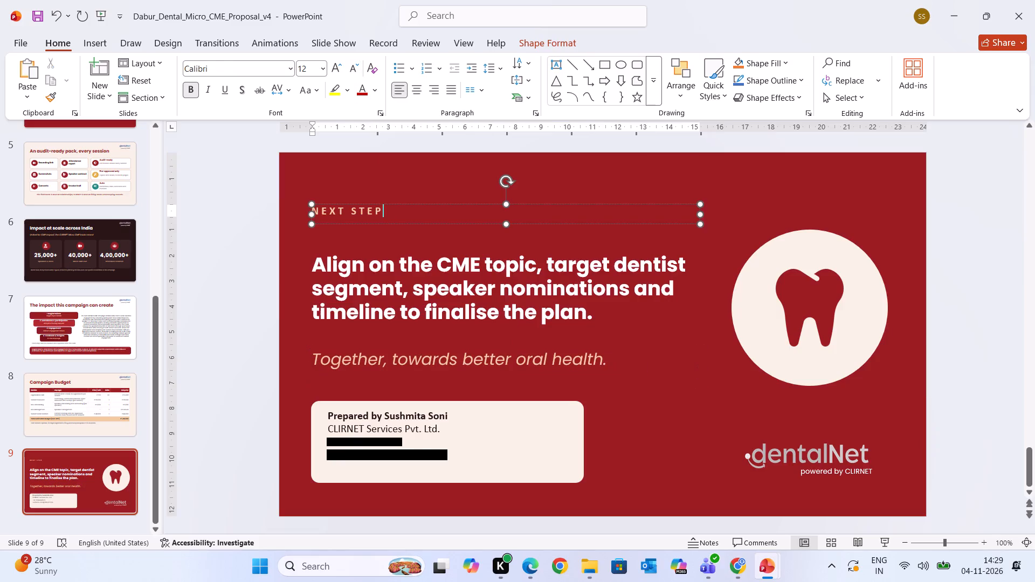
pyautogui.moveTo(382, 213); pyautogui.dragTo(239, 190)
pyautogui.click(219, 69)
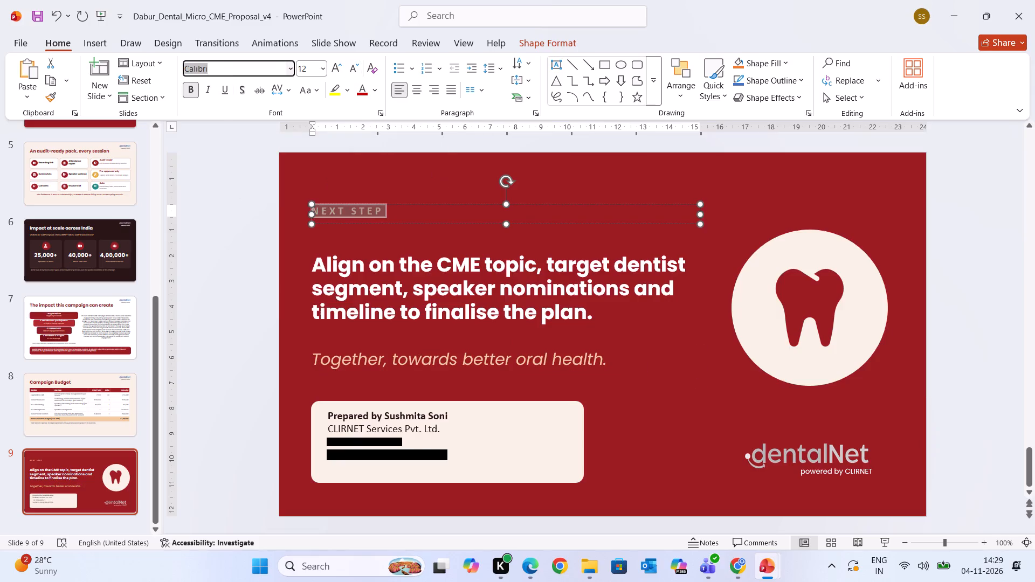
pyautogui.write('pop')
pyautogui.press('Return')
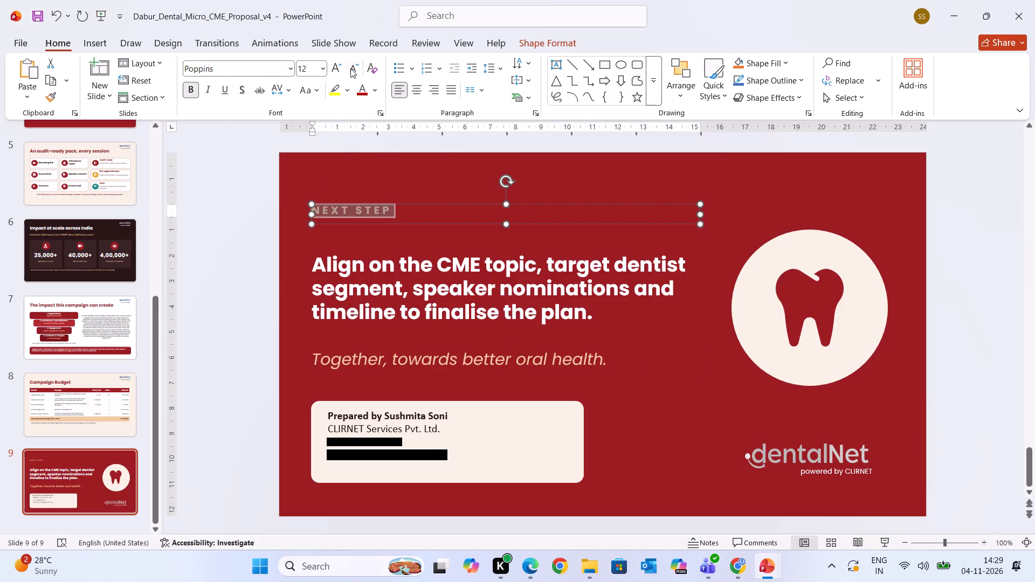
pyautogui.click(350, 68)
pyautogui.click(407, 184)
# Align the "Prepared by" contact text vertically to the middle of its text box.
pyautogui.click(429, 458)
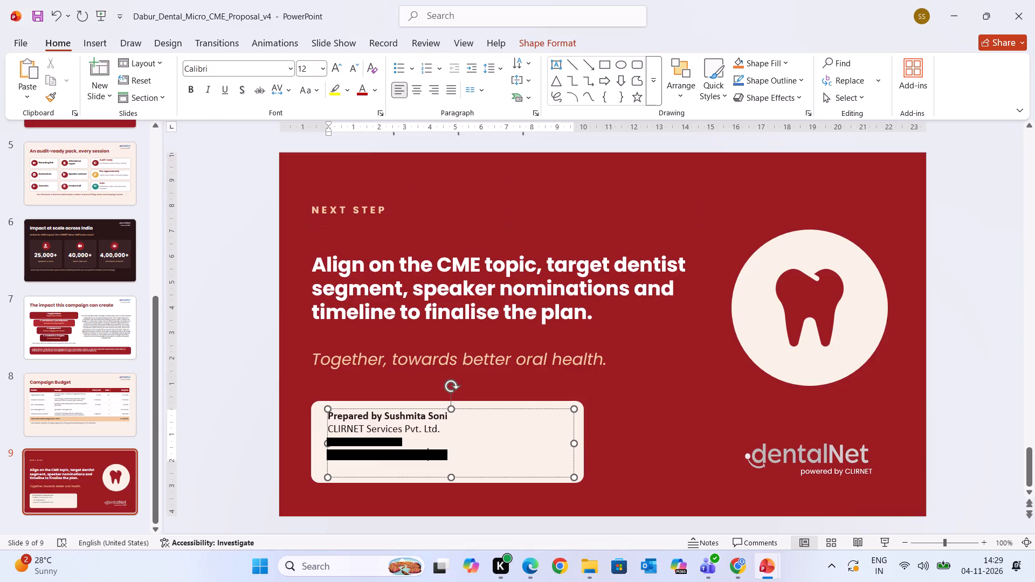
pyautogui.click(448, 455)
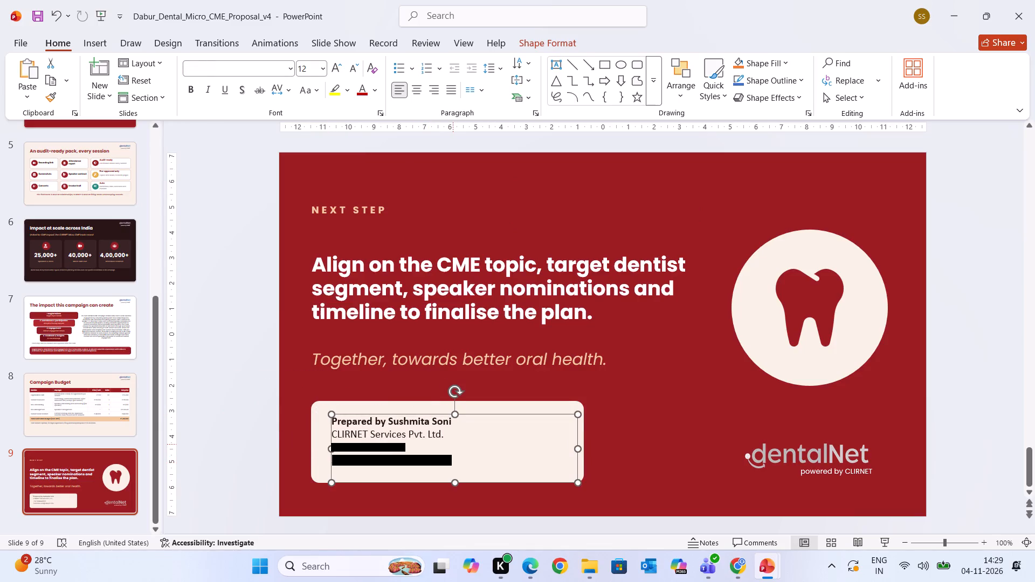
pyautogui.click(453, 443)
pyautogui.click(489, 68)
pyautogui.moveTo(515, 78); pyautogui.dragTo(519, 68)
pyautogui.click(401, 218)
pyautogui.click(519, 86)
pyautogui.click(537, 152)
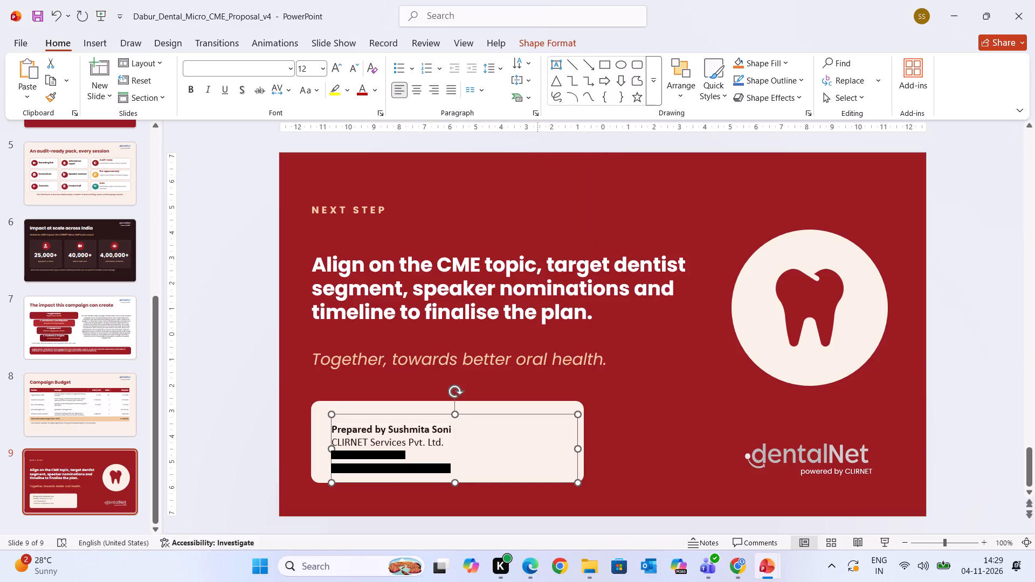
# Move the contact text box slightly up so it sits centred vertically within the cream card.
pyautogui.moveTo(474, 414); pyautogui.dragTo(471, 404)
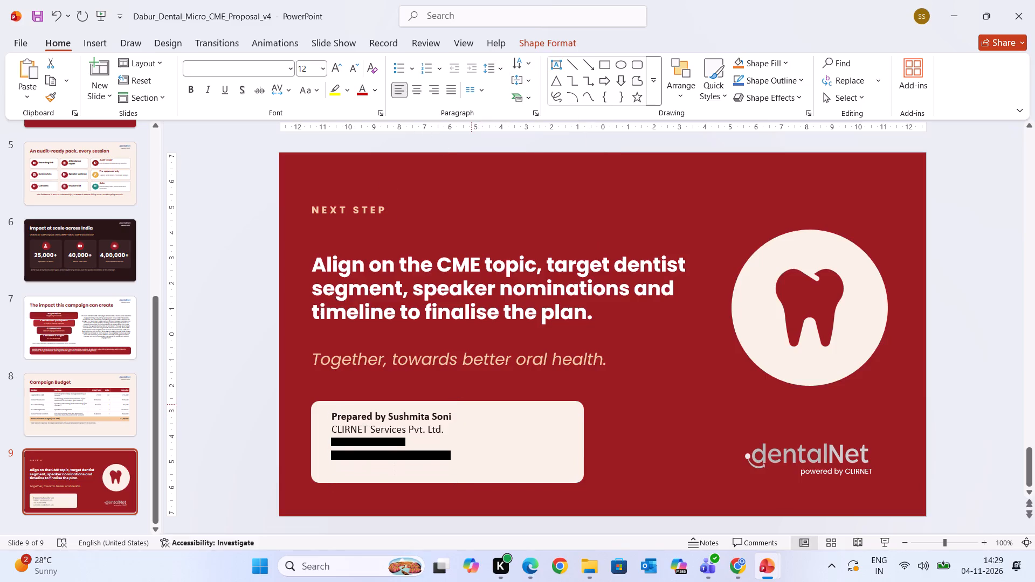
pyautogui.moveTo(471, 404); pyautogui.dragTo(471, 406)
# Set all the contact text in the cream card to Poppins, reduce its size slightly, and deselect it.
pyautogui.click(452, 457)
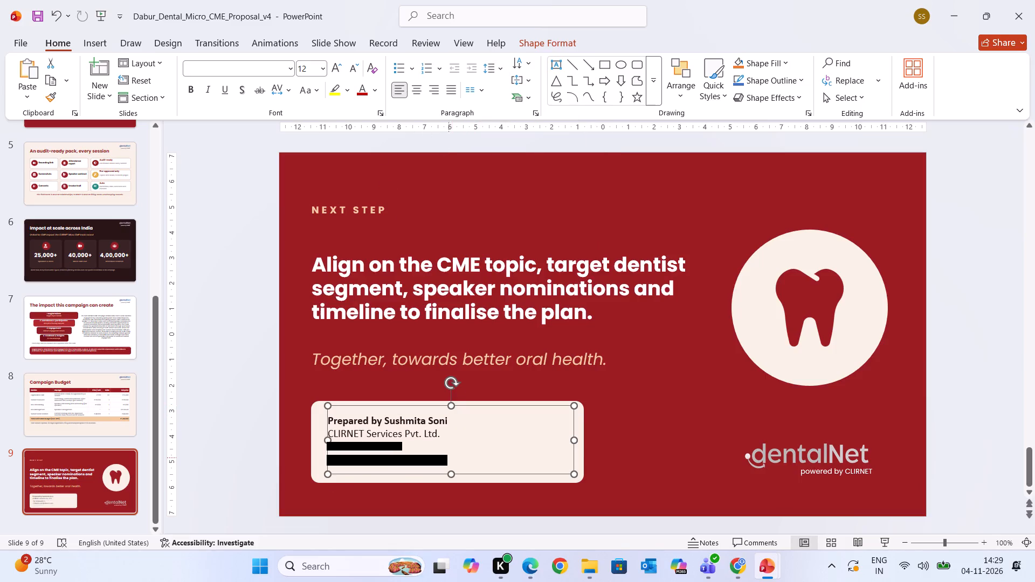
pyautogui.moveTo(445, 459); pyautogui.dragTo(323, 408)
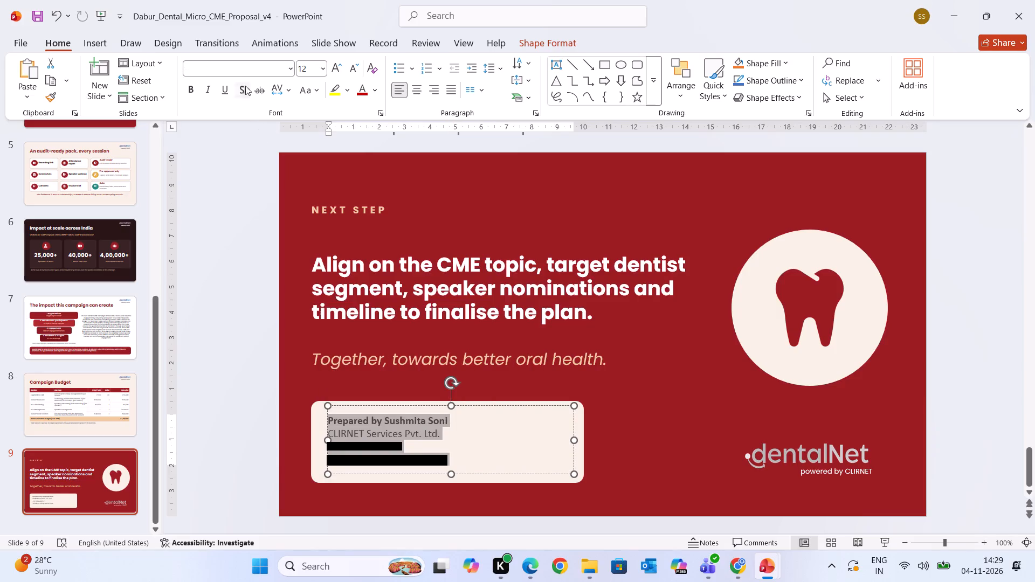
pyautogui.click(241, 74)
pyautogui.click(238, 63)
pyautogui.write('pop')
pyautogui.press('Return')
pyautogui.click(351, 67)
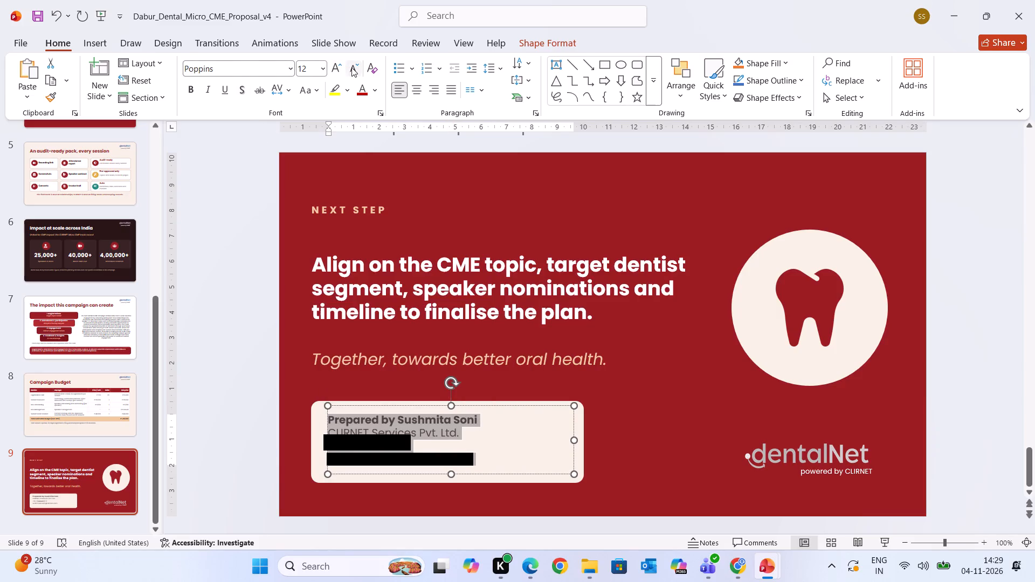
pyautogui.click(351, 67)
pyautogui.click(248, 307)
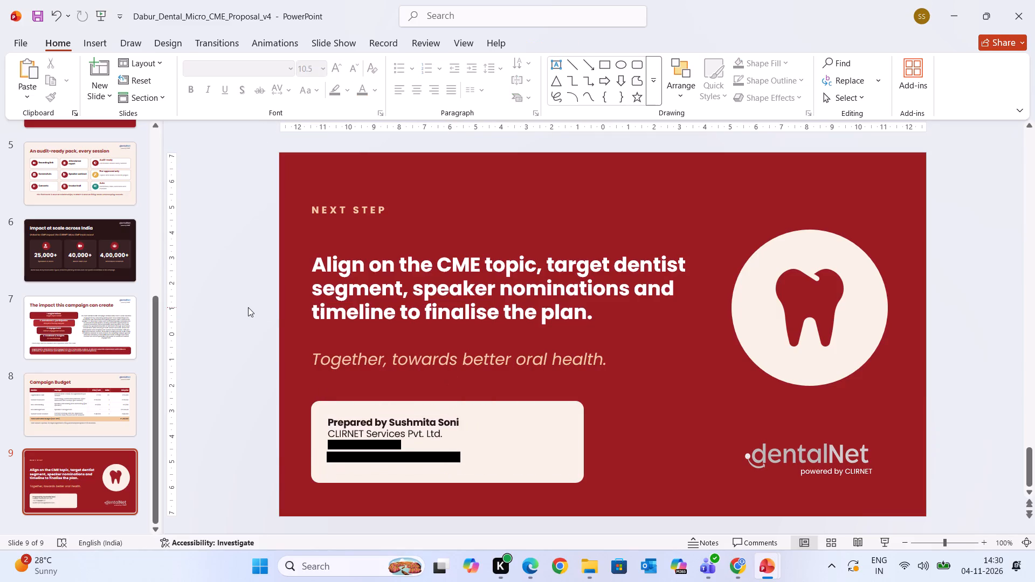
# Move the preparer's name onto its own line below "Prepared by" in the cream card and remove its bold formatting.
pyautogui.click(389, 424)
pyautogui.press('Return')
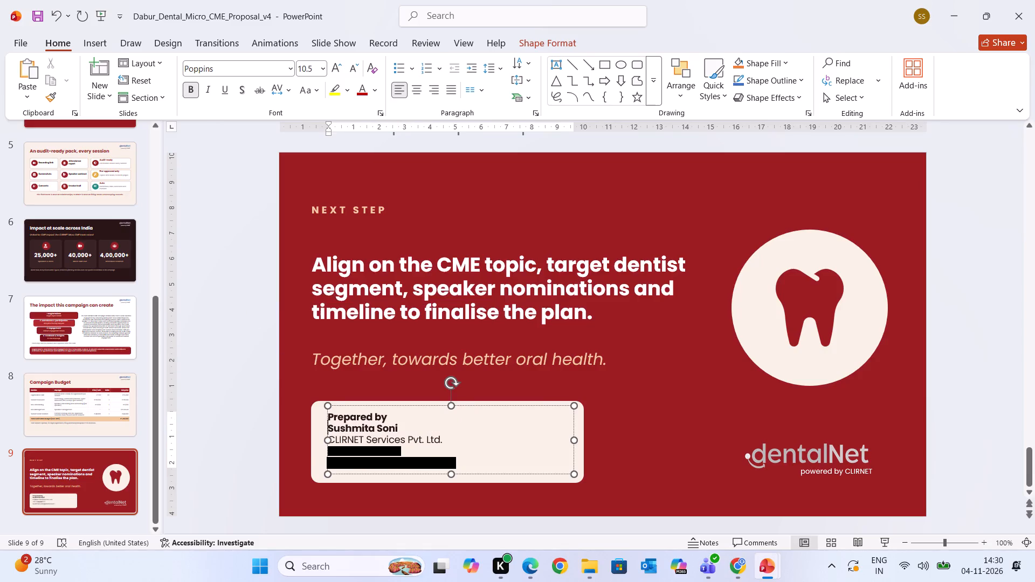
pyautogui.moveTo(400, 426); pyautogui.dragTo(321, 427)
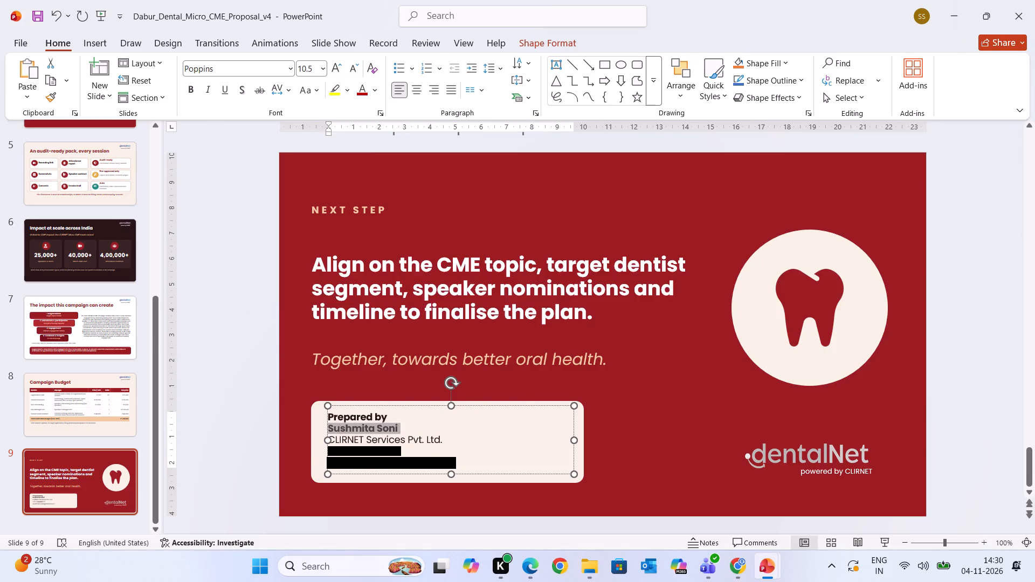
pyautogui.moveTo(321, 427); pyautogui.dragTo(321, 427)
pyautogui.click(190, 93)
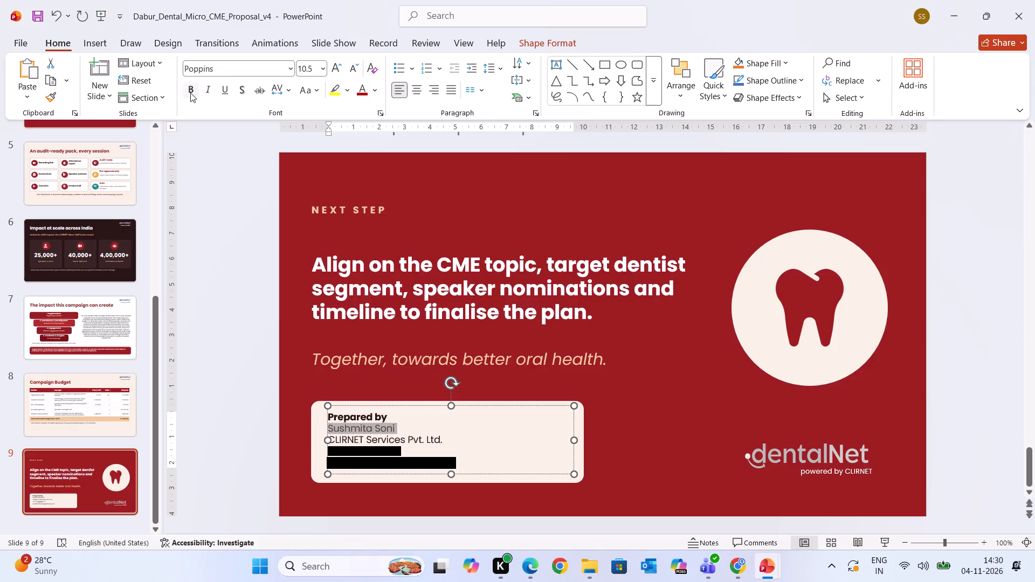
# Reduce the name, company and contact lines below "Prepared by" to 9 pt and deselect the text.
pyautogui.click(458, 462)
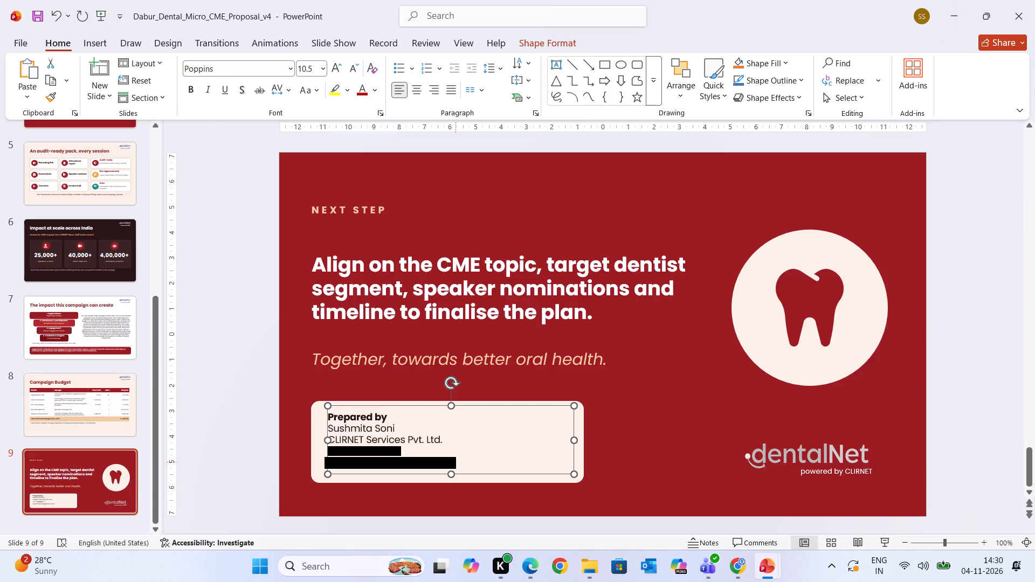
pyautogui.moveTo(453, 462); pyautogui.dragTo(343, 428)
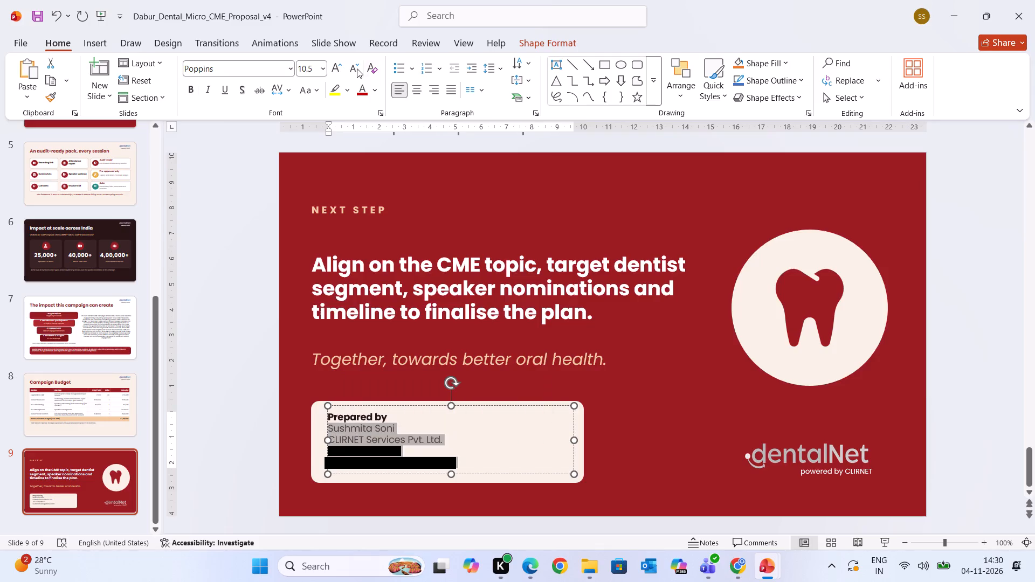
pyautogui.click(356, 68)
pyautogui.click(356, 68)
pyautogui.click(242, 308)
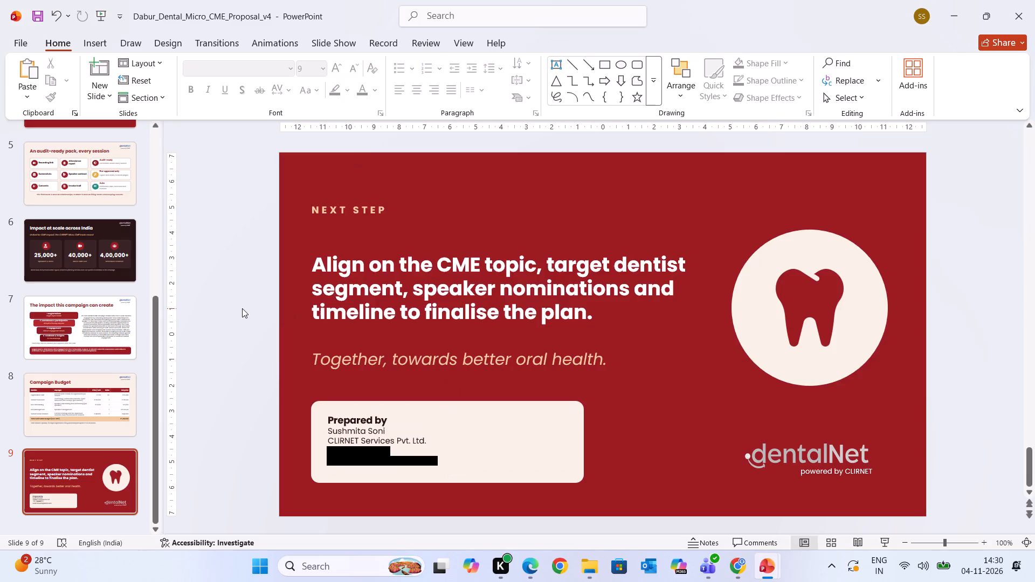
# Review the deck's slides back to the first one and forward again to the closing slide.
pyautogui.click(264, 435)
pyautogui.press('Down')
pyautogui.press('Up')
pyautogui.press('Up')
pyautogui.press('Up')
pyautogui.press('Up')
pyautogui.press('Up')
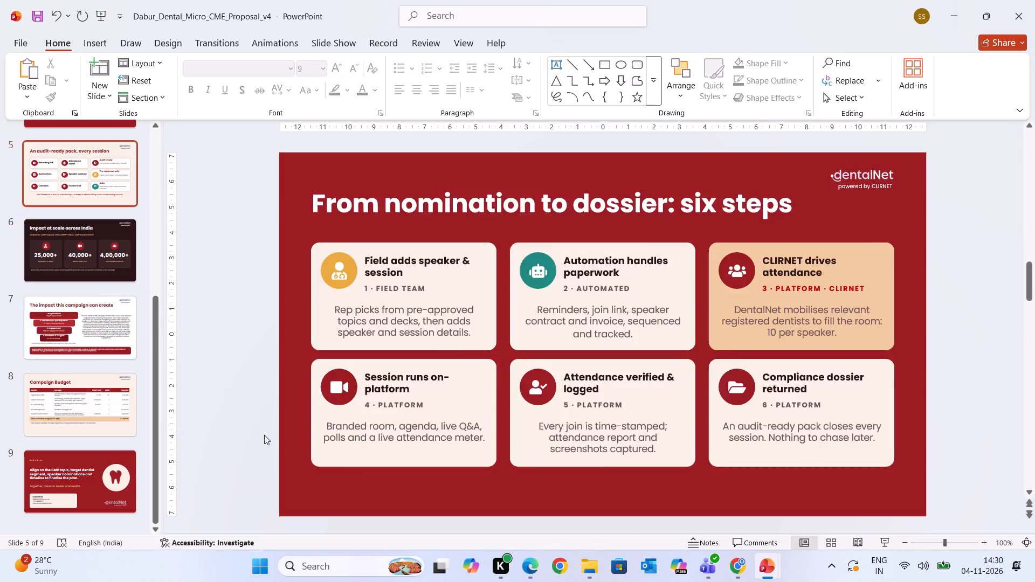
pyautogui.press('Up')
pyautogui.press('Up')
pyautogui.press('Up')
pyautogui.press('Up')
pyautogui.press('Up')
pyautogui.press('Up')
pyautogui.press('Up')
pyautogui.press('Down')
pyautogui.press('Down')
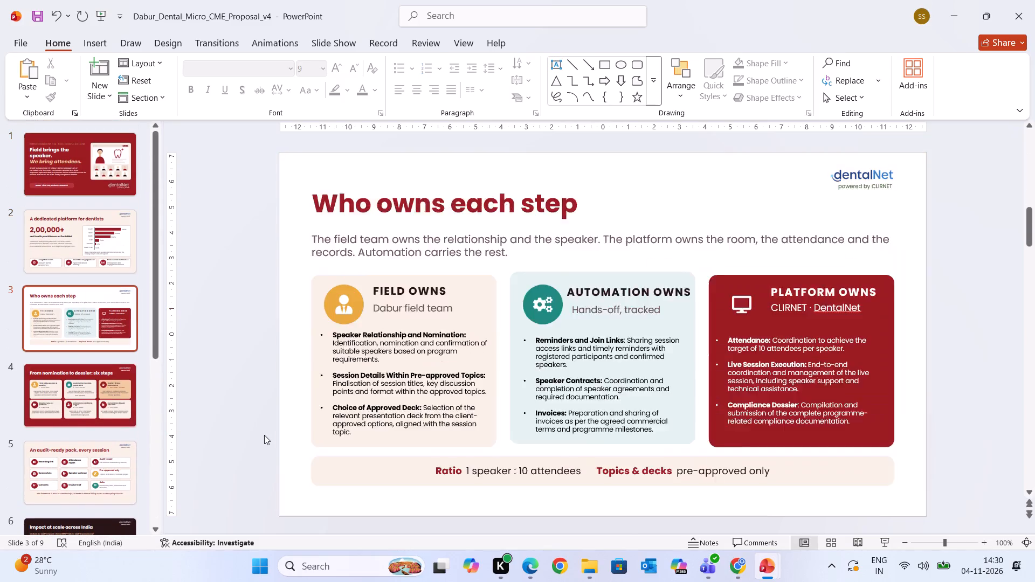
pyautogui.press('Down')
pyautogui.press('Down')
pyautogui.press('Down')
pyautogui.press('Down')
pyautogui.press('Down')
pyautogui.press('Down')
pyautogui.press('Down')
pyautogui.press('Down')
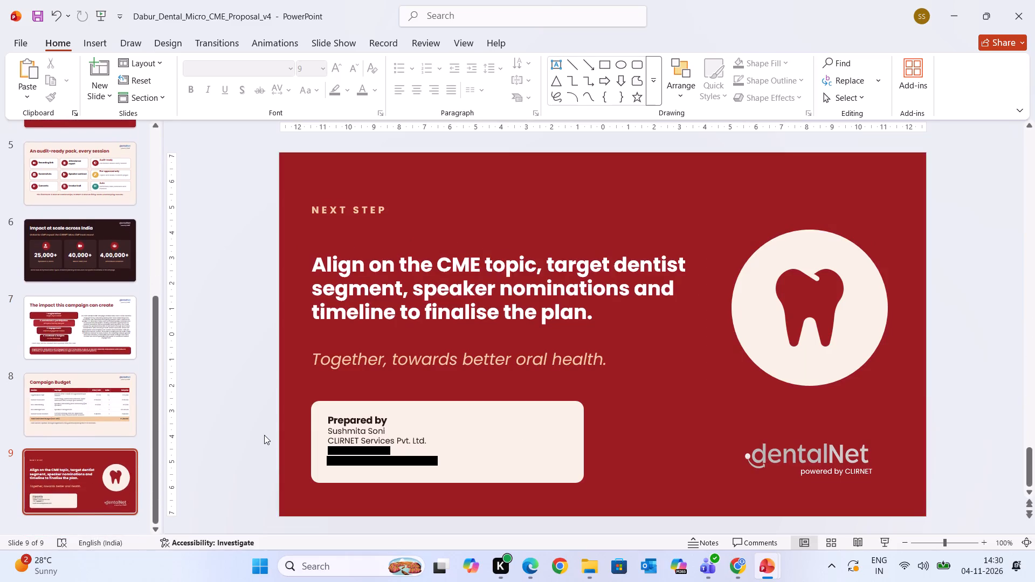
# Save the Dabur_Dental_Micro_CME_Proposal_v4 presentation and close it.
pyautogui.hotkey('ctrl', 's')
pyautogui.click(1024, 1)
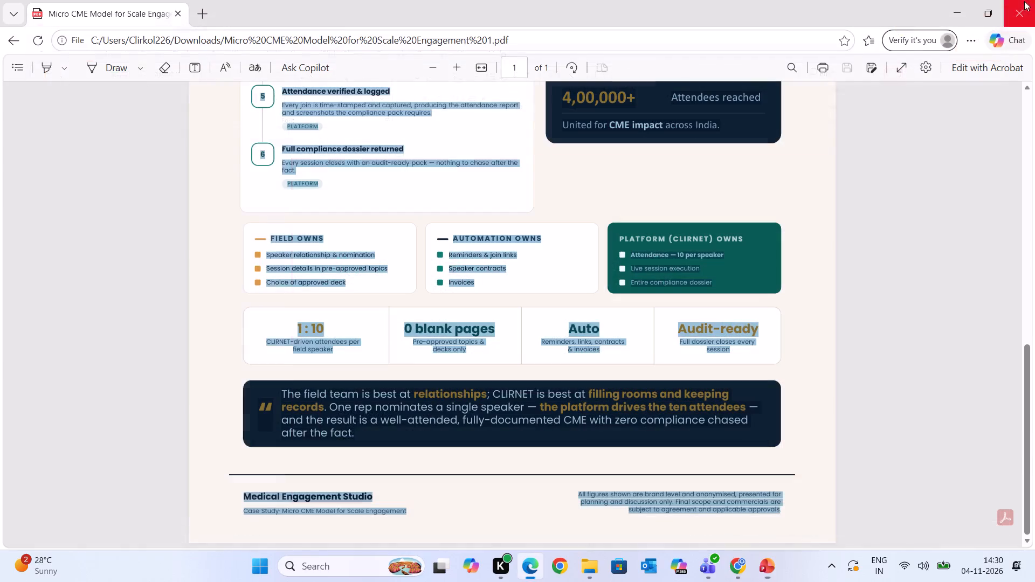
pyautogui.click(845, 380)
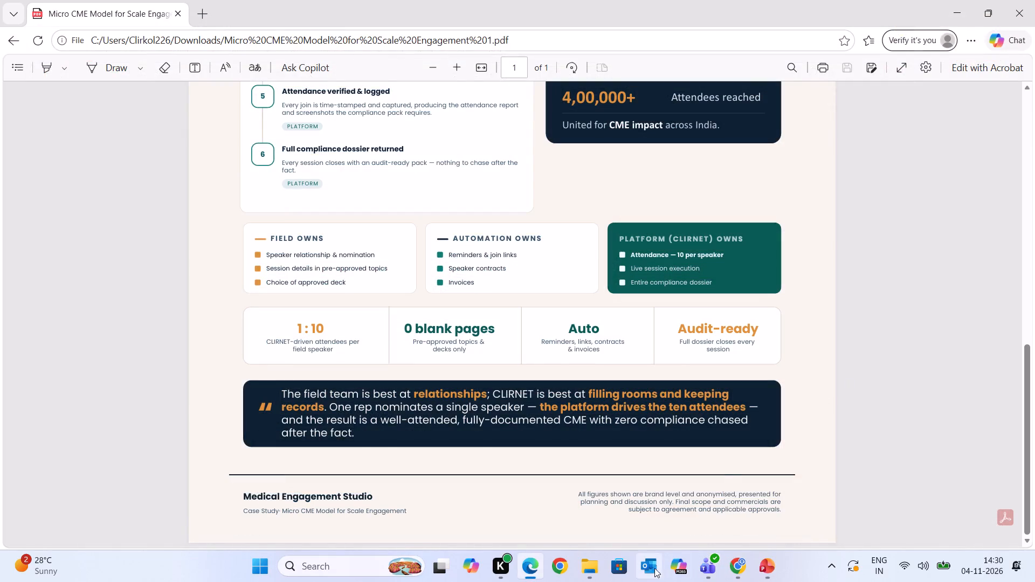
# In File Explorer's Downloads folder, rename the Dabur_Dental_Micro_CME_Proposal_v4 presentation, replacing its name with one that starts with CLIRNET.
pyautogui.click(595, 568)
pyautogui.click(93, 235)
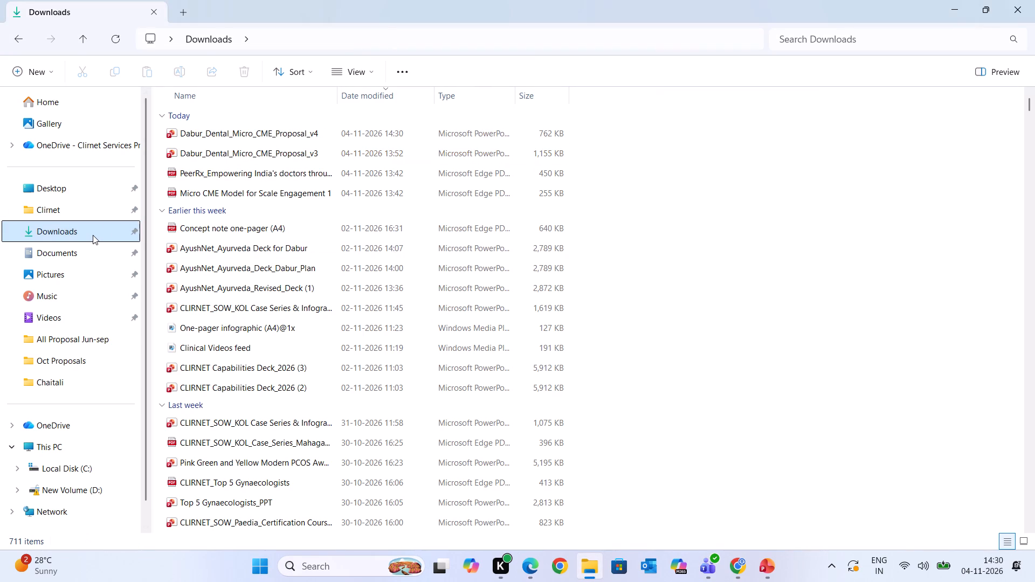
pyautogui.click(276, 131)
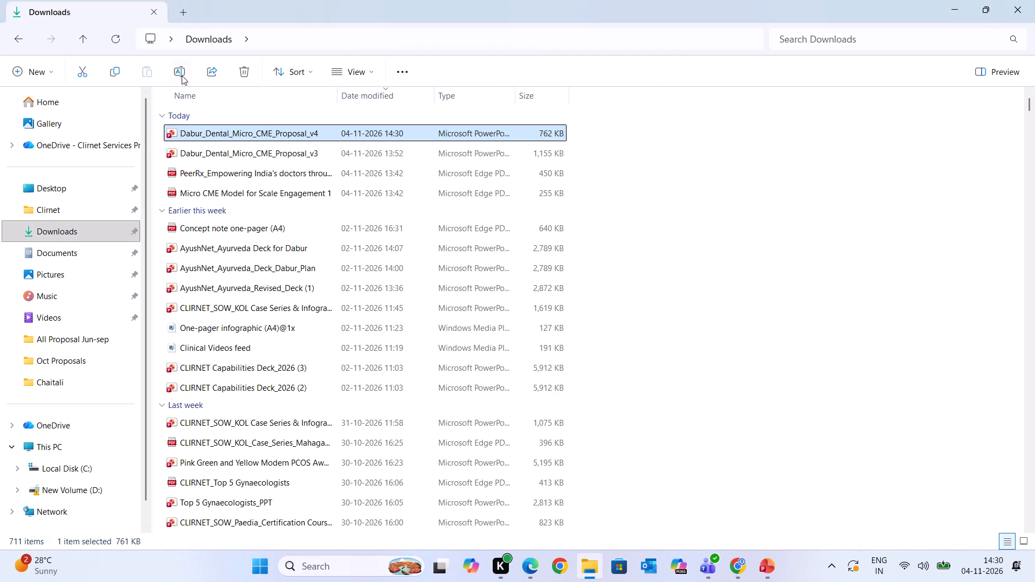
pyautogui.click(181, 73)
pyautogui.click(321, 133)
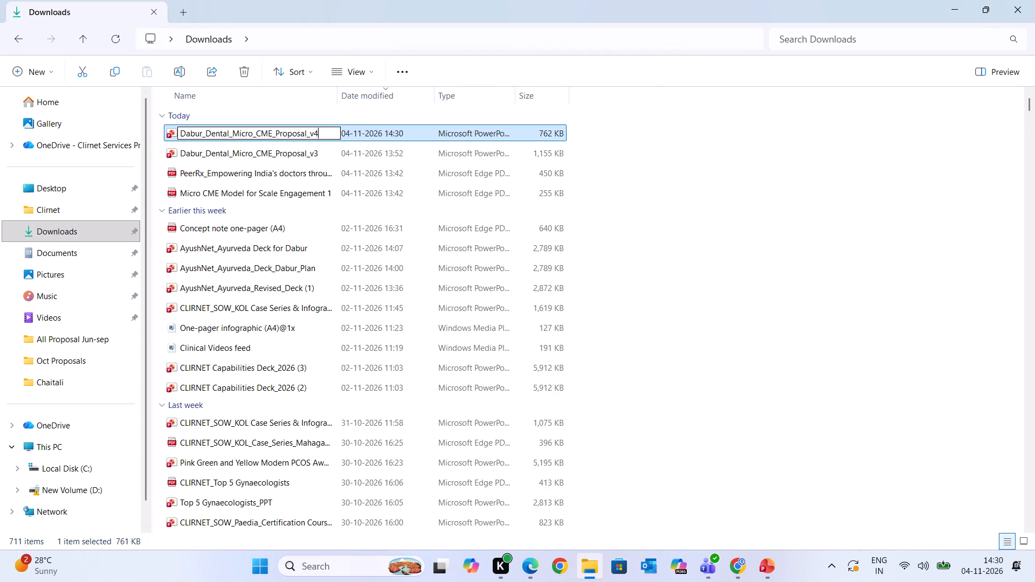
pyautogui.press('BackSpace')
pyautogui.press('BackSpace')
pyautogui.press('BackSpace')
pyautogui.press('BackSpace')
pyautogui.press('BackSpace')
pyautogui.press('BackSpace')
pyautogui.press('BackSpace')
pyautogui.press('BackSpace')
pyautogui.press('BackSpace')
pyautogui.press('BackSpace')
pyautogui.press('BackSpace')
pyautogui.press('BackSpace')
pyautogui.press('BackSpace')
pyautogui.press('BackSpace')
pyautogui.press('BackSpace')
pyautogui.press('BackSpace')
pyautogui.press('BackSpace')
pyautogui.press('BackSpace')
pyautogui.press('BackSpace')
pyautogui.press('BackSpace')
pyautogui.press('BackSpace')
pyautogui.press('BackSpace')
pyautogui.press('BackSpace')
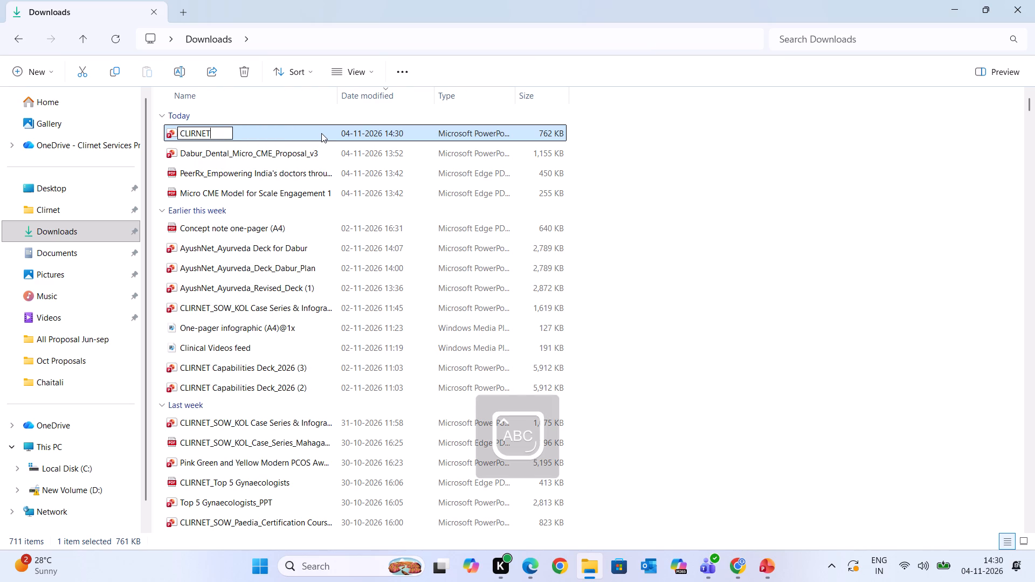
# In File Explorer's Downloads folder, rename the finished proposal presentation as CLIRNET_MicroCME_DaburRed.
pyautogui.write('_M')
pyautogui.hotkey('shift', 'BackSpace')
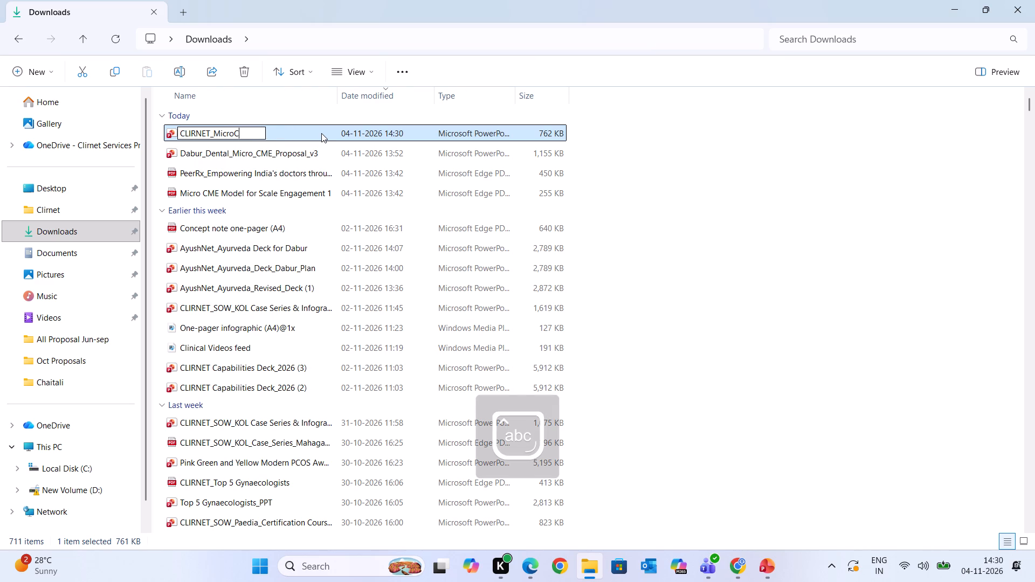
pyautogui.write('ME_DaburRed')
pyautogui.click(776, 294)
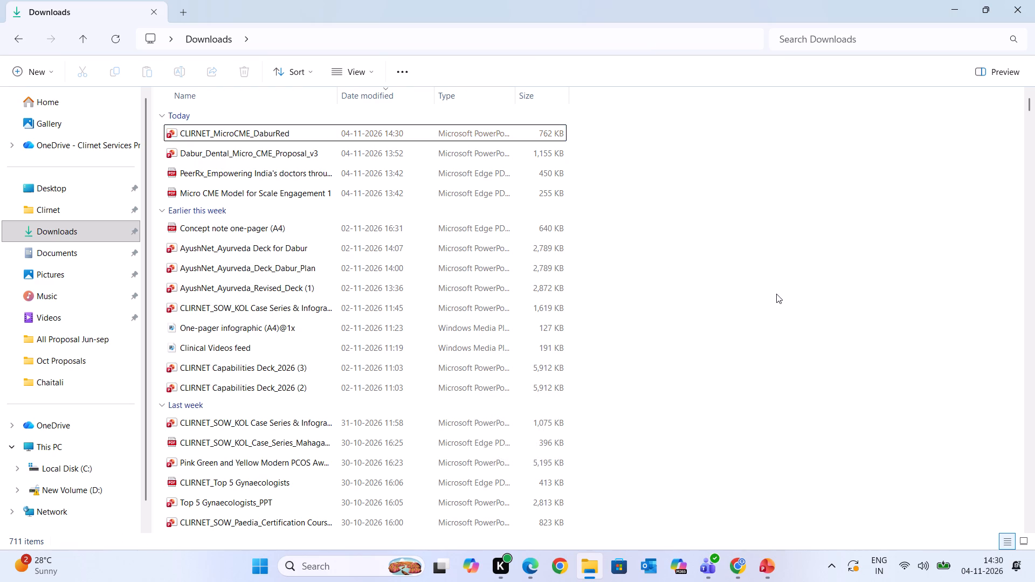
# Switch to the Chrome browser.
pyautogui.click(735, 560)
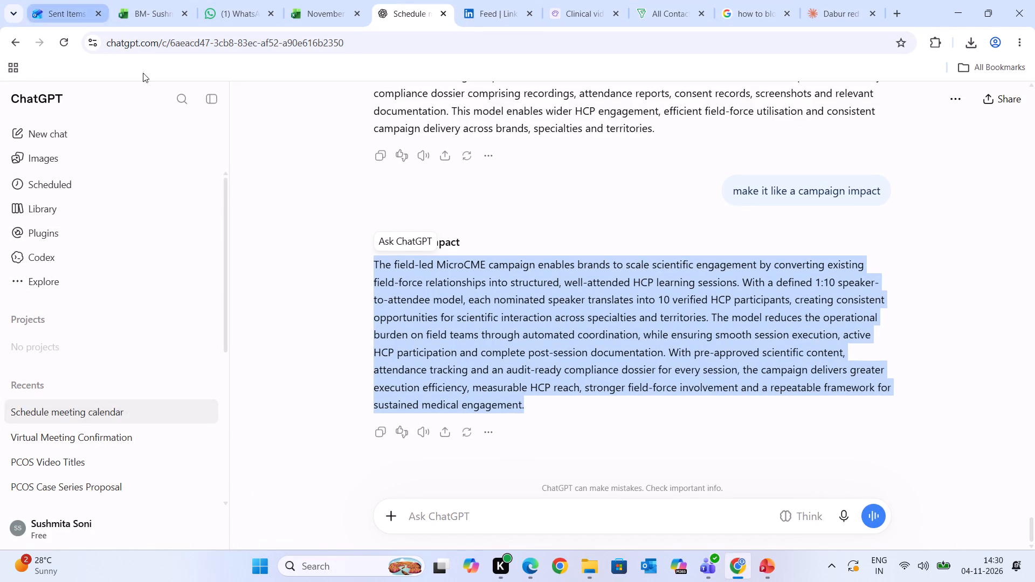